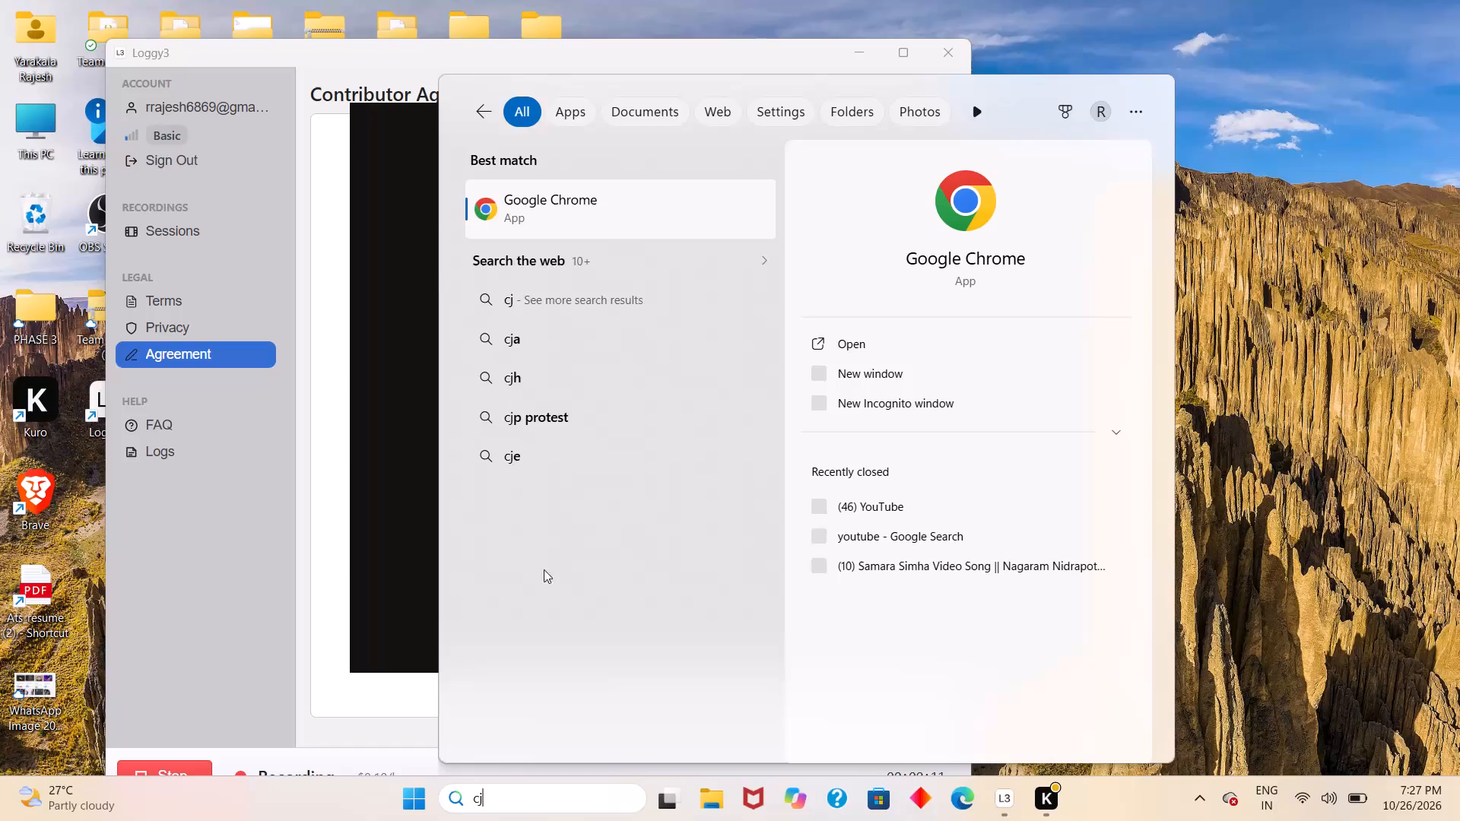
Open Google Chrome with the personal profile that has a photo avatar and maximize its window.
{"action": "left_click", "coordinate": [862, 334]}
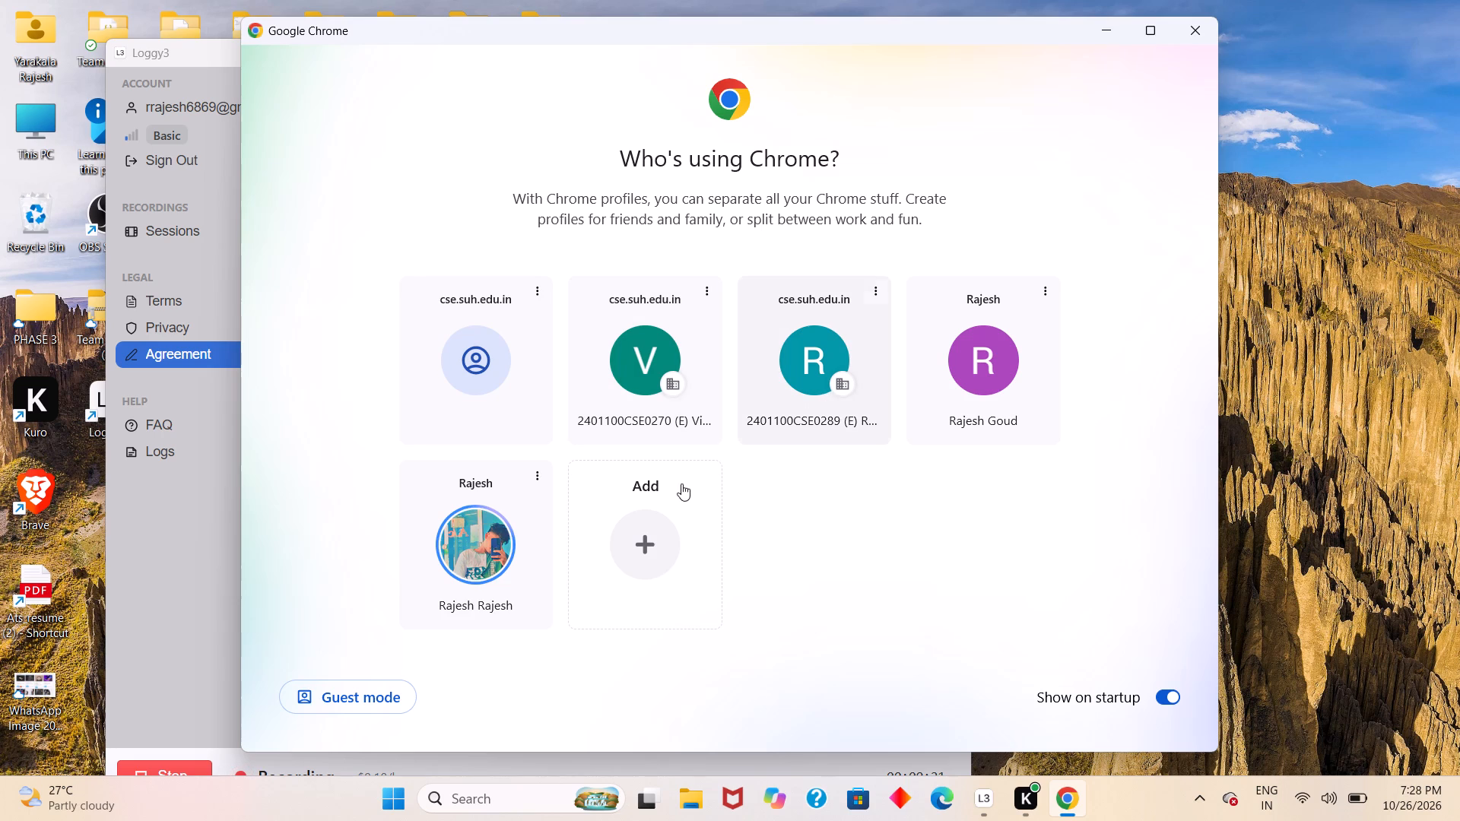
{"action": "left_click", "coordinate": [465, 584]}
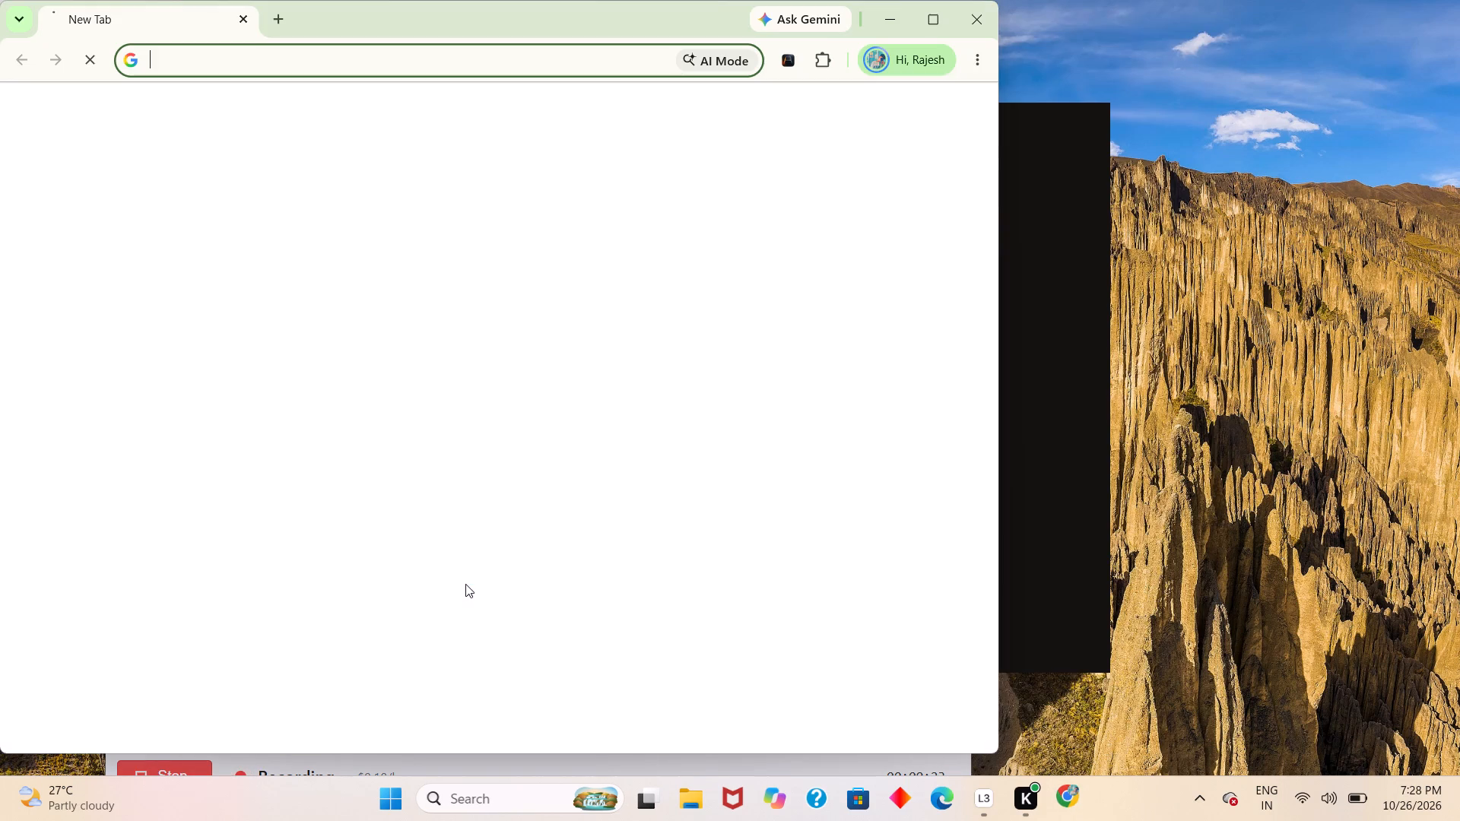
{"action": "left_click", "coordinate": [920, 24]}
{"action": "left_click", "coordinate": [920, 24]}
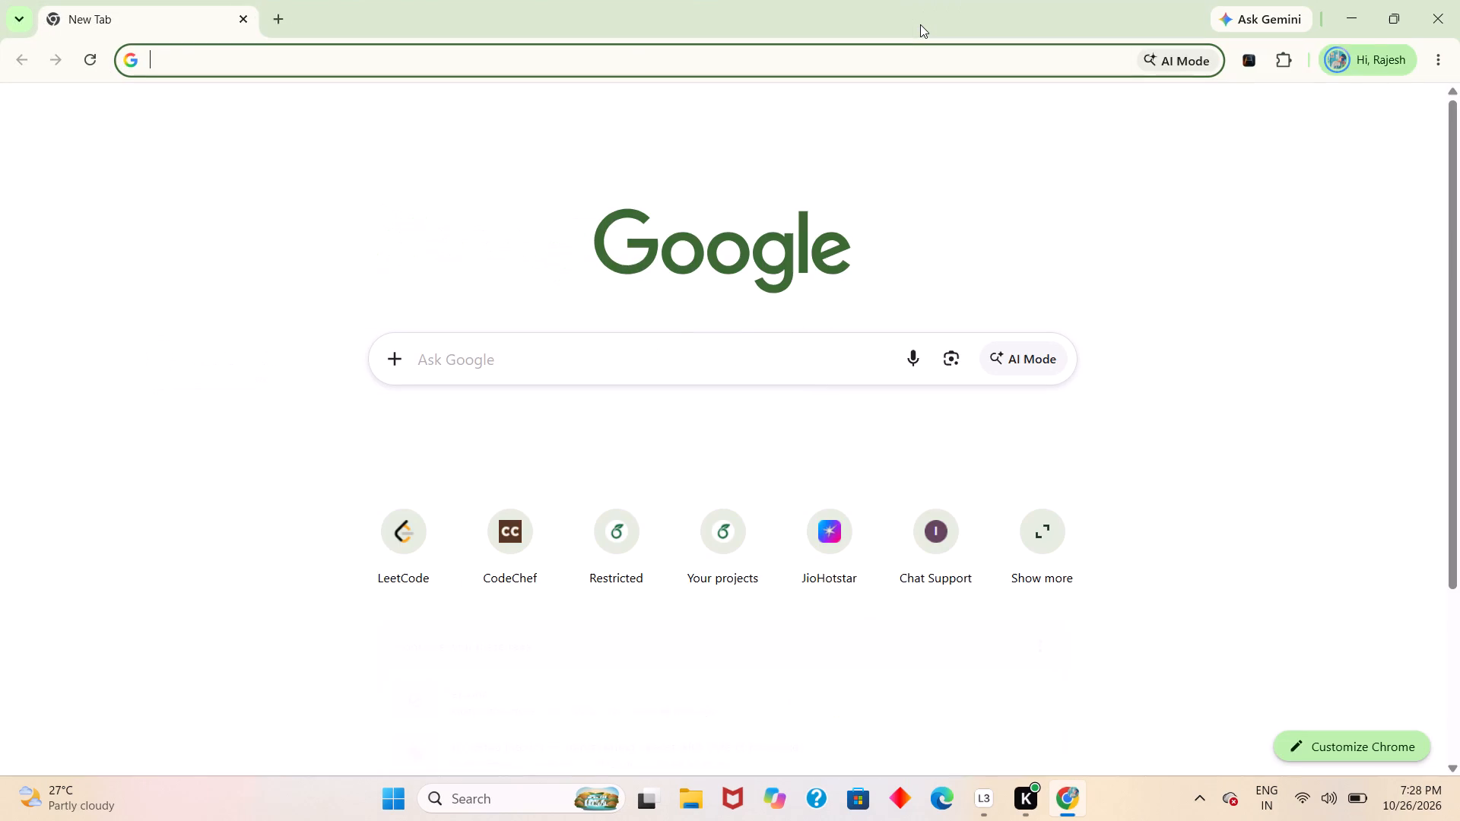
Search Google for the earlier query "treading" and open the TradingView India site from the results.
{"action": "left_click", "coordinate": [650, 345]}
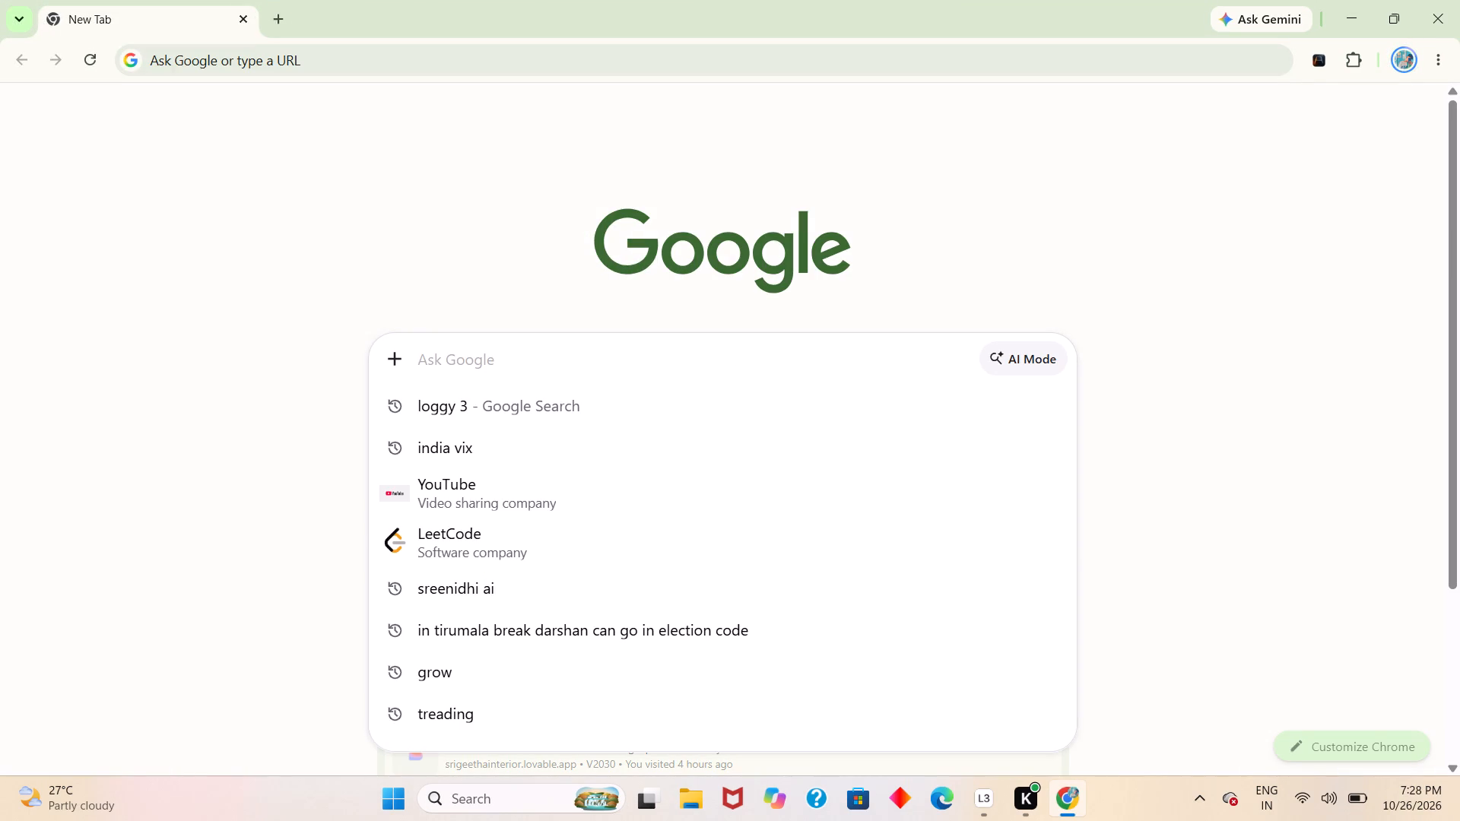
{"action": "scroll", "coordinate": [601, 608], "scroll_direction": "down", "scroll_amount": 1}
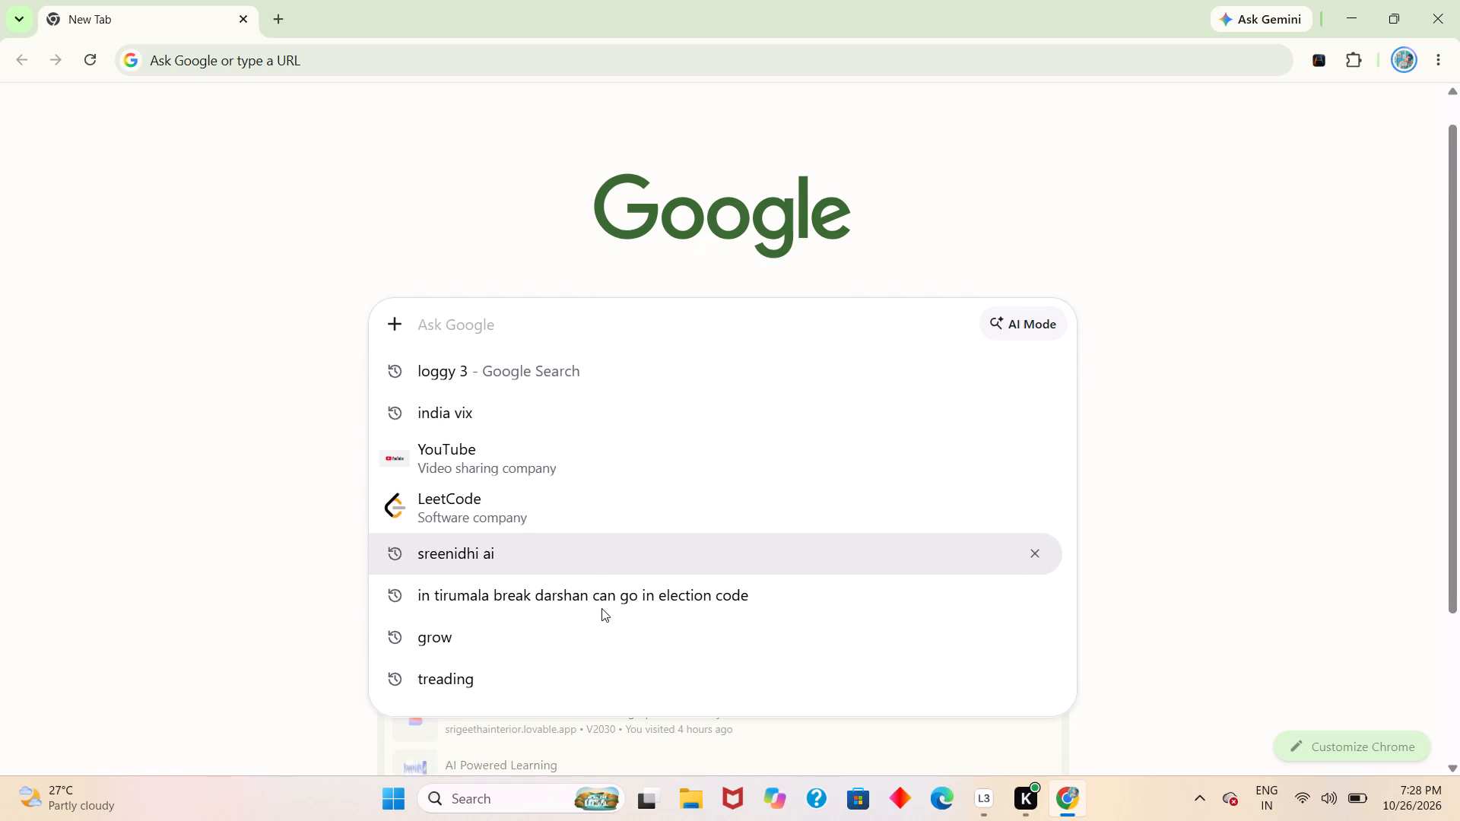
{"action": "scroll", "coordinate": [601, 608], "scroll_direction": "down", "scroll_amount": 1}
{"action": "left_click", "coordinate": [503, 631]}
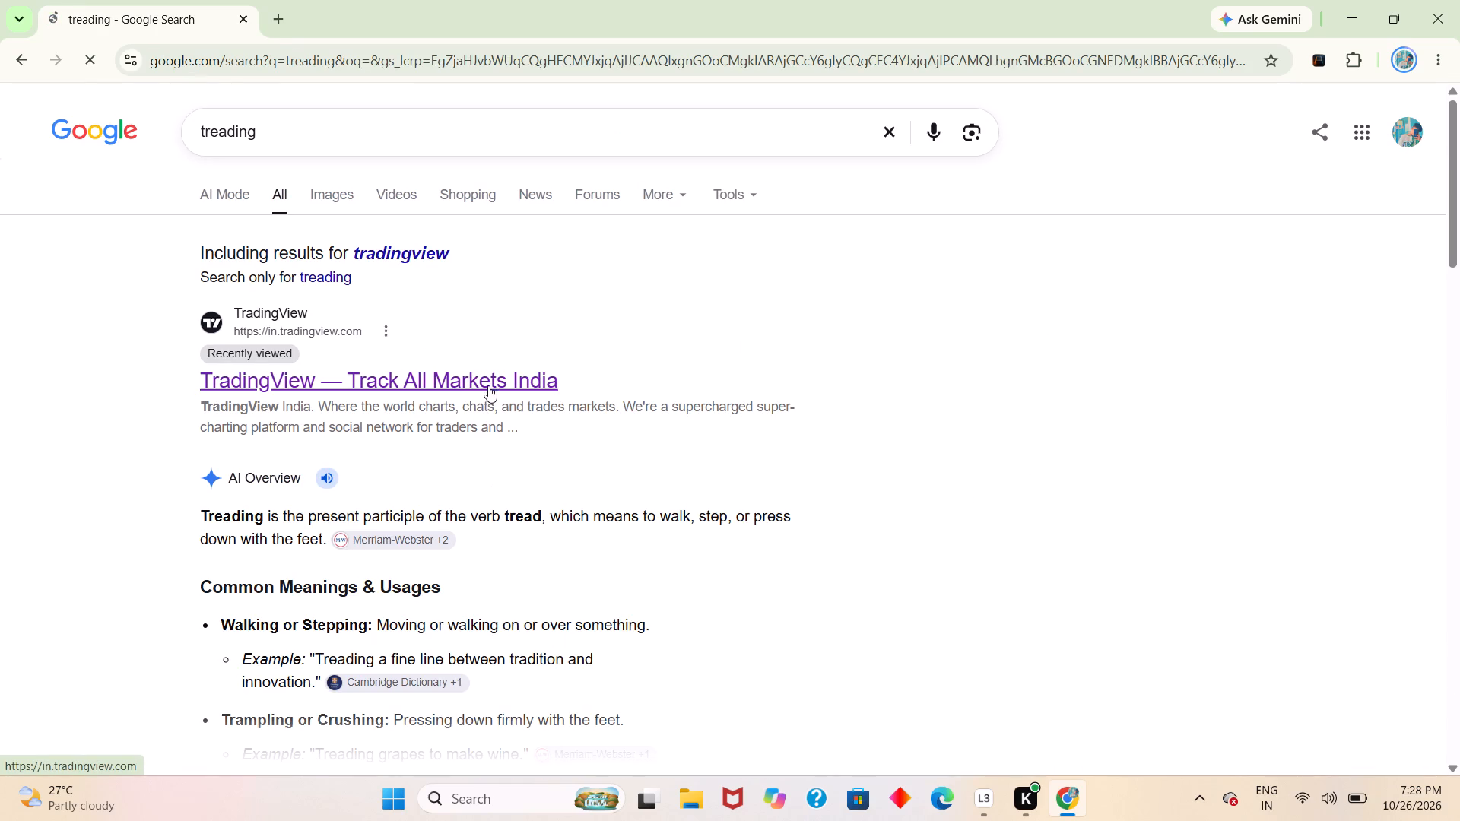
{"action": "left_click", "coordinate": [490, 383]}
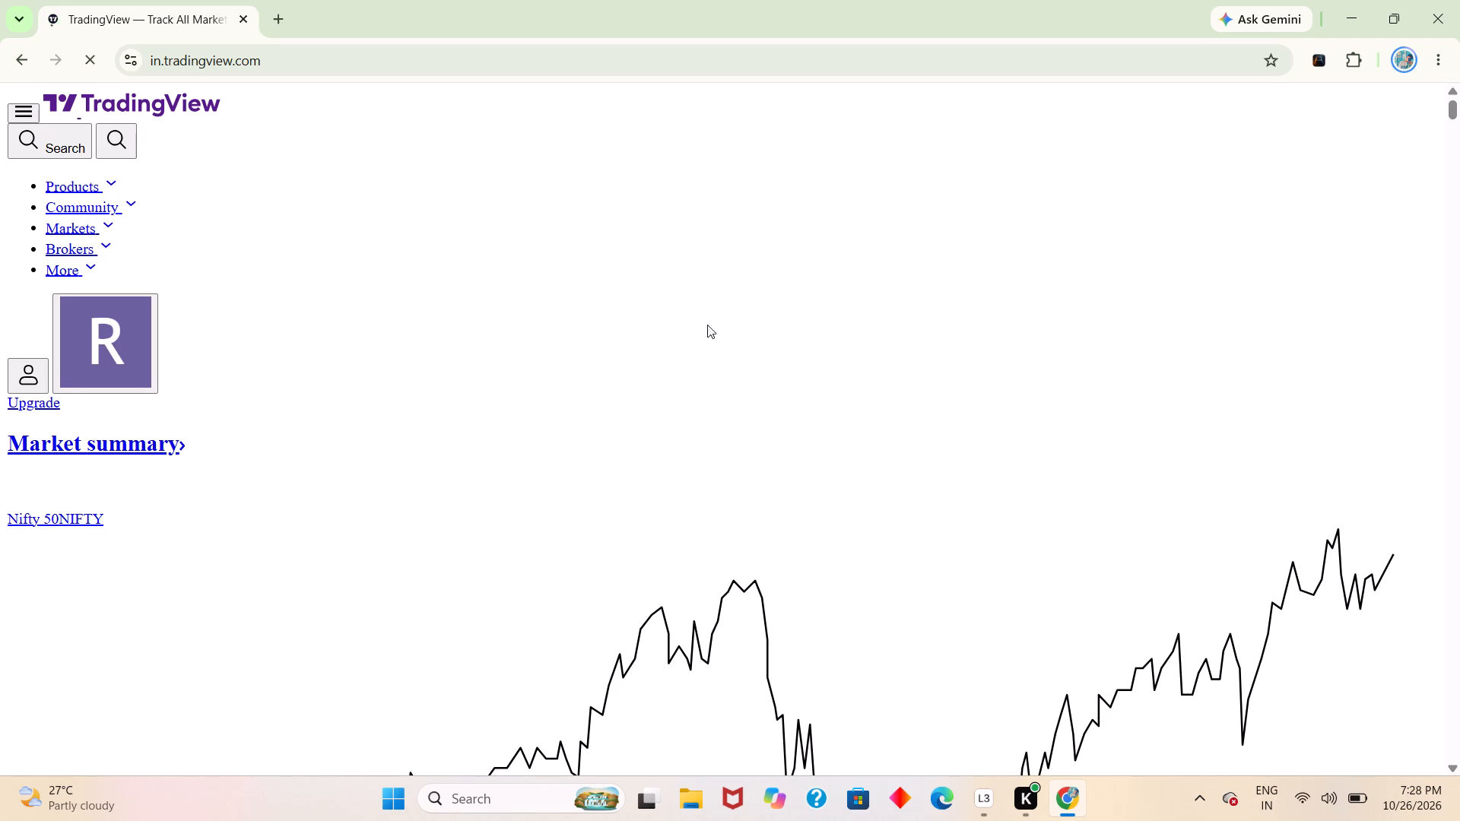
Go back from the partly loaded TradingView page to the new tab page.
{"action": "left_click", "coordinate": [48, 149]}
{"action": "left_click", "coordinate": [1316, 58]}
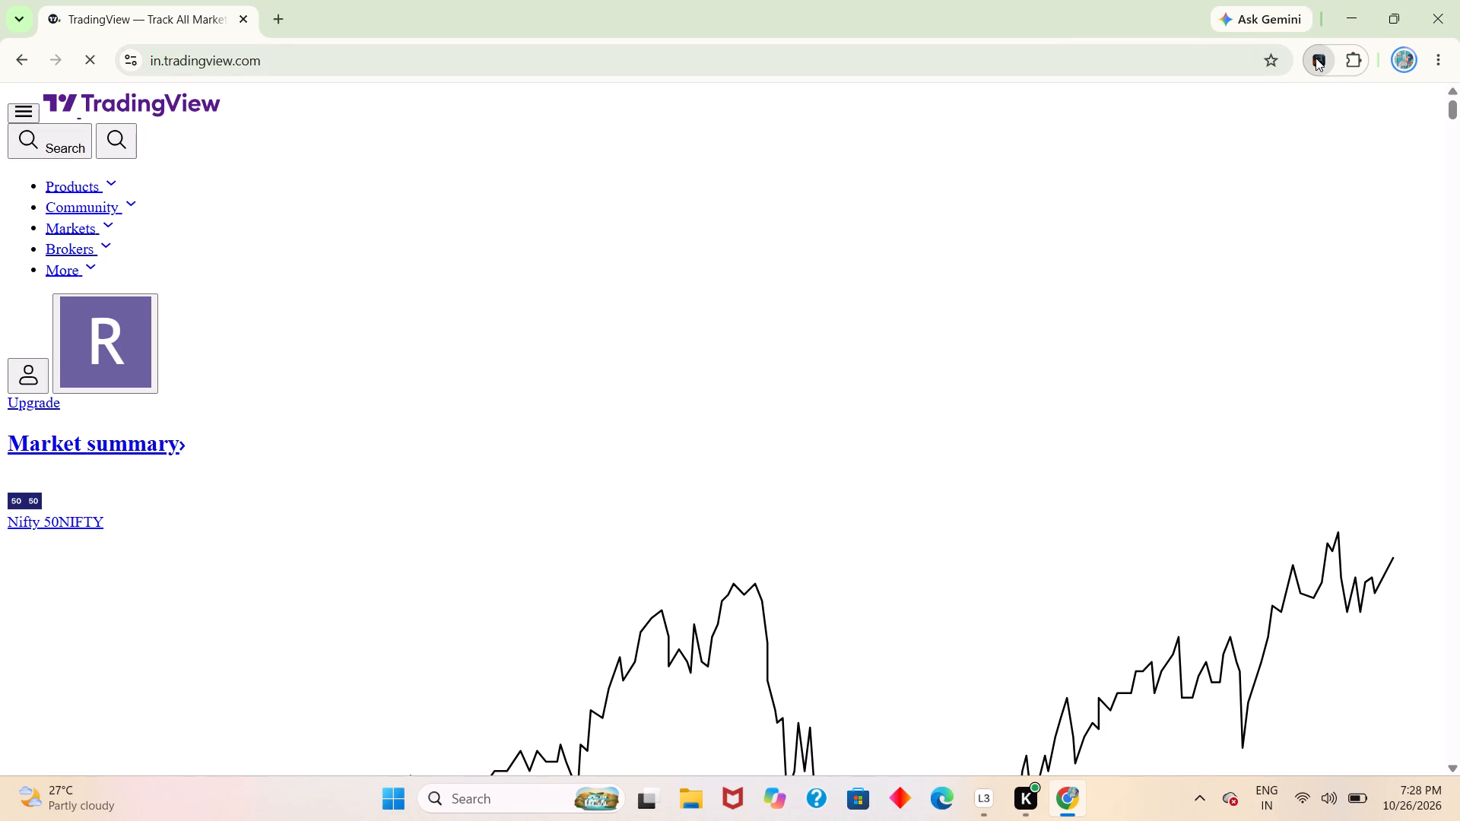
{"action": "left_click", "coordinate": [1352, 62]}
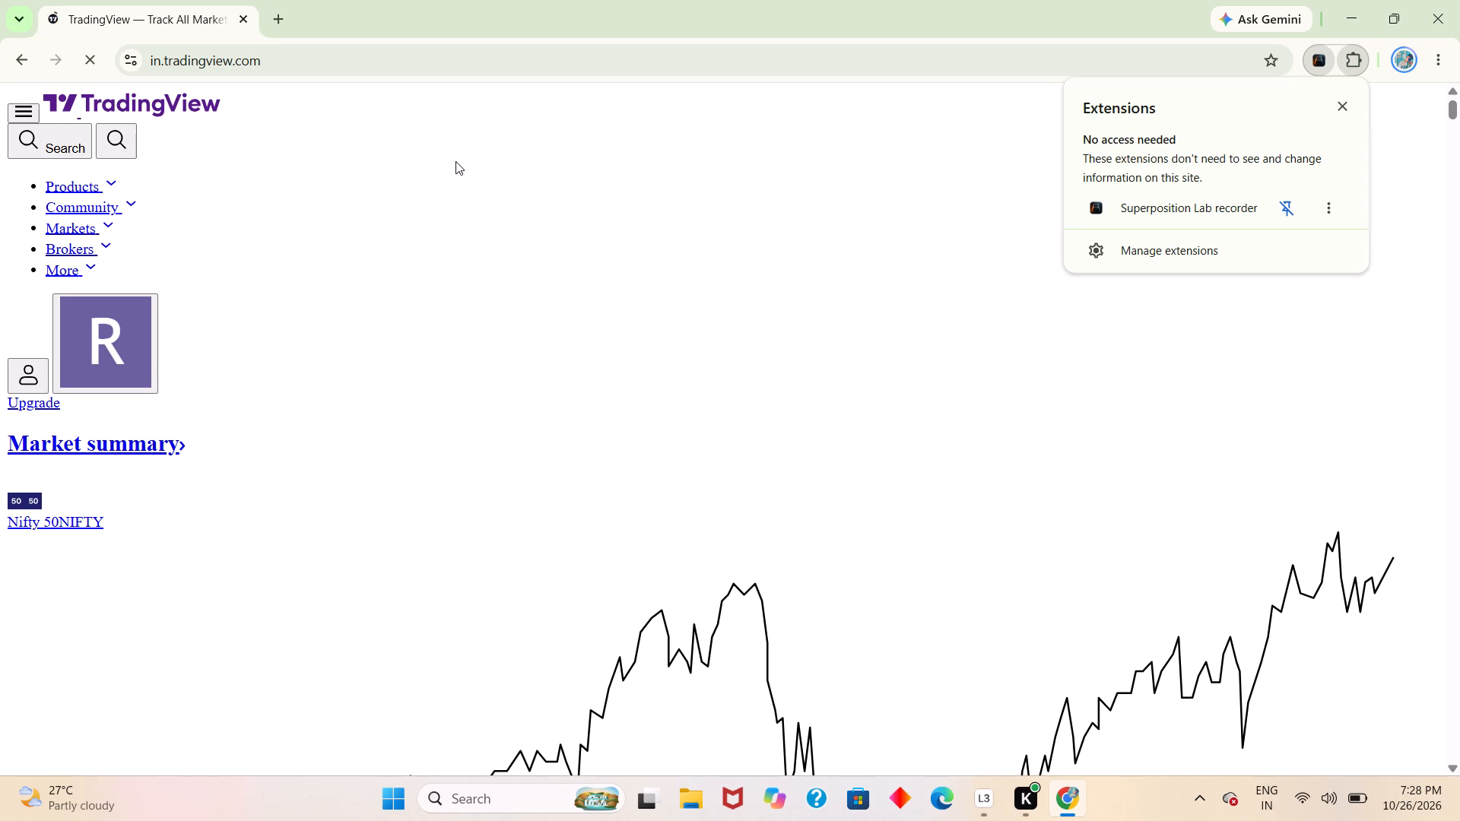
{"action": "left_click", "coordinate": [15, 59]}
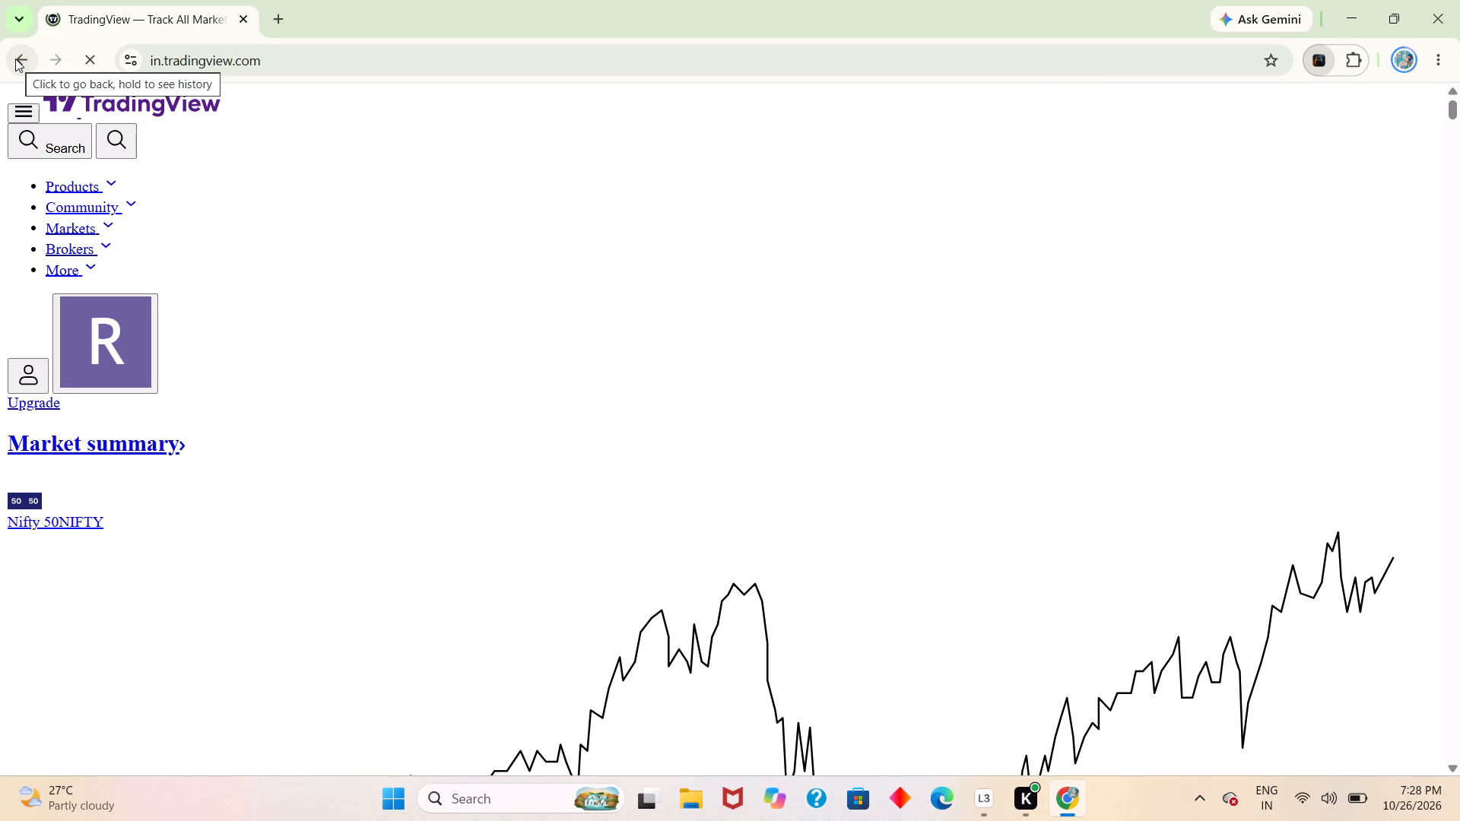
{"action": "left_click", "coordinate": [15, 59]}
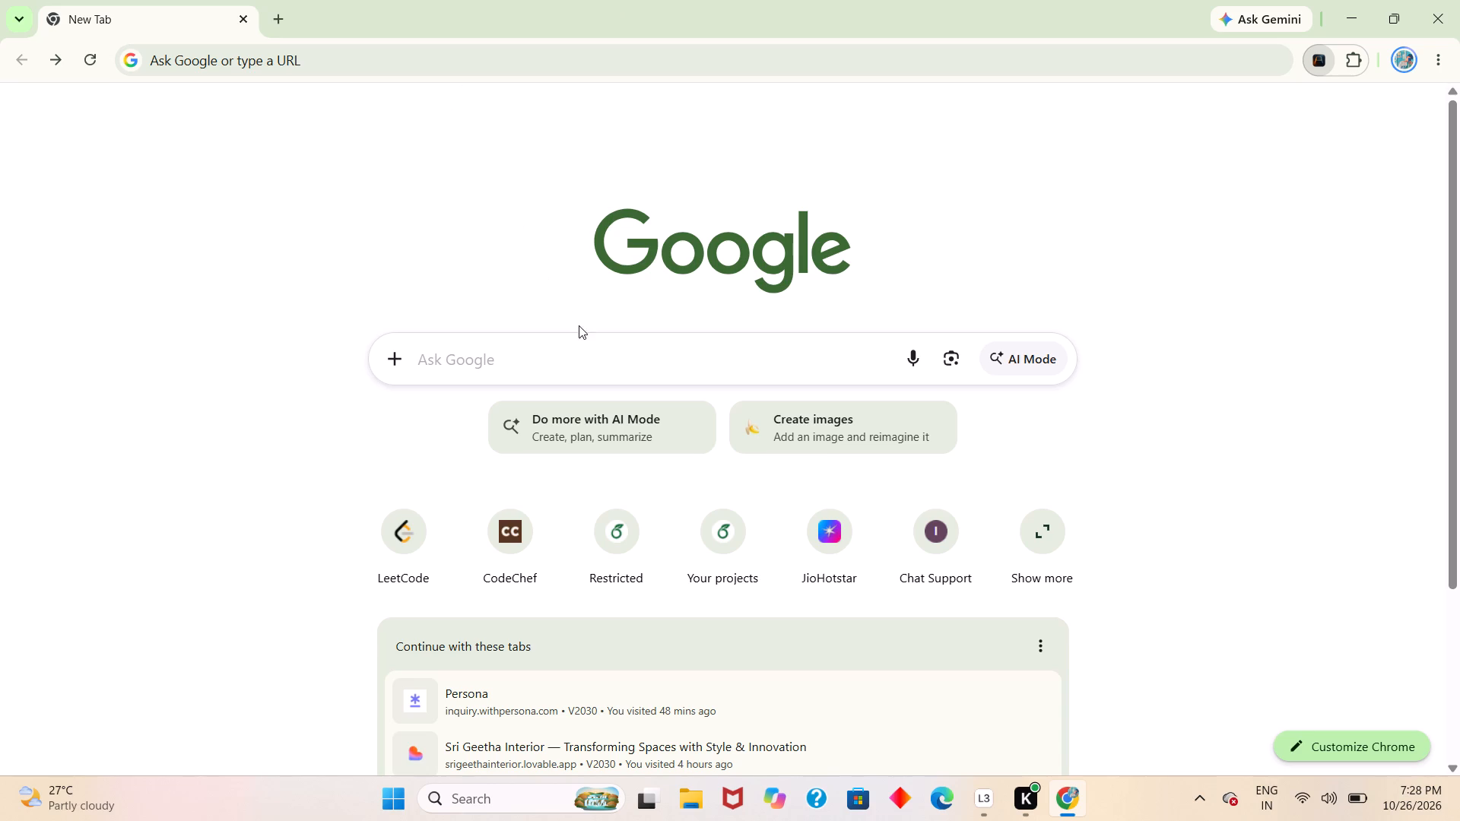
Search Google for "treading" again and open the TradingView India home page.
{"action": "left_click", "coordinate": [589, 347]}
{"action": "left_click", "coordinate": [510, 407]}
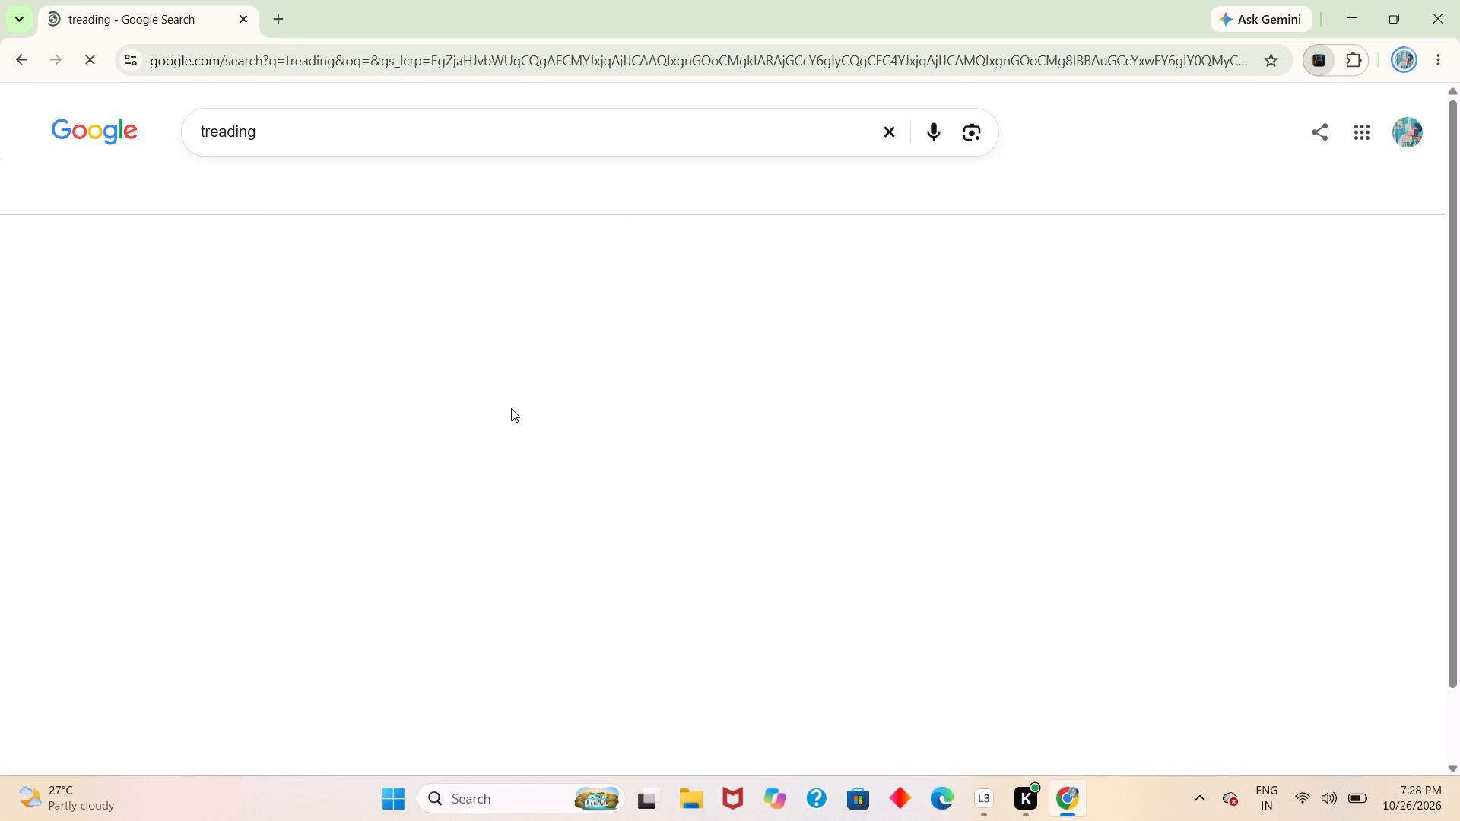
{"action": "scroll", "coordinate": [372, 407], "scroll_direction": "down", "scroll_amount": 4}
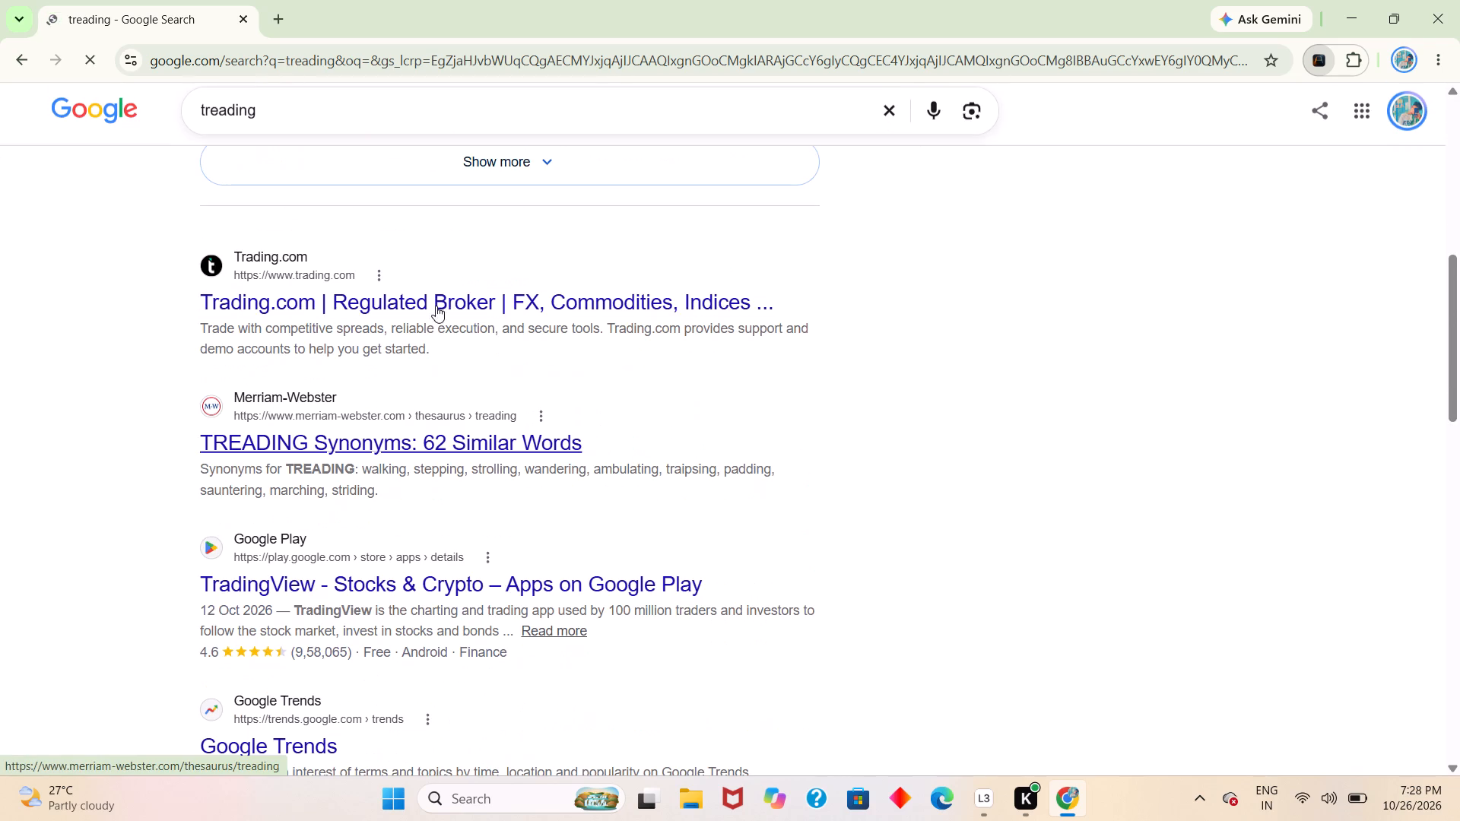
{"action": "scroll", "coordinate": [446, 293], "scroll_direction": "up", "scroll_amount": 8}
{"action": "left_click", "coordinate": [411, 376]}
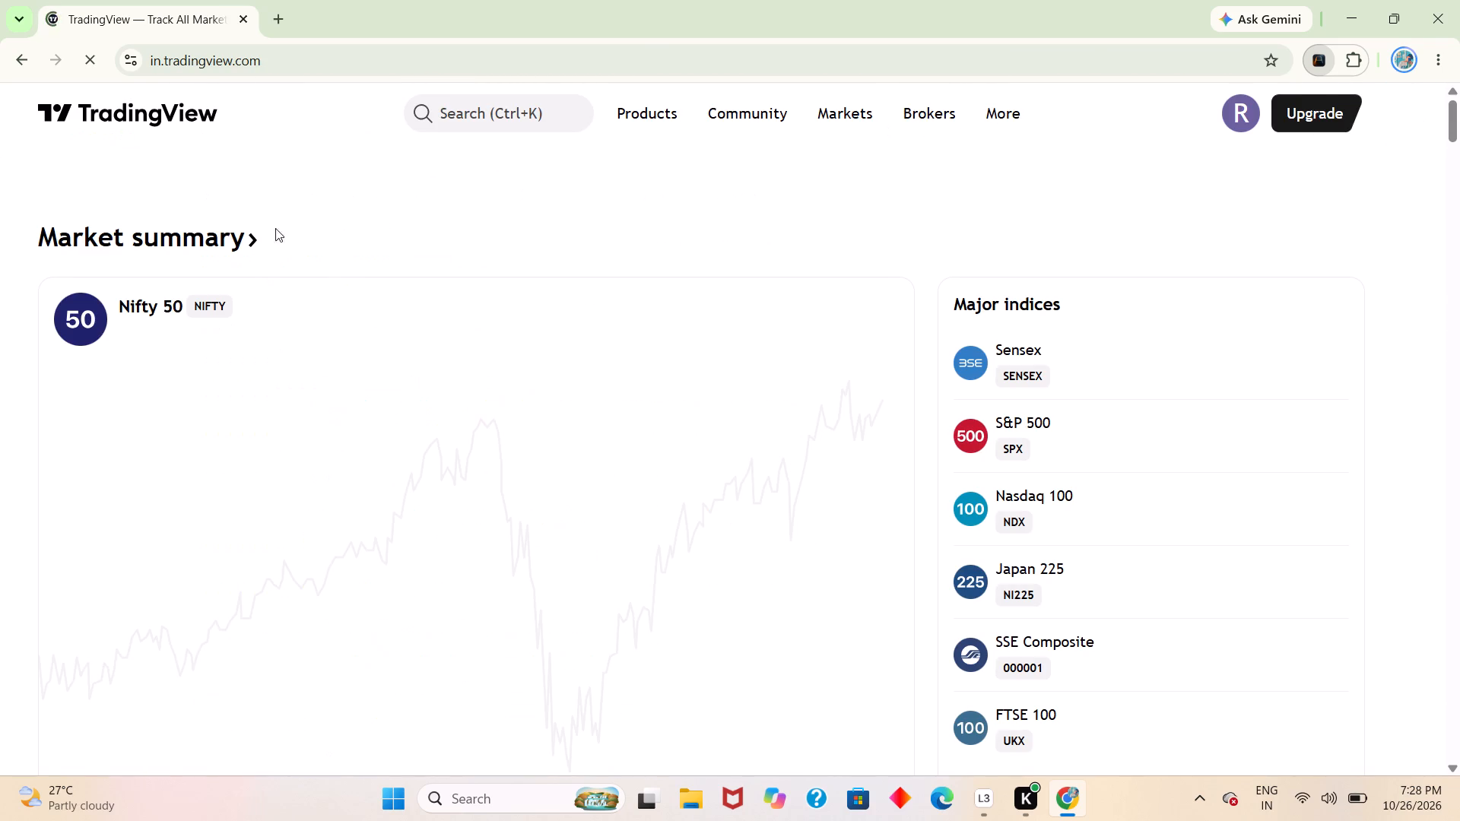
Examine the market summary on the TradingView home page, including the major indices, crypto, commodities and India yield sections.
{"action": "left_click", "coordinate": [487, 116]}
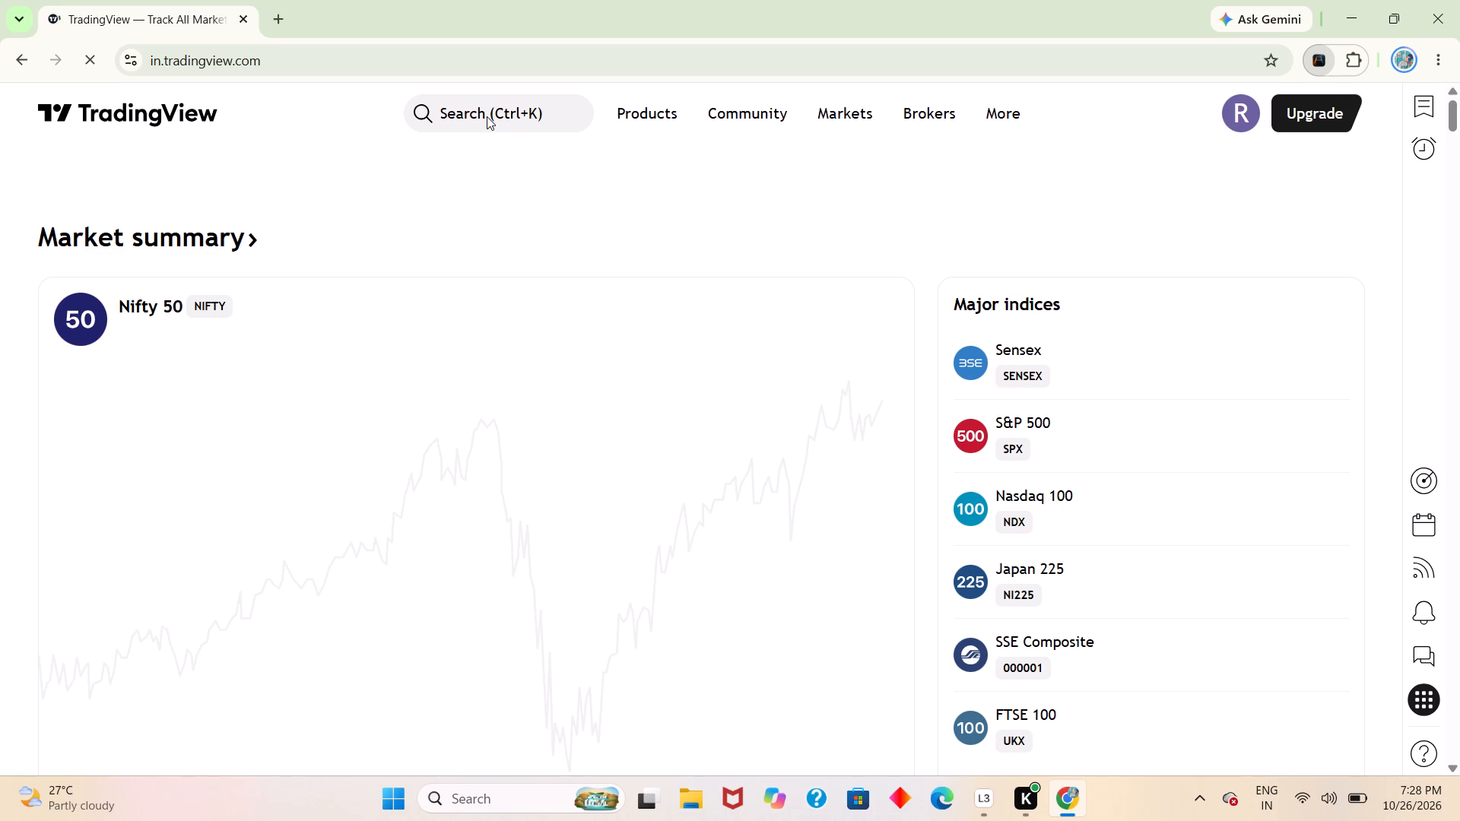
{"action": "left_click", "coordinate": [487, 116]}
{"action": "scroll", "coordinate": [330, 308], "scroll_direction": "down", "scroll_amount": 1}
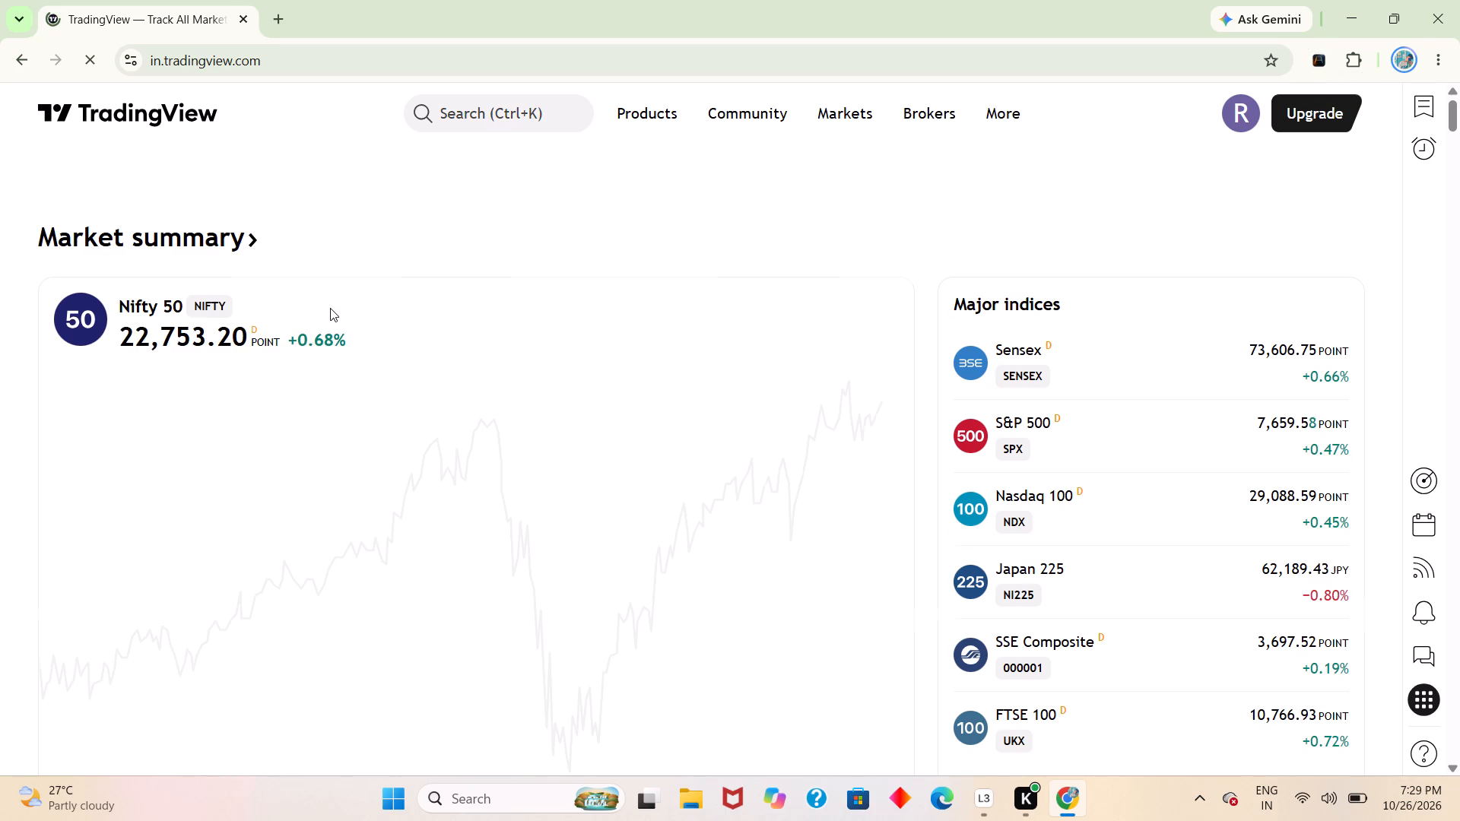
{"action": "scroll", "coordinate": [330, 308], "scroll_direction": "down", "scroll_amount": 2}
{"action": "scroll", "coordinate": [890, 274], "scroll_direction": "up", "scroll_amount": 1}
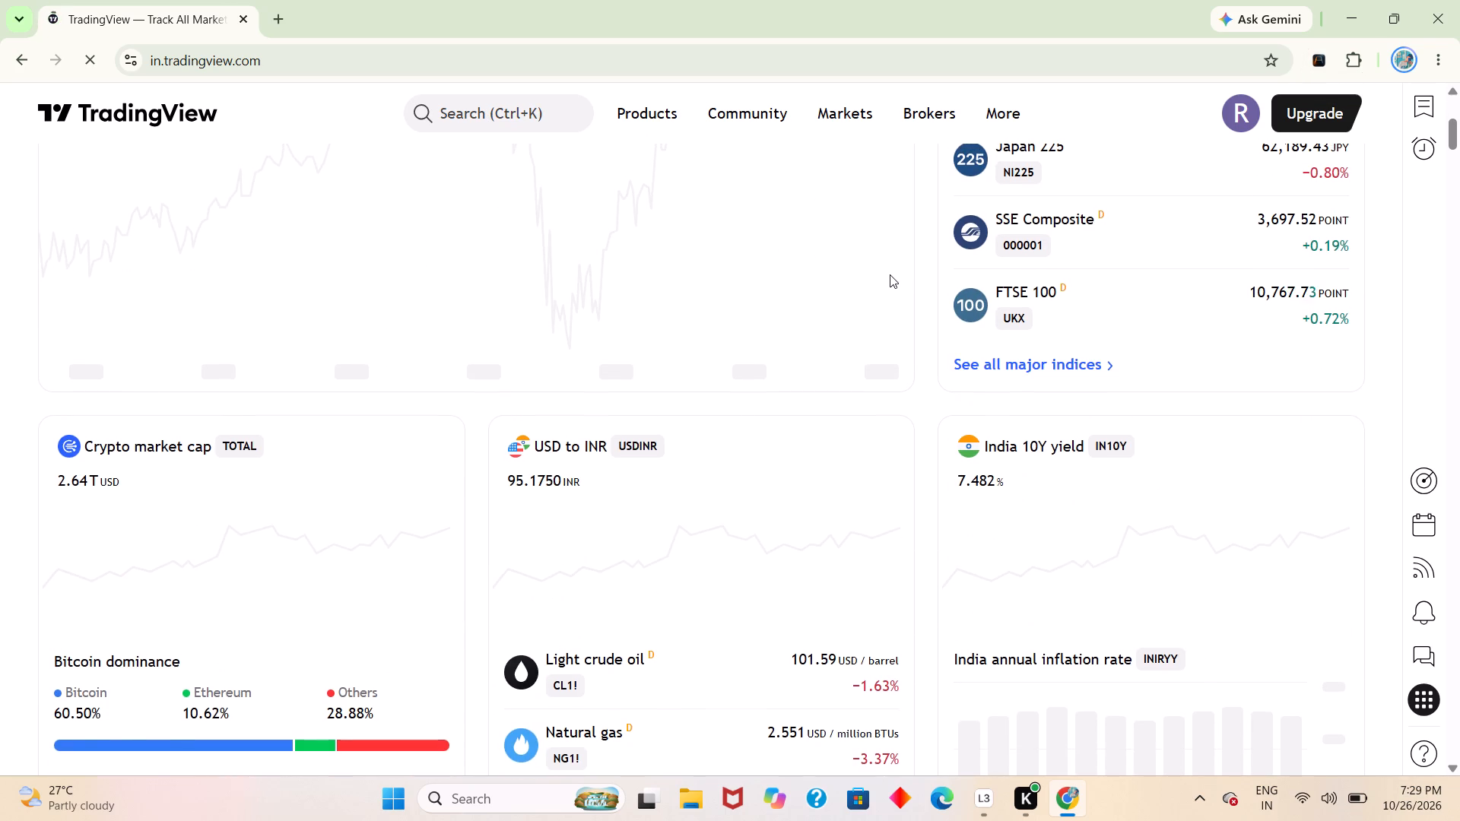
{"action": "scroll", "coordinate": [890, 274], "scroll_direction": "up", "scroll_amount": 1}
{"action": "scroll", "coordinate": [890, 274], "scroll_direction": "down", "scroll_amount": 2}
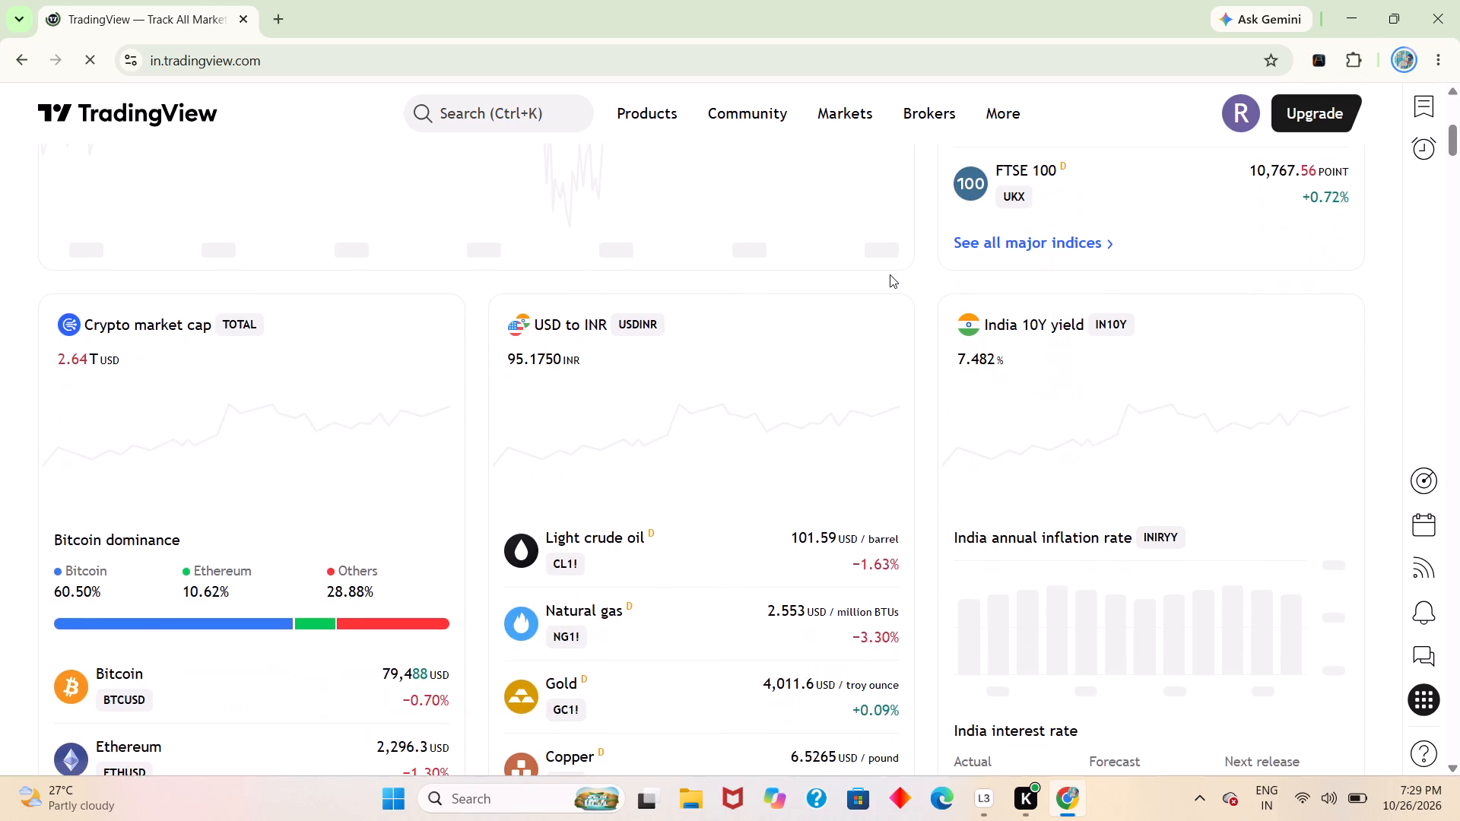
{"action": "scroll", "coordinate": [890, 274], "scroll_direction": "up", "scroll_amount": 4}
{"action": "scroll", "coordinate": [890, 274], "scroll_direction": "right", "scroll_amount": 1}
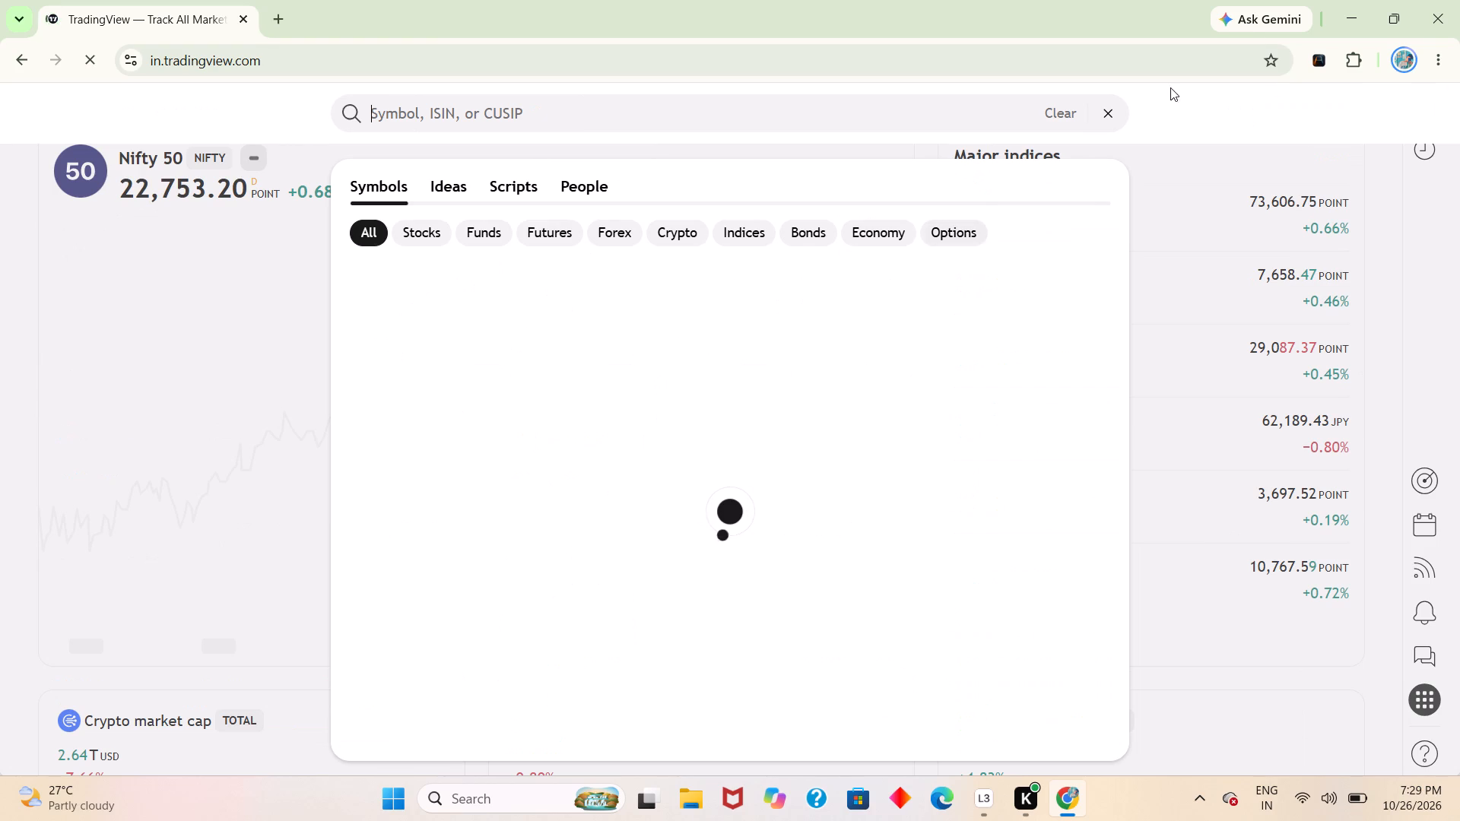
{"action": "left_click", "coordinate": [1177, 206]}
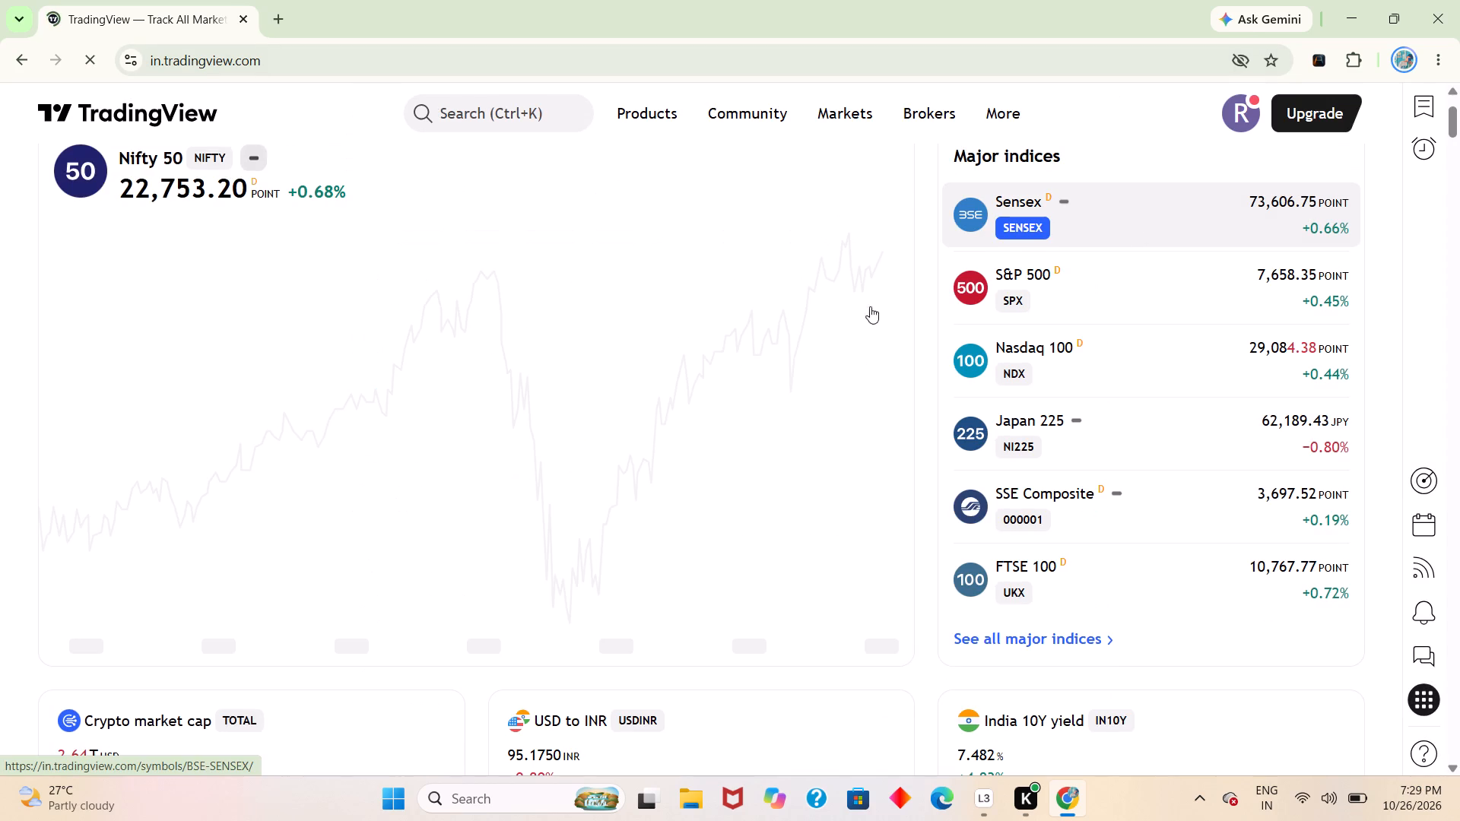
{"action": "scroll", "coordinate": [646, 443], "scroll_direction": "down", "scroll_amount": 1}
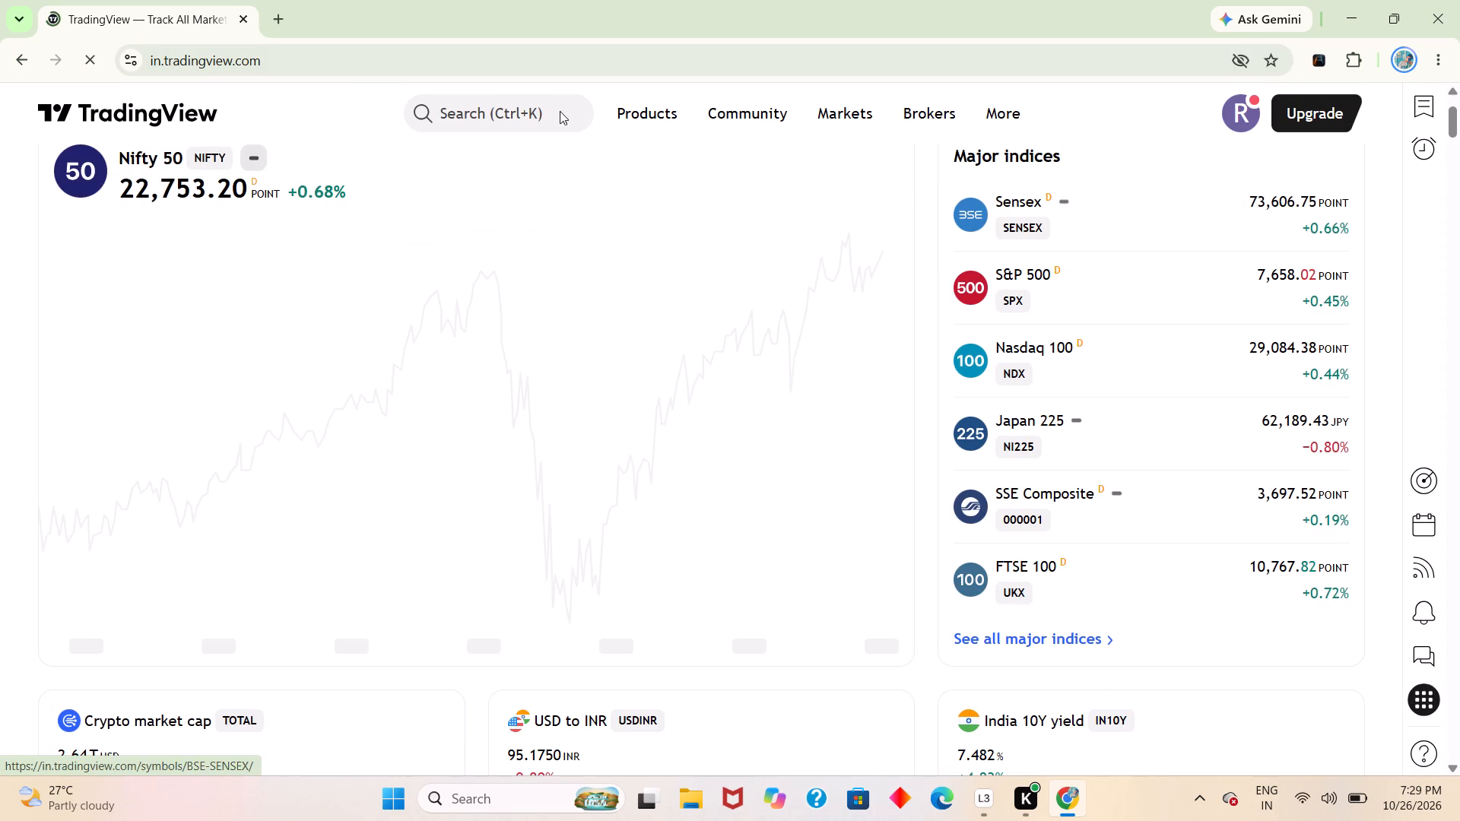
Open the chart of the NIFTY (Nifty 50 Index) symbol from the site's symbol search.
{"action": "left_click", "coordinate": [551, 109]}
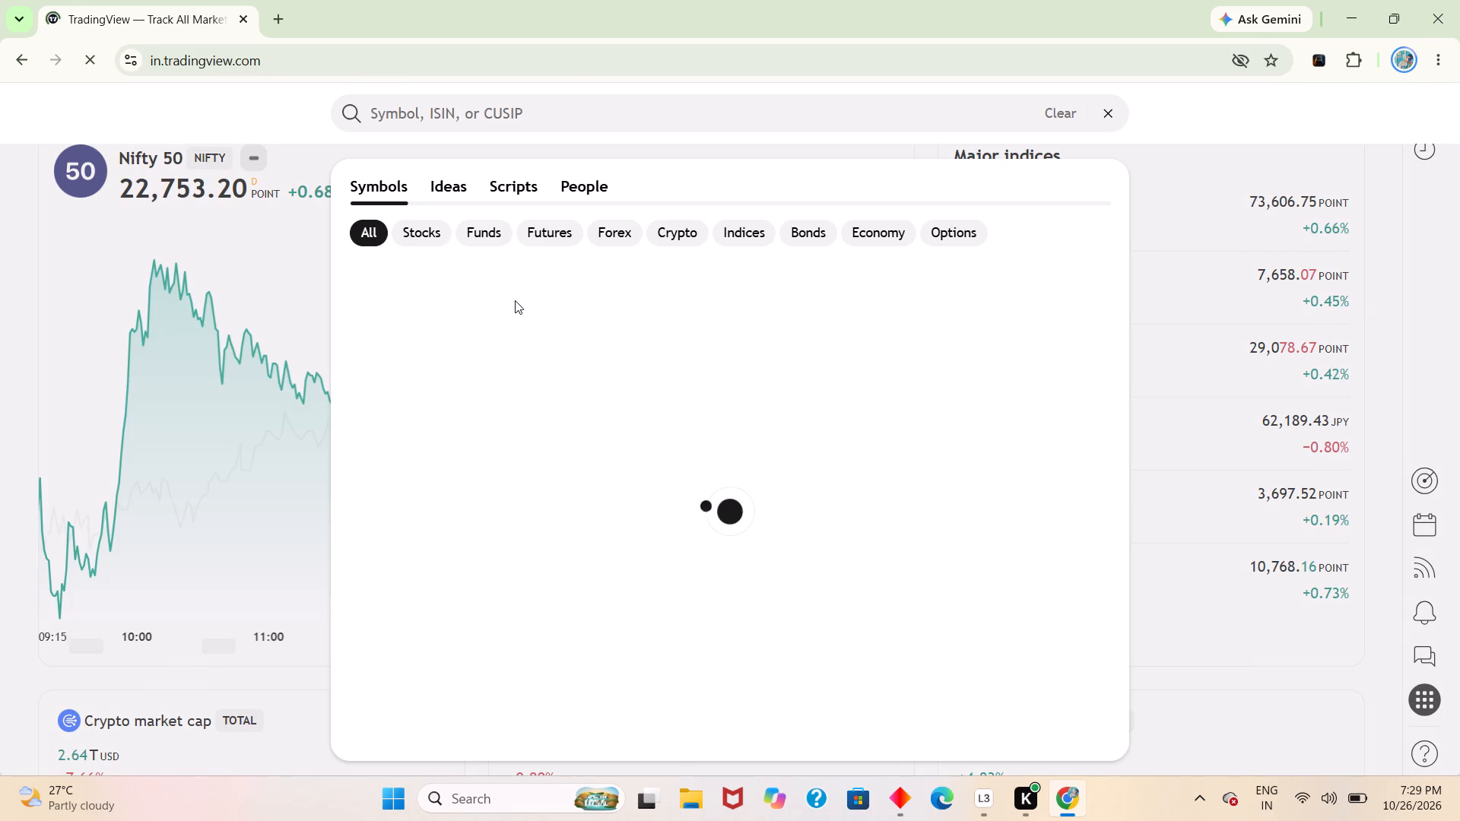
{"action": "double_click", "coordinate": [452, 286]}
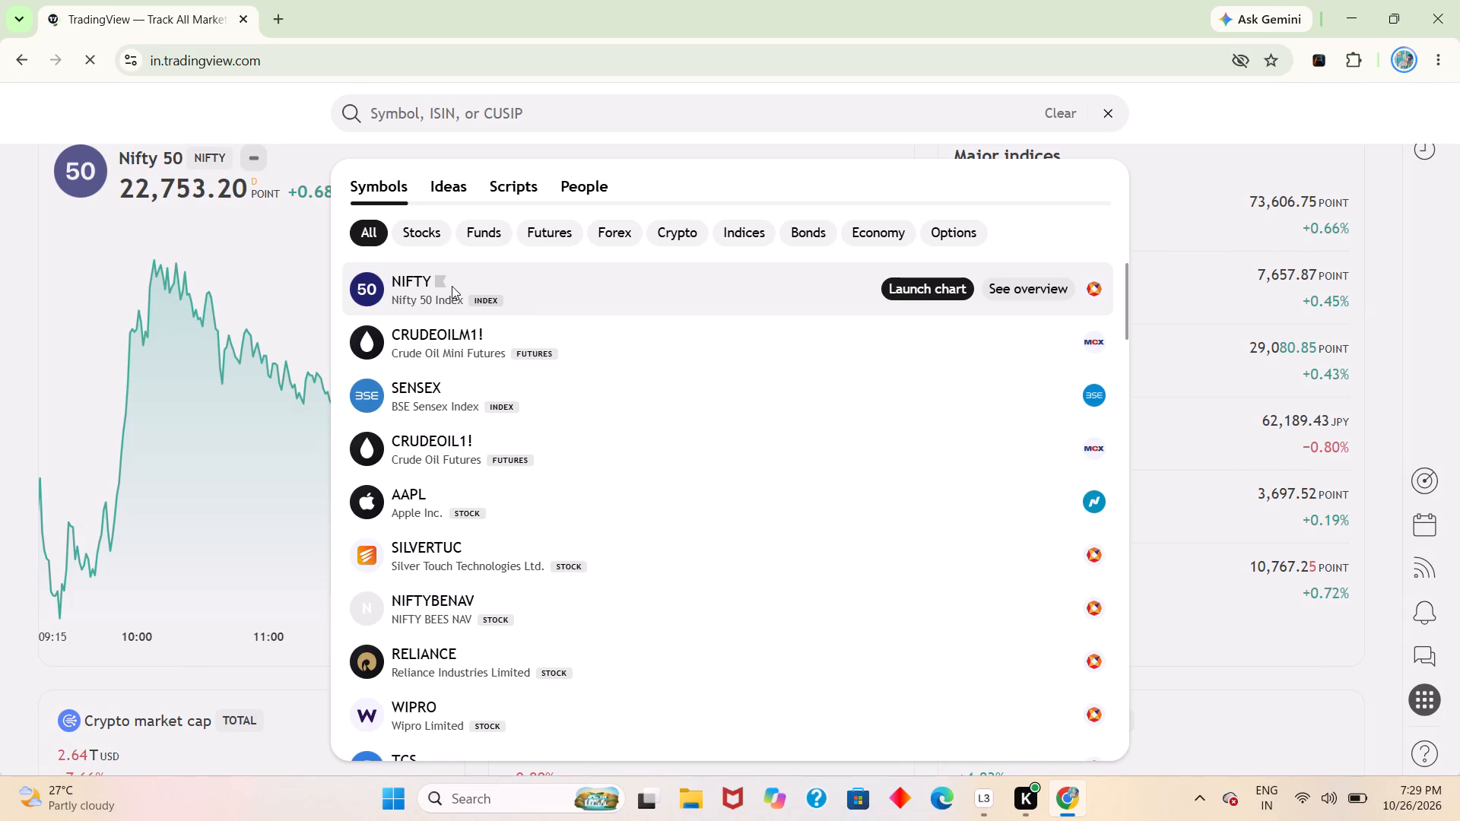
{"action": "double_click", "coordinate": [388, 286]}
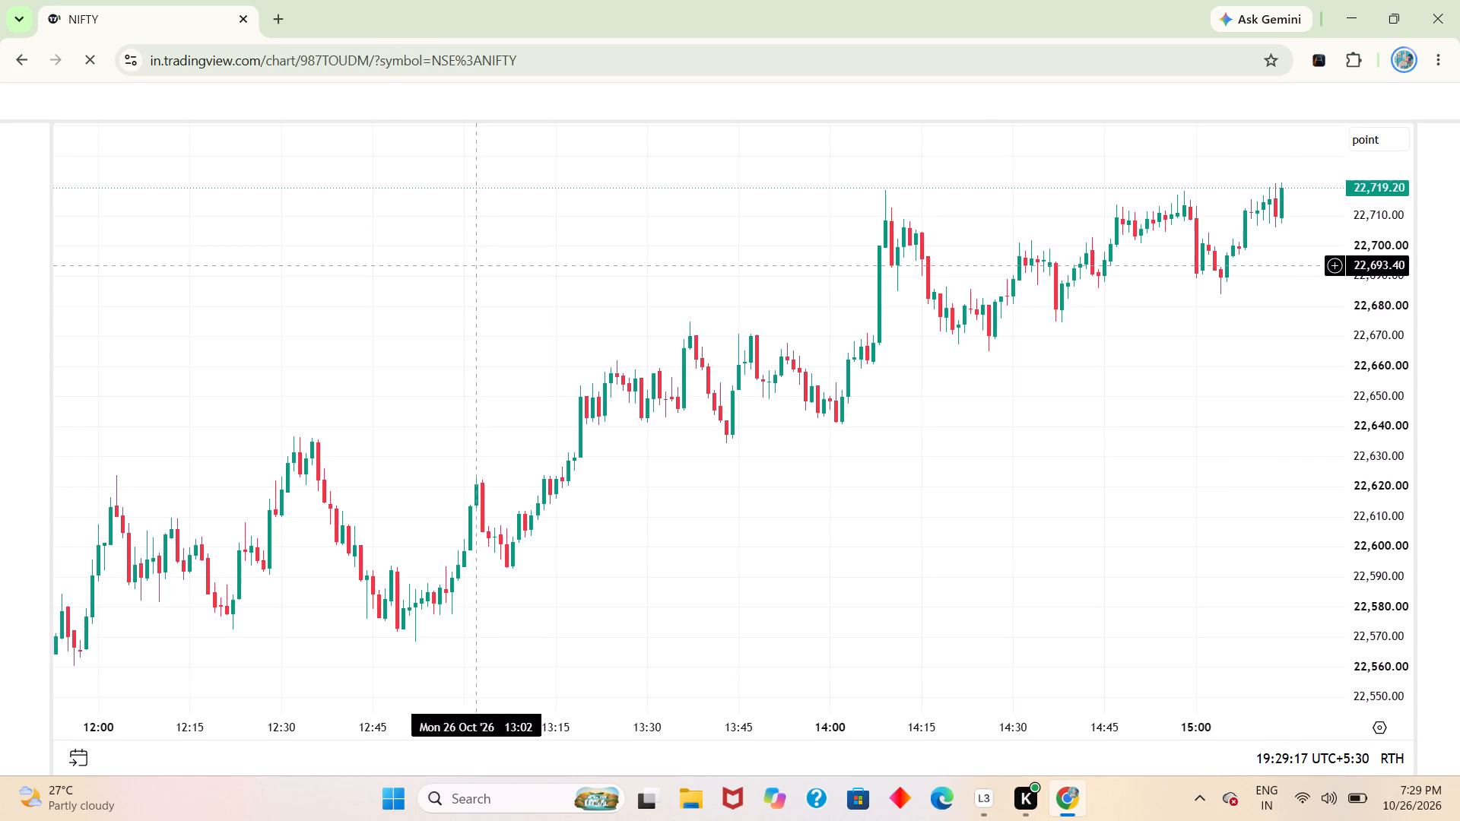
Examine the Nifty 50 one-minute price action around the PDH, 3:30 and PDL levels and the green order-block zones.
{"action": "left_click_drag", "start_coordinate": [1221, 306], "coordinate": [1116, 379]}
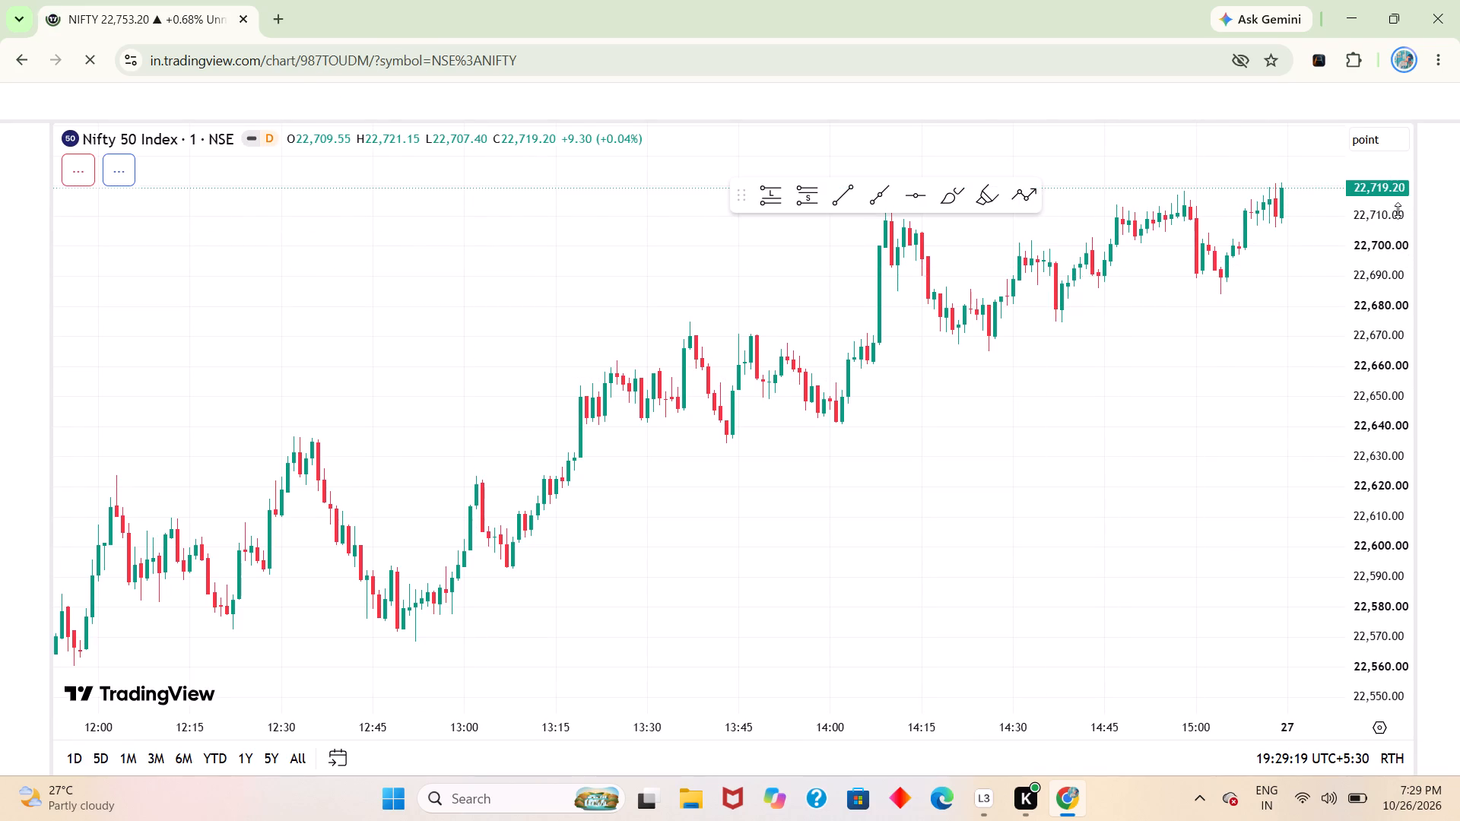
{"action": "left_click_drag", "start_coordinate": [1395, 214], "coordinate": [1362, 486]}
{"action": "left_click_drag", "start_coordinate": [1064, 484], "coordinate": [928, 452]}
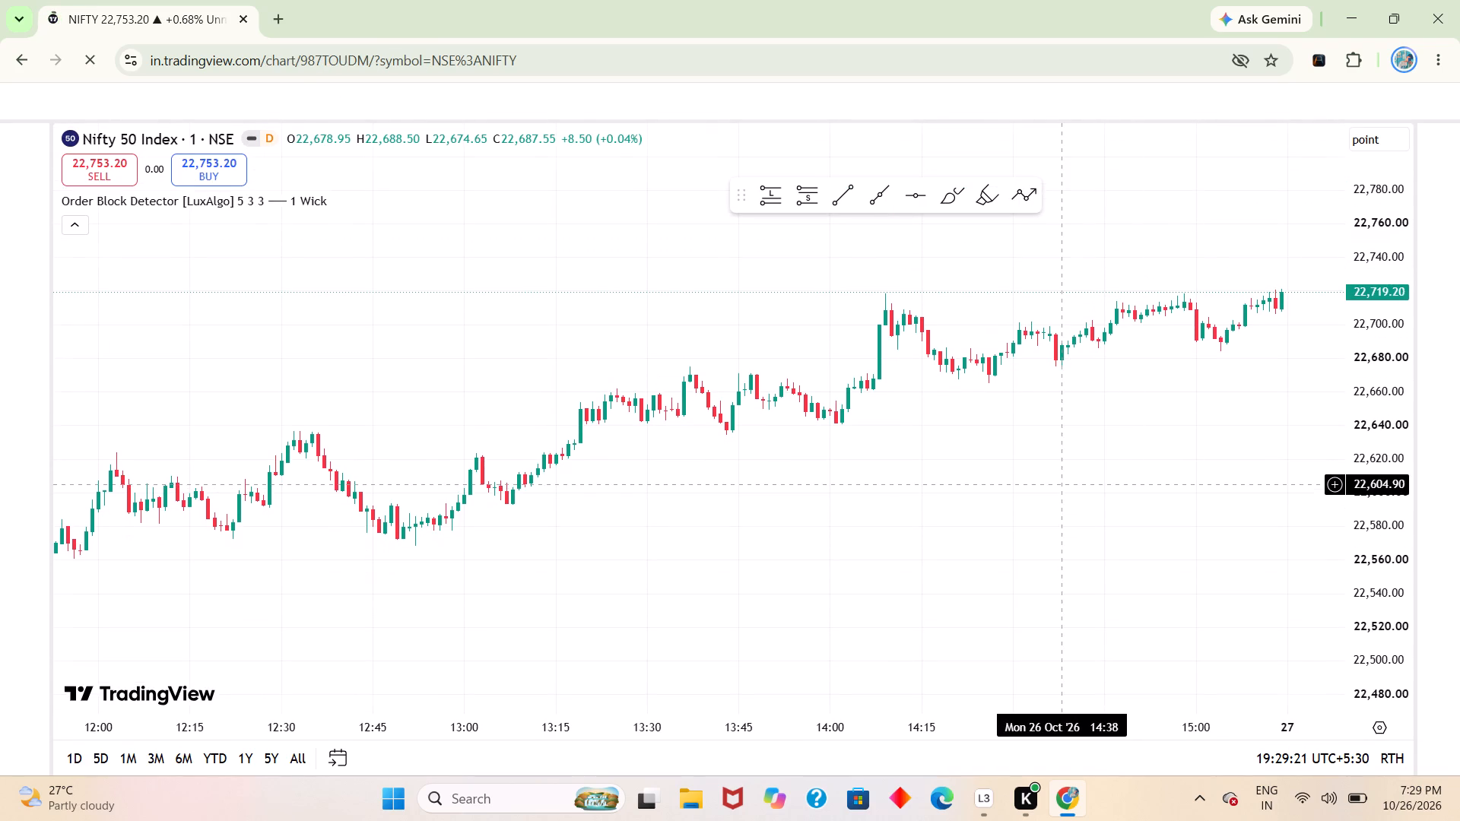
{"action": "left_click_drag", "start_coordinate": [928, 452], "coordinate": [808, 426]}
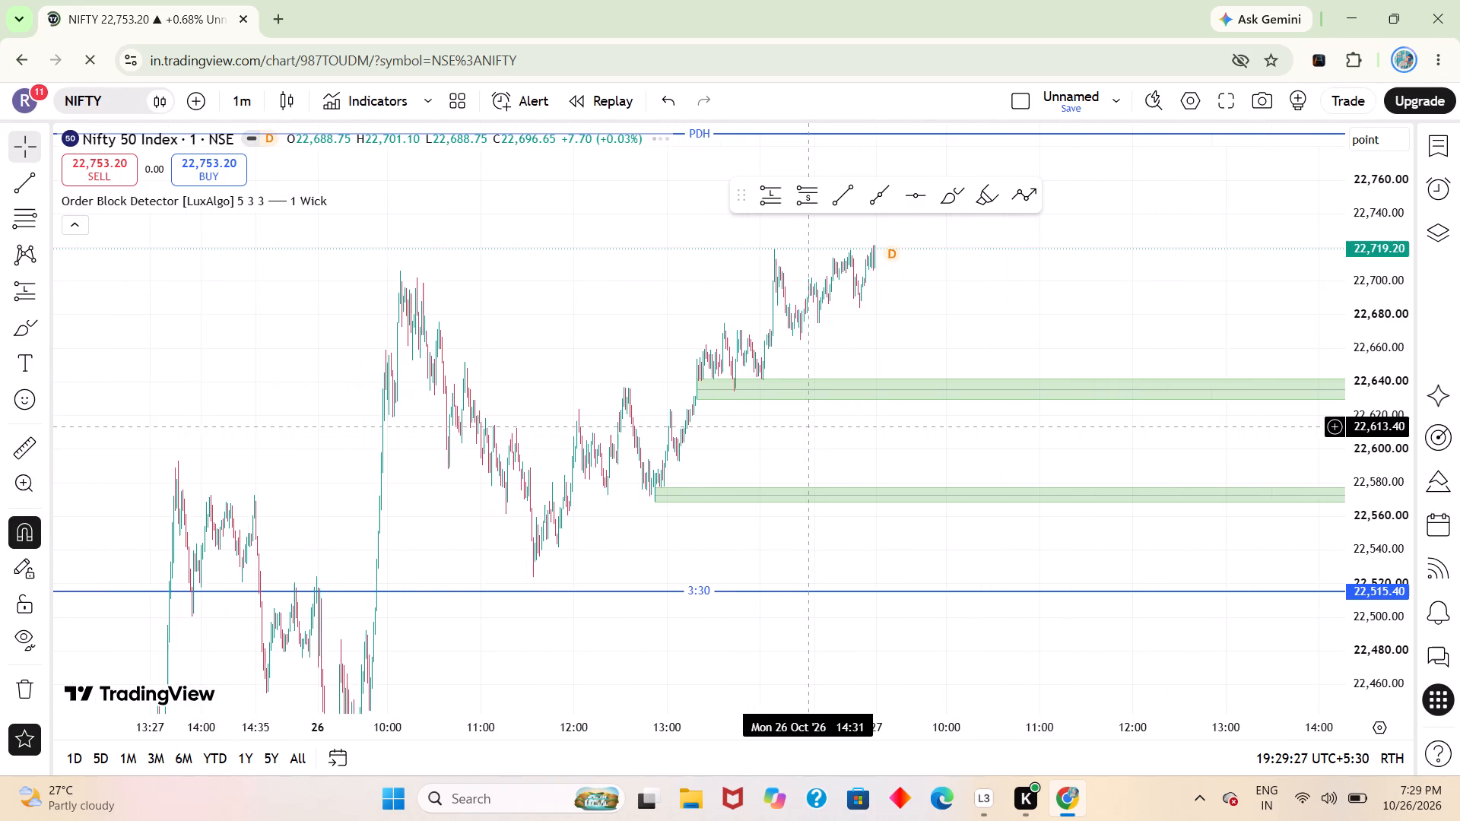
{"action": "left_click_drag", "start_coordinate": [998, 630], "coordinate": [1036, 417]}
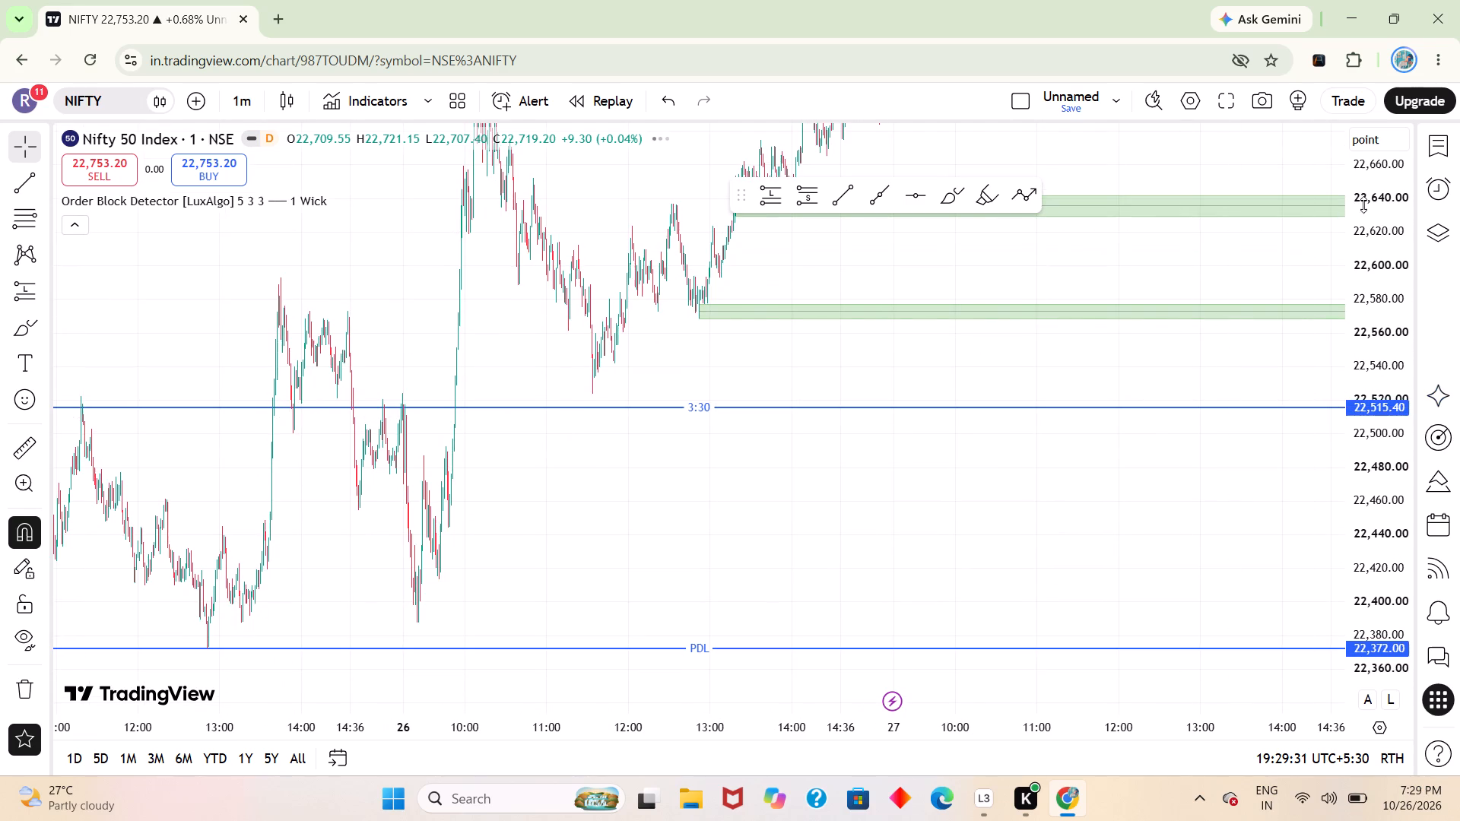
{"action": "left_click_drag", "start_coordinate": [1363, 204], "coordinate": [1304, 635]}
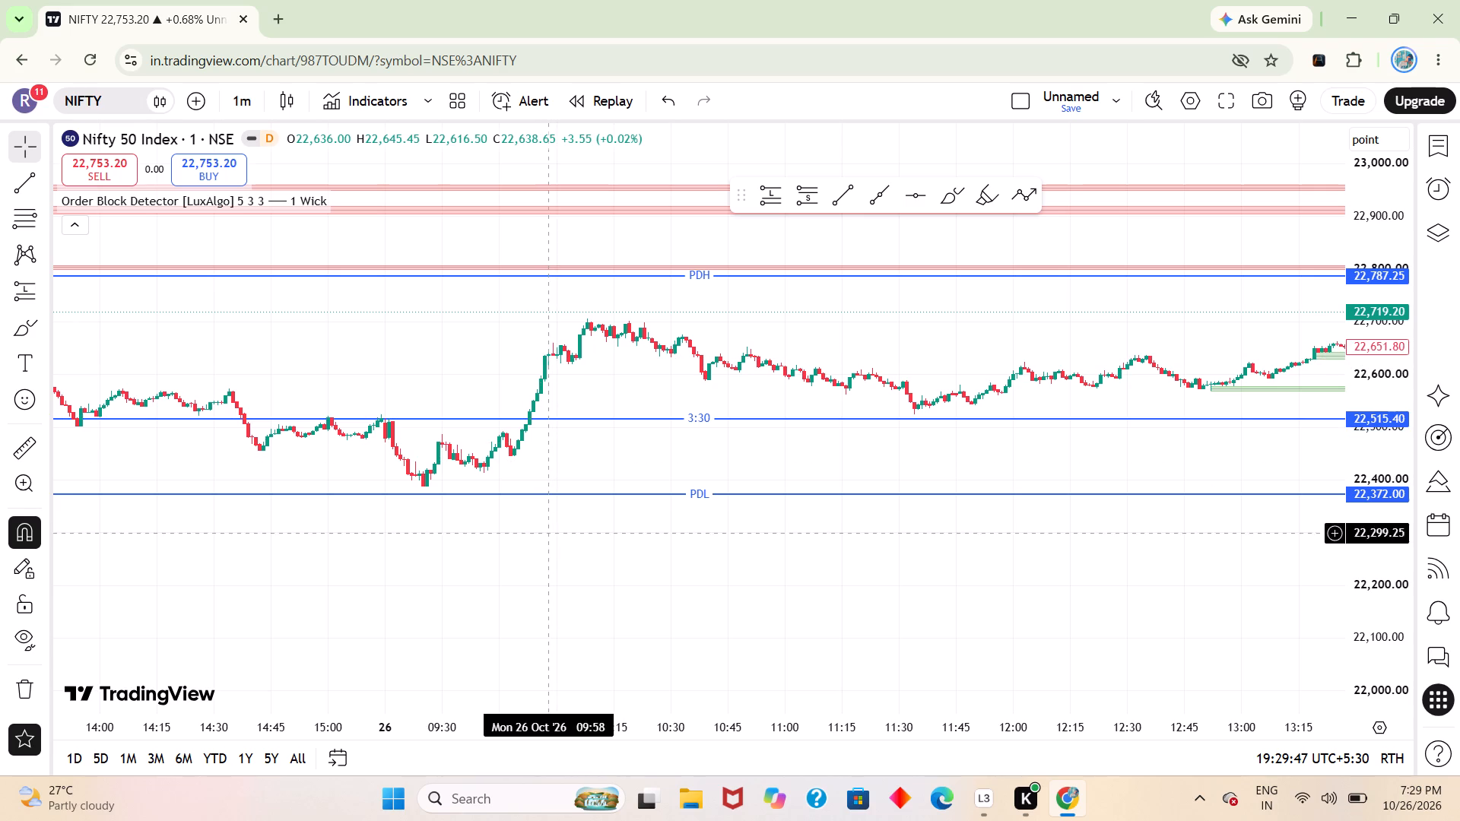
{"action": "left_click_drag", "start_coordinate": [548, 561], "coordinate": [115, 556]}
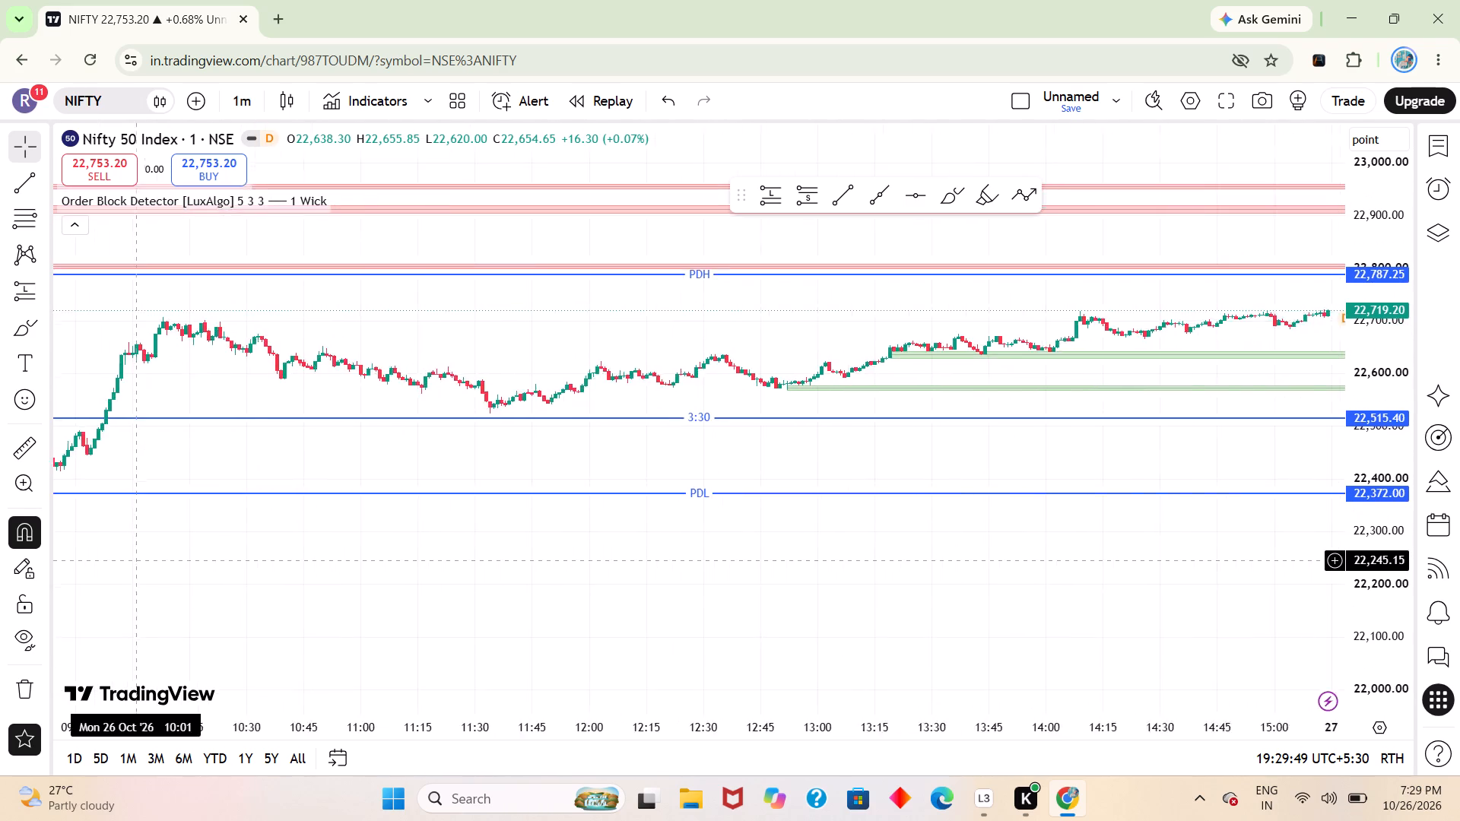
{"action": "left_click_drag", "start_coordinate": [115, 556], "coordinate": [211, 540]}
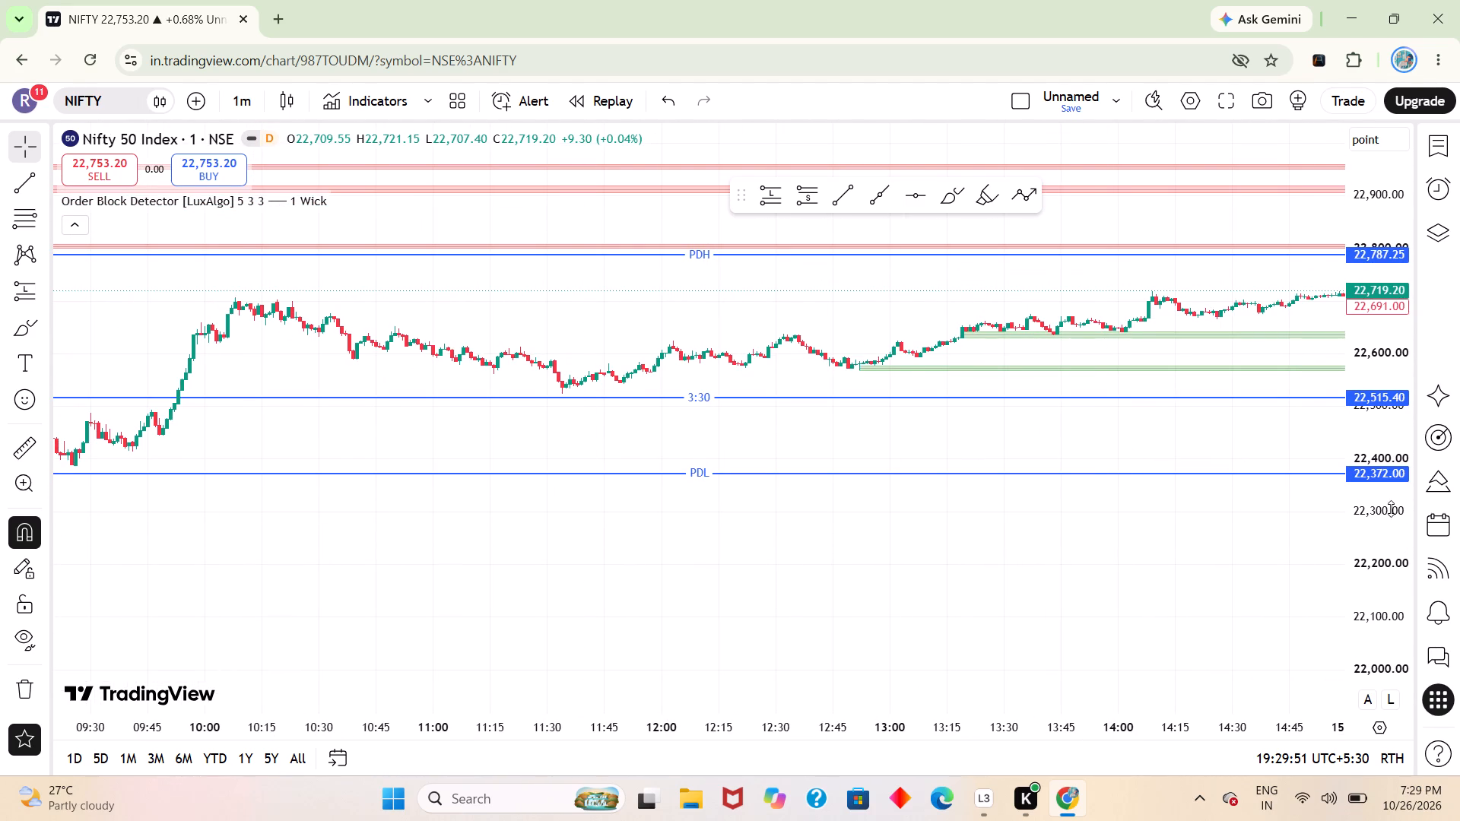
{"action": "left_click_drag", "start_coordinate": [1391, 509], "coordinate": [1387, 17]}
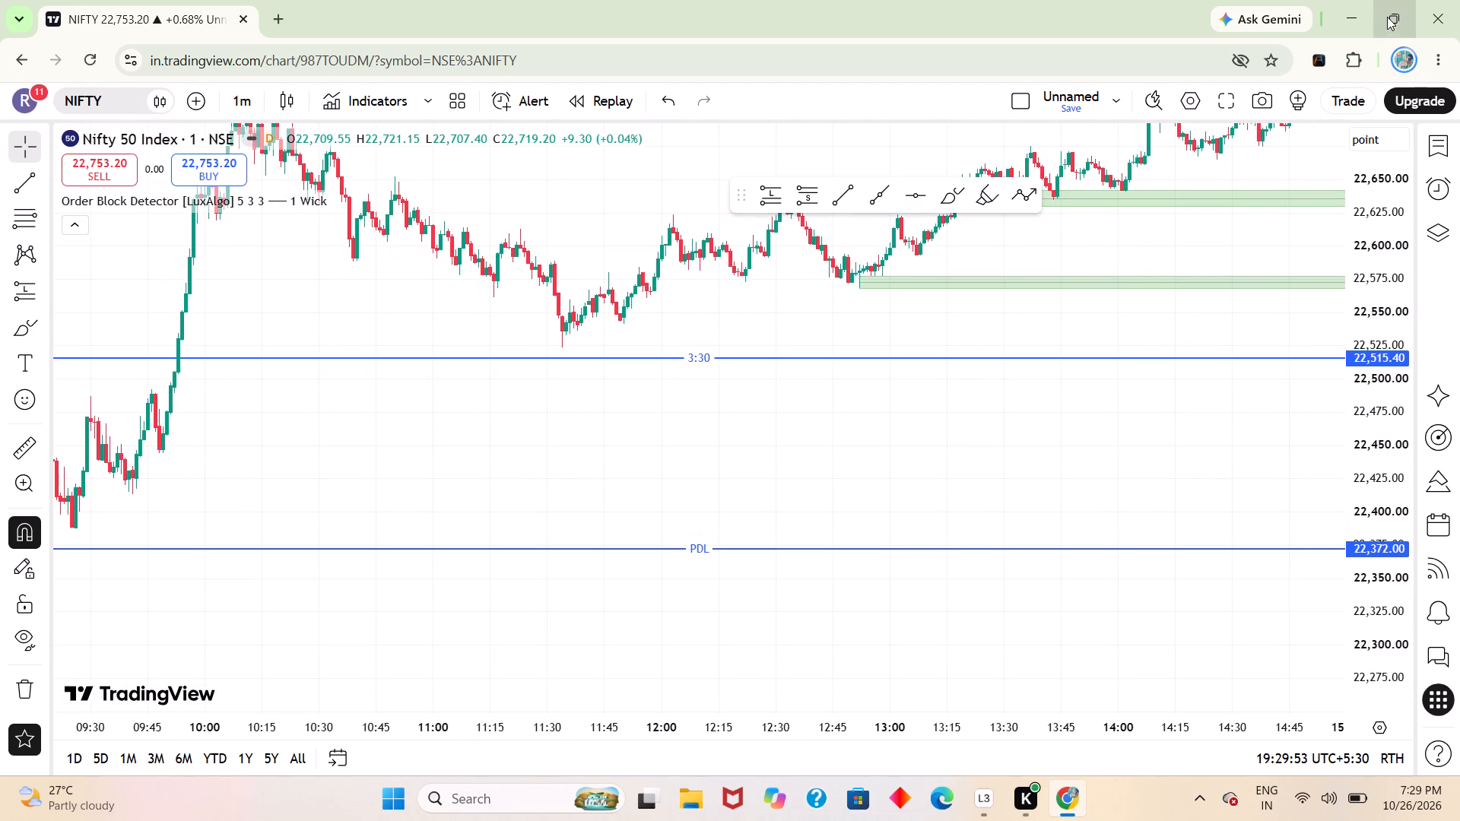
{"action": "left_click_drag", "start_coordinate": [1395, 450], "coordinate": [1398, 216]}
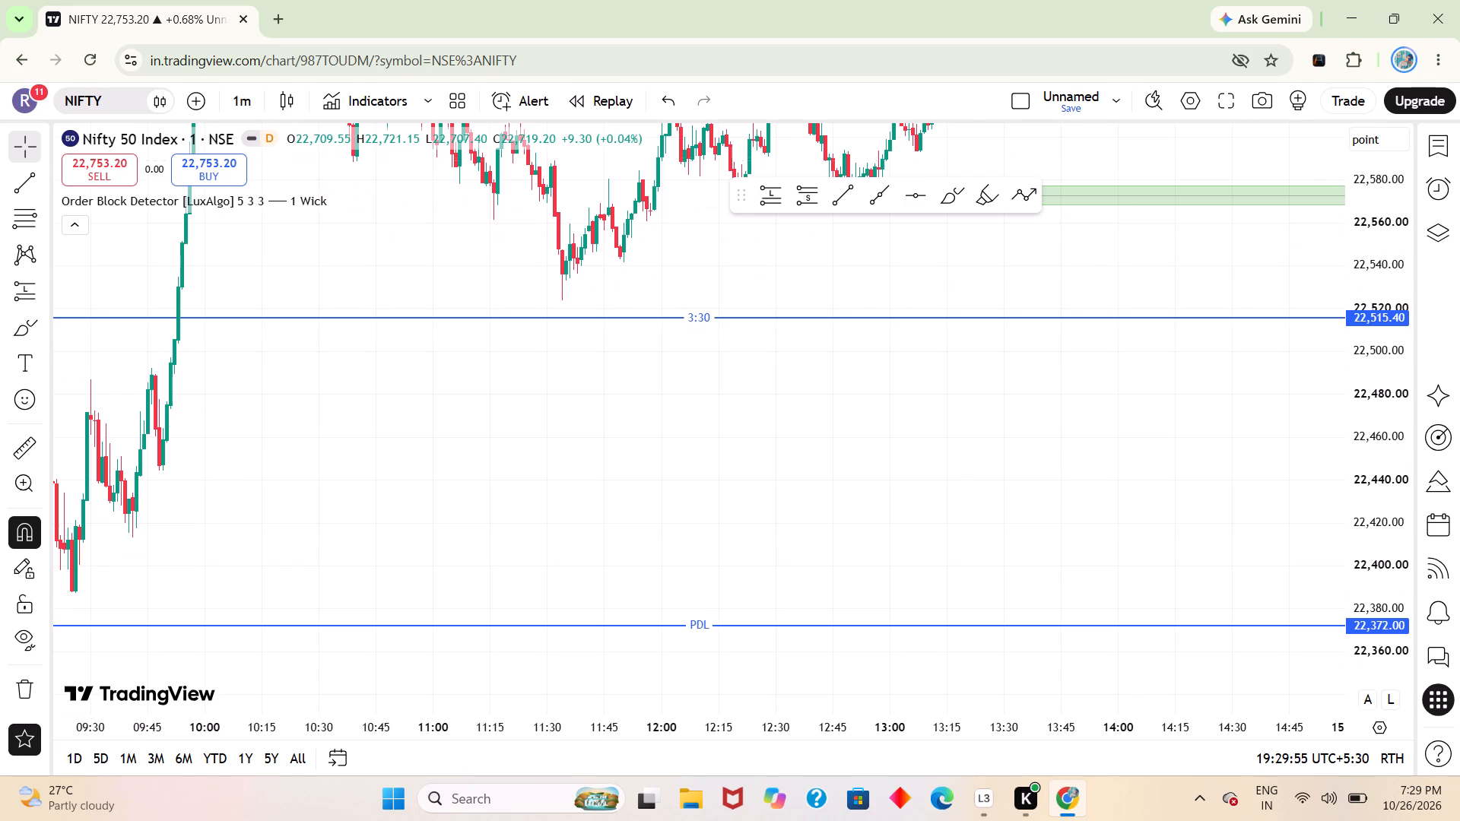
{"action": "left_click_drag", "start_coordinate": [794, 413], "coordinate": [621, 666]}
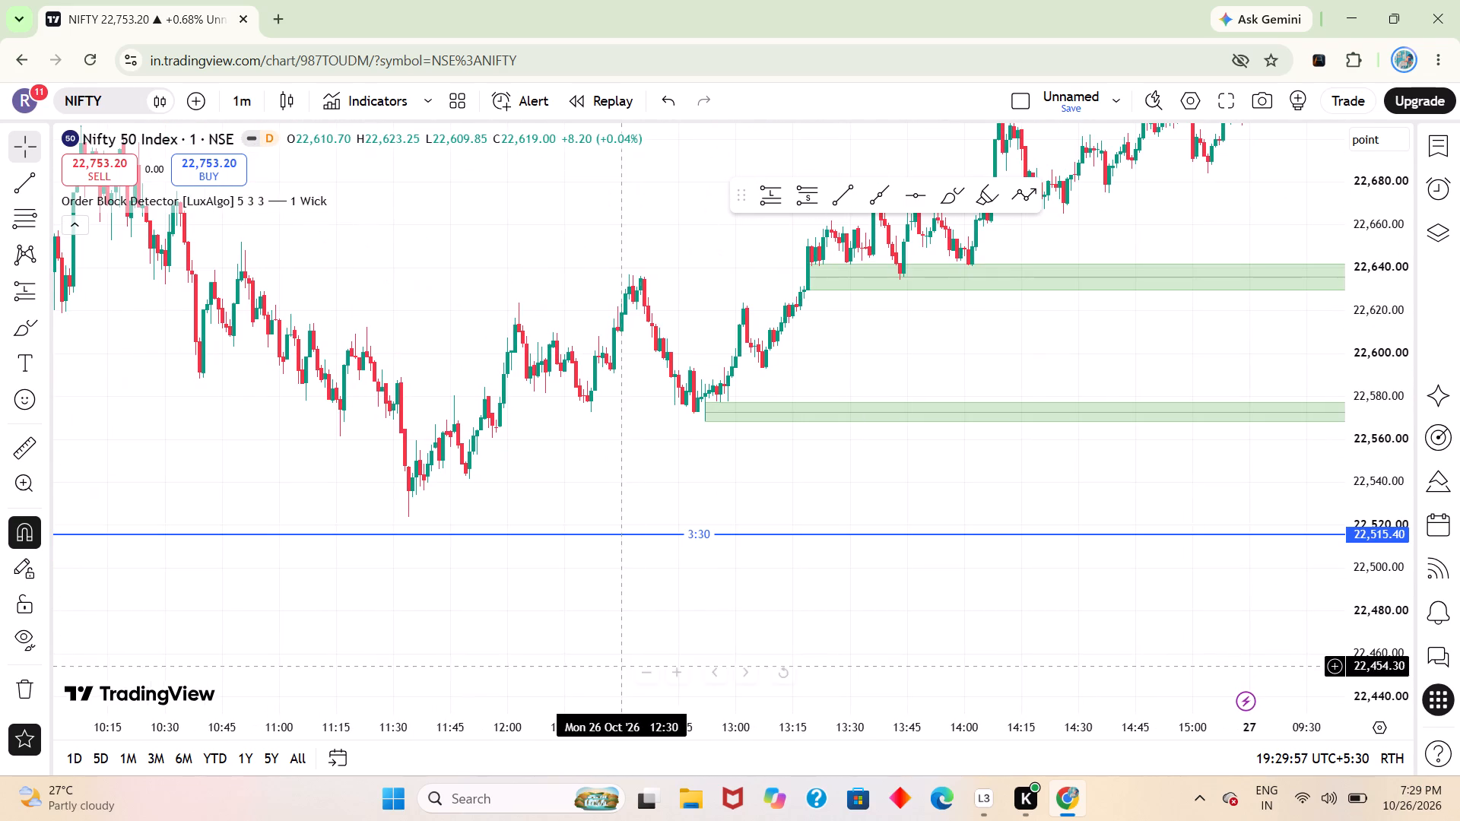
Examine the 26 October Nifty 50 price action against the PDH, 3:30 and PDL levels and the order-block zones.
{"action": "left_click_drag", "start_coordinate": [1023, 293], "coordinate": [849, 442]}
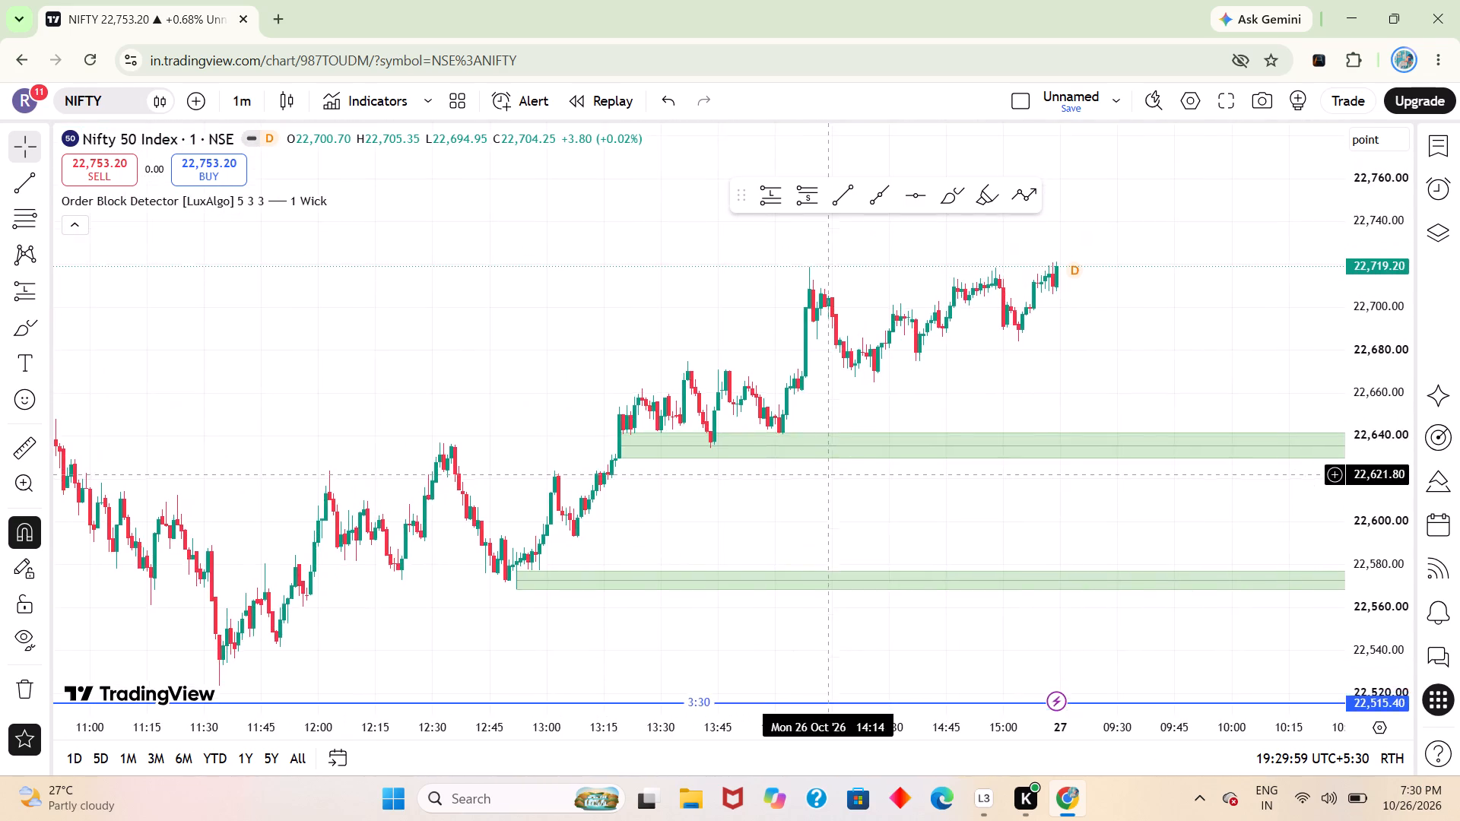
{"action": "left_click_drag", "start_coordinate": [849, 442], "coordinate": [812, 448]}
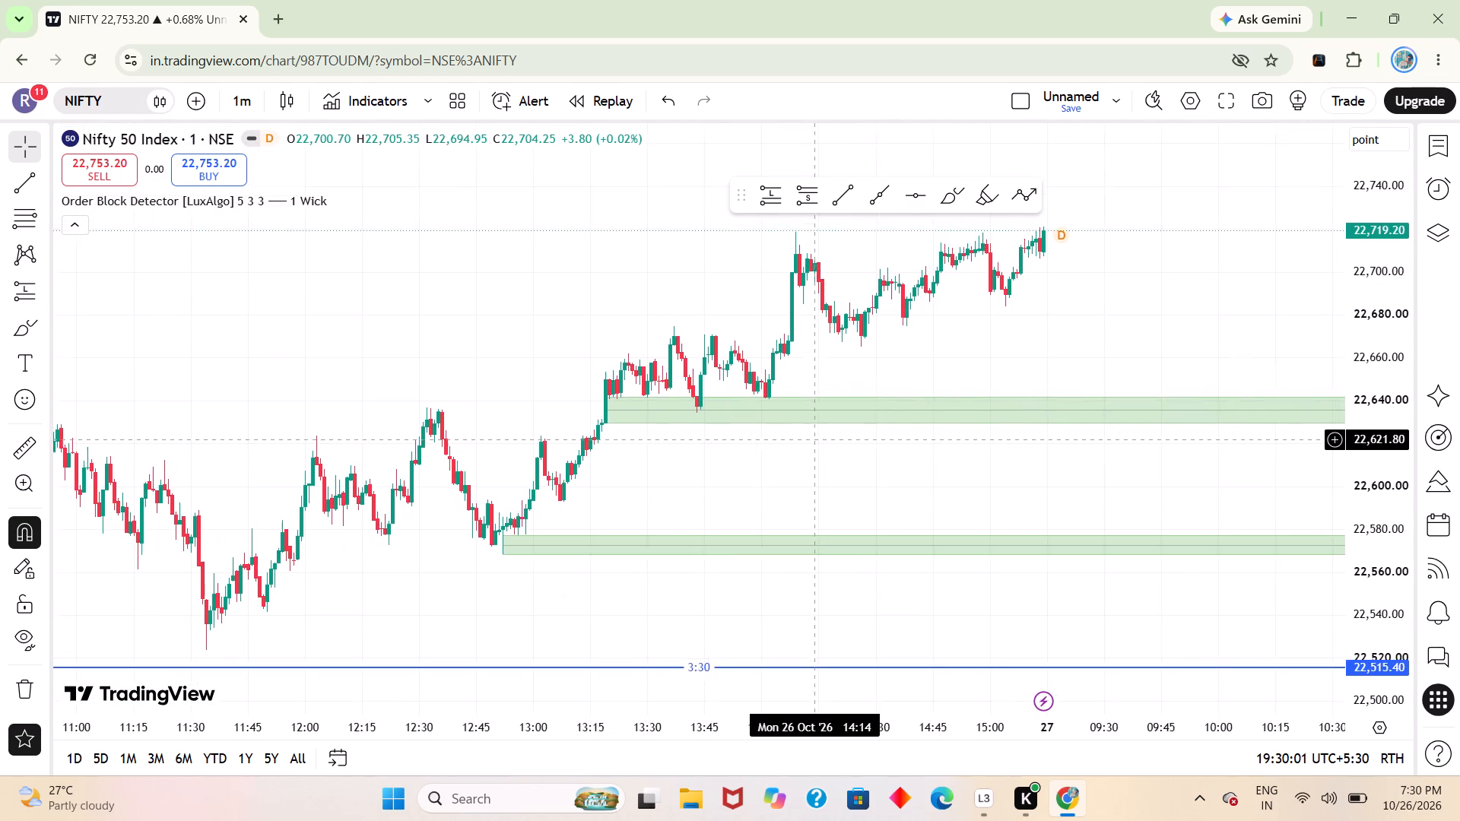
{"action": "left_click_drag", "start_coordinate": [812, 448], "coordinate": [811, 454]}
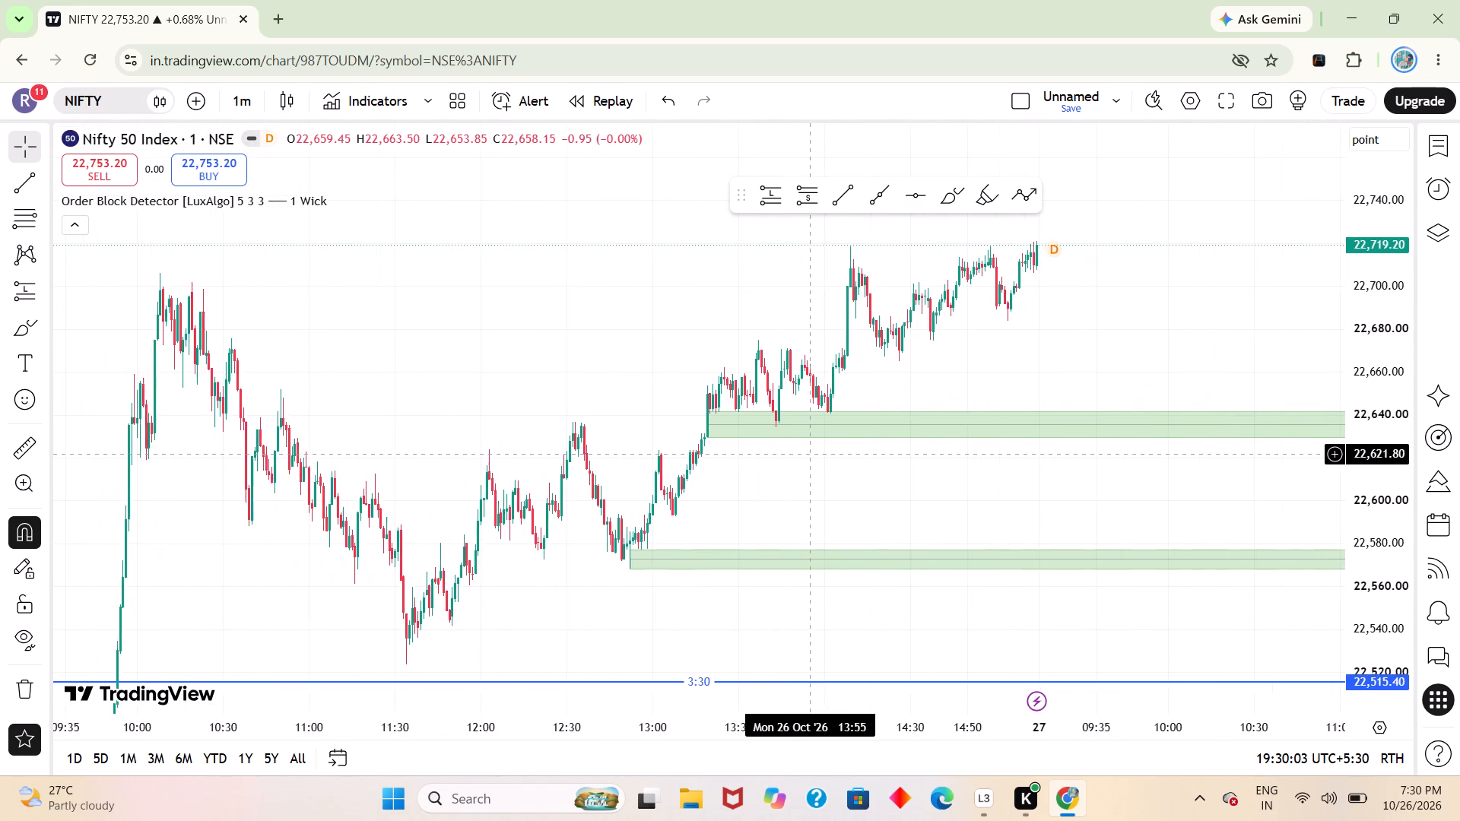
{"action": "left_click_drag", "start_coordinate": [410, 575], "coordinate": [504, 461]}
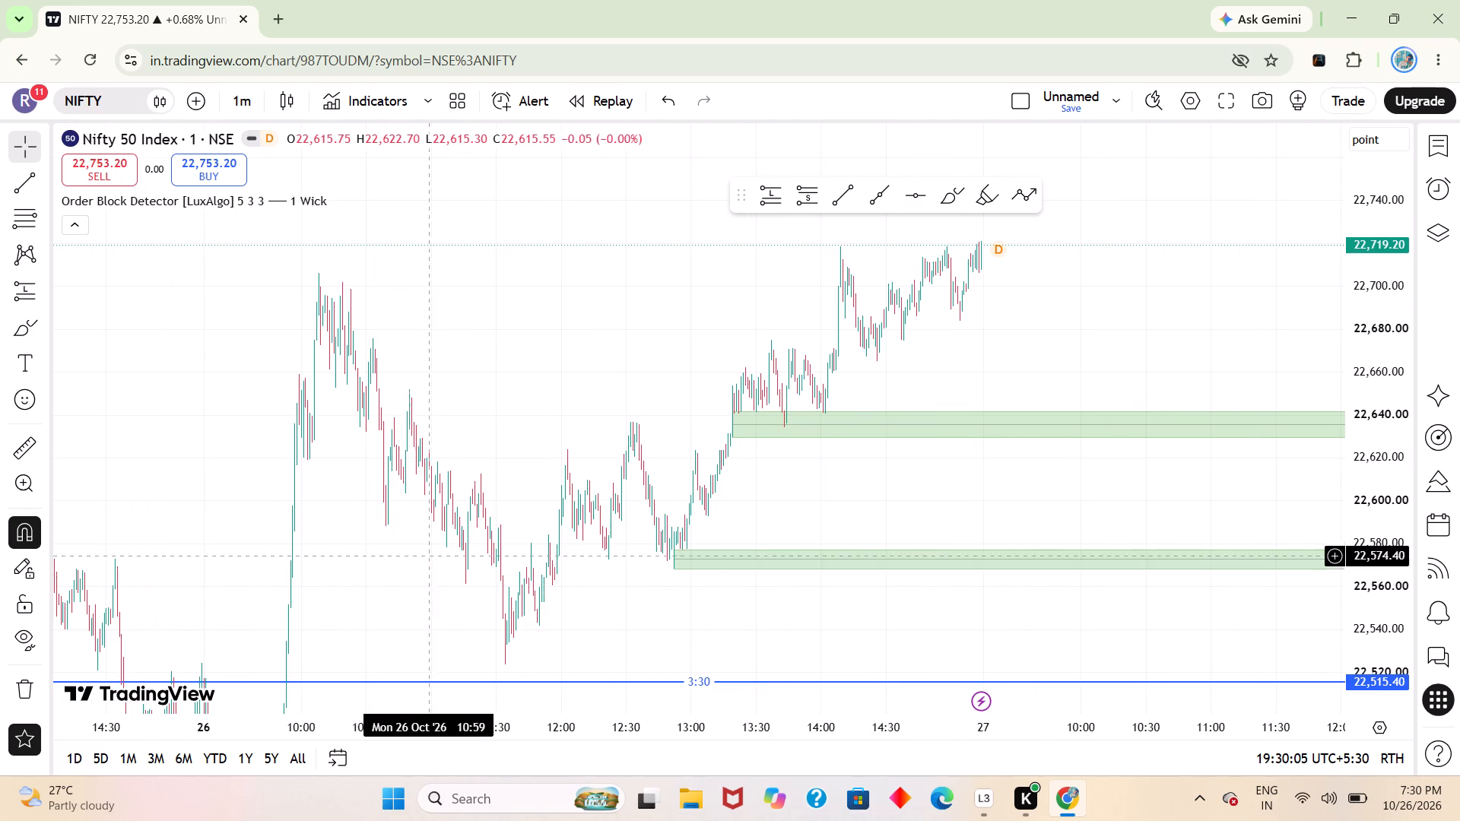
{"action": "left_click_drag", "start_coordinate": [504, 461], "coordinate": [514, 309]}
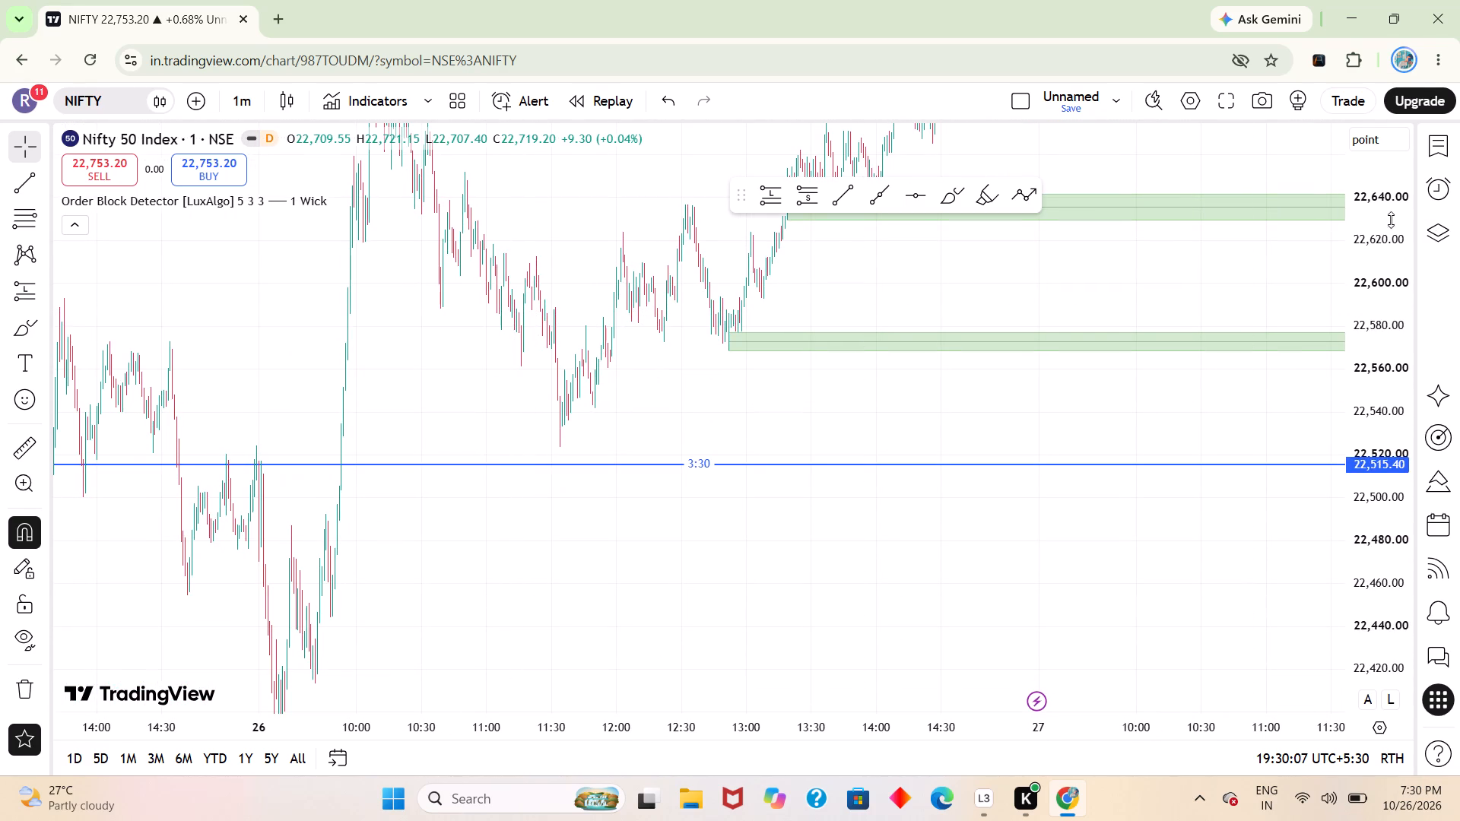
{"action": "left_click_drag", "start_coordinate": [1379, 214], "coordinate": [1310, 651]}
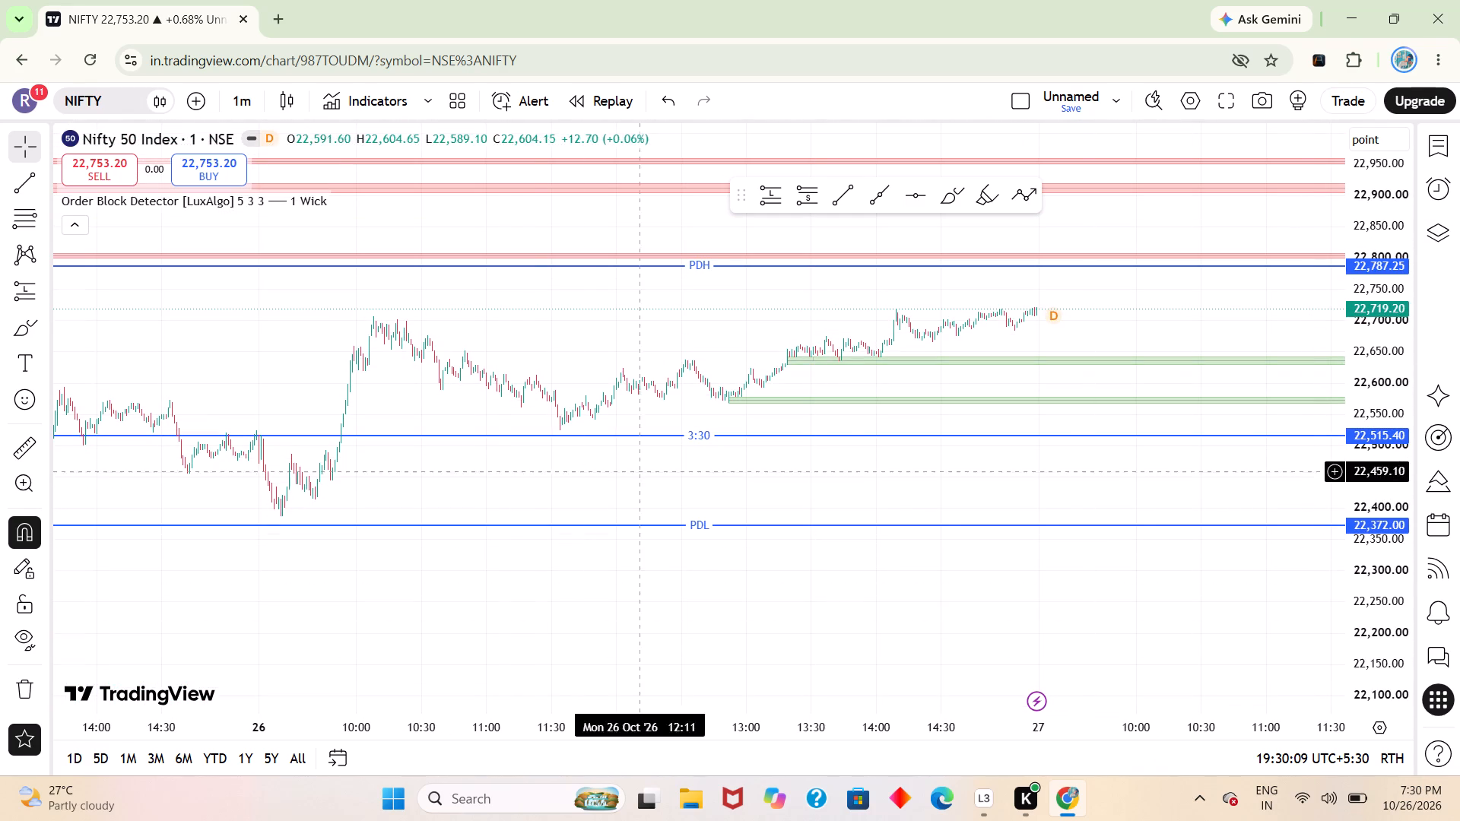
{"action": "left_click_drag", "start_coordinate": [528, 594], "coordinate": [651, 650]}
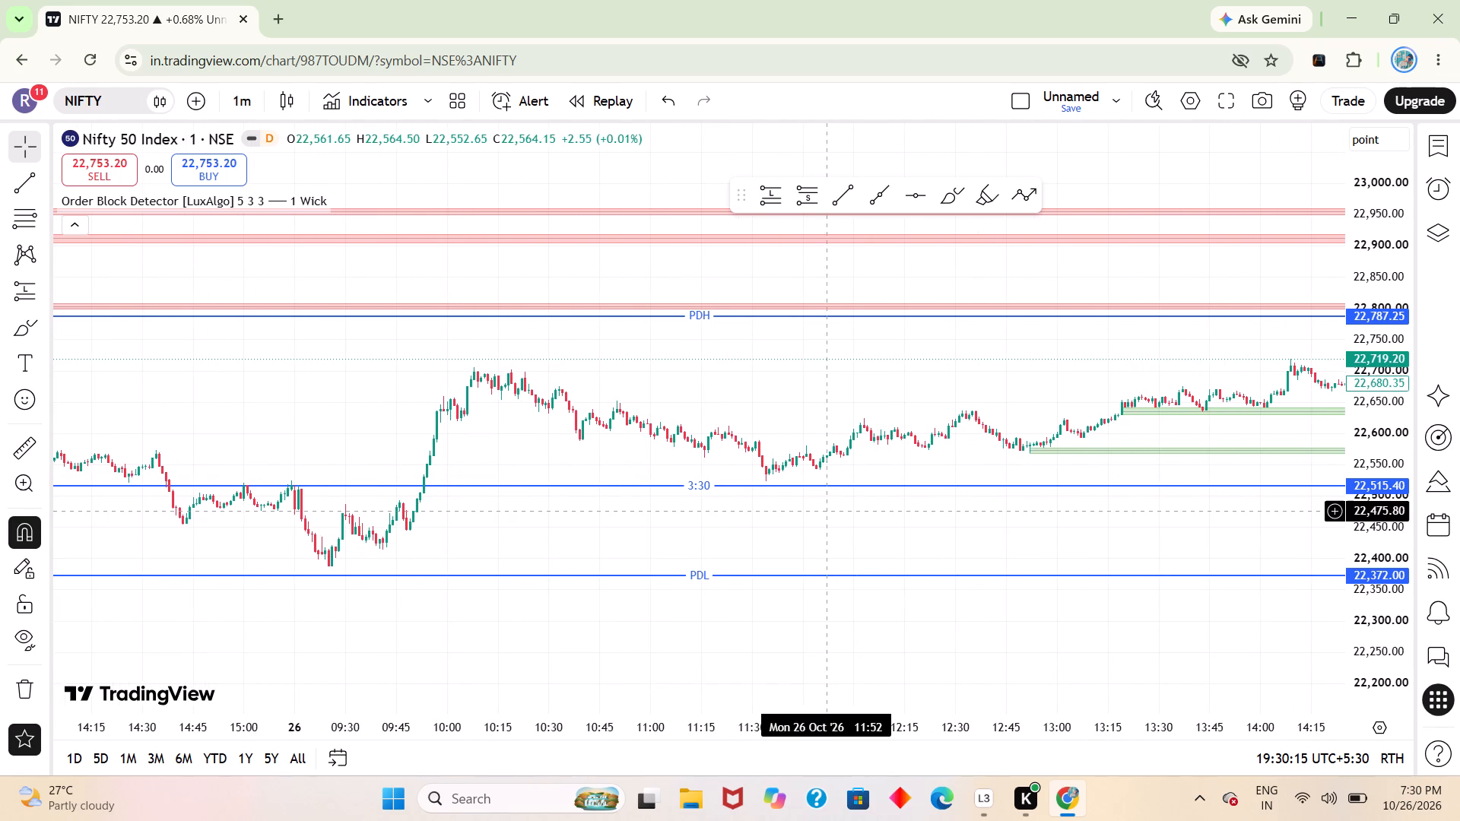
{"action": "left_click_drag", "start_coordinate": [845, 513], "coordinate": [478, 505]}
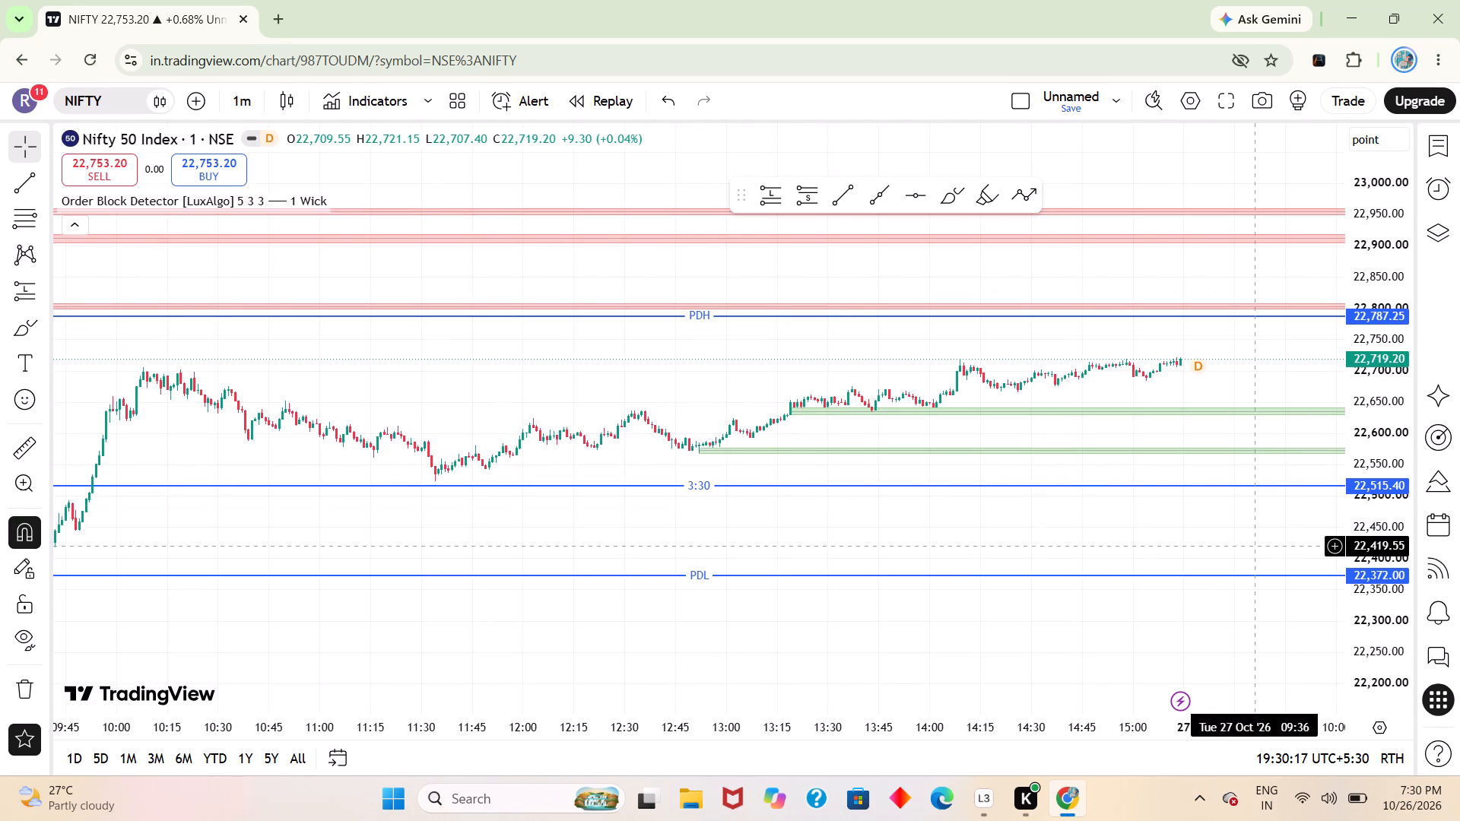
{"action": "left_click_drag", "start_coordinate": [1406, 636], "coordinate": [1366, 499]}
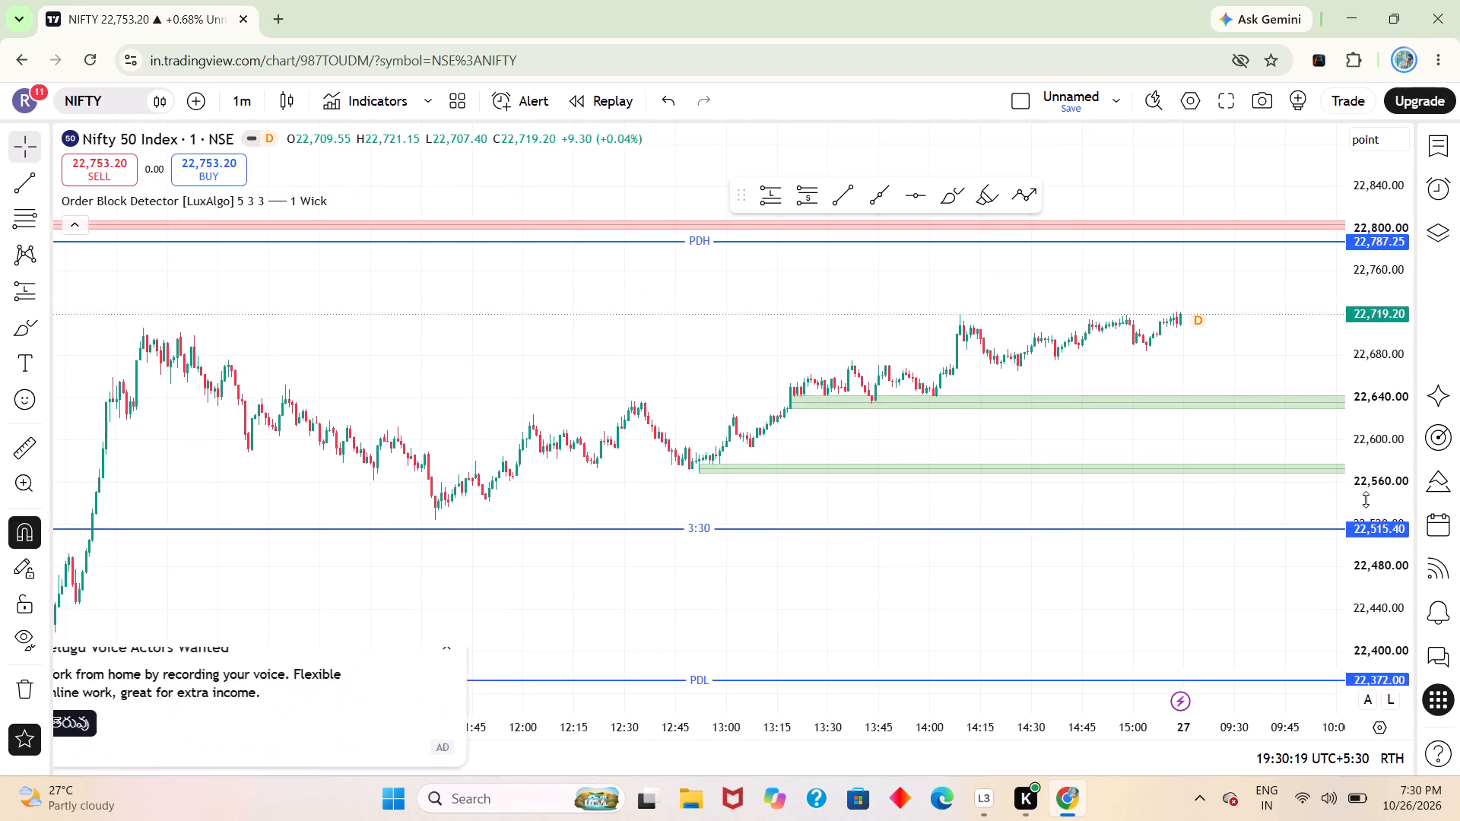
Close the voice-actor advertisement covering the chart.
{"action": "left_click", "coordinate": [478, 637]}
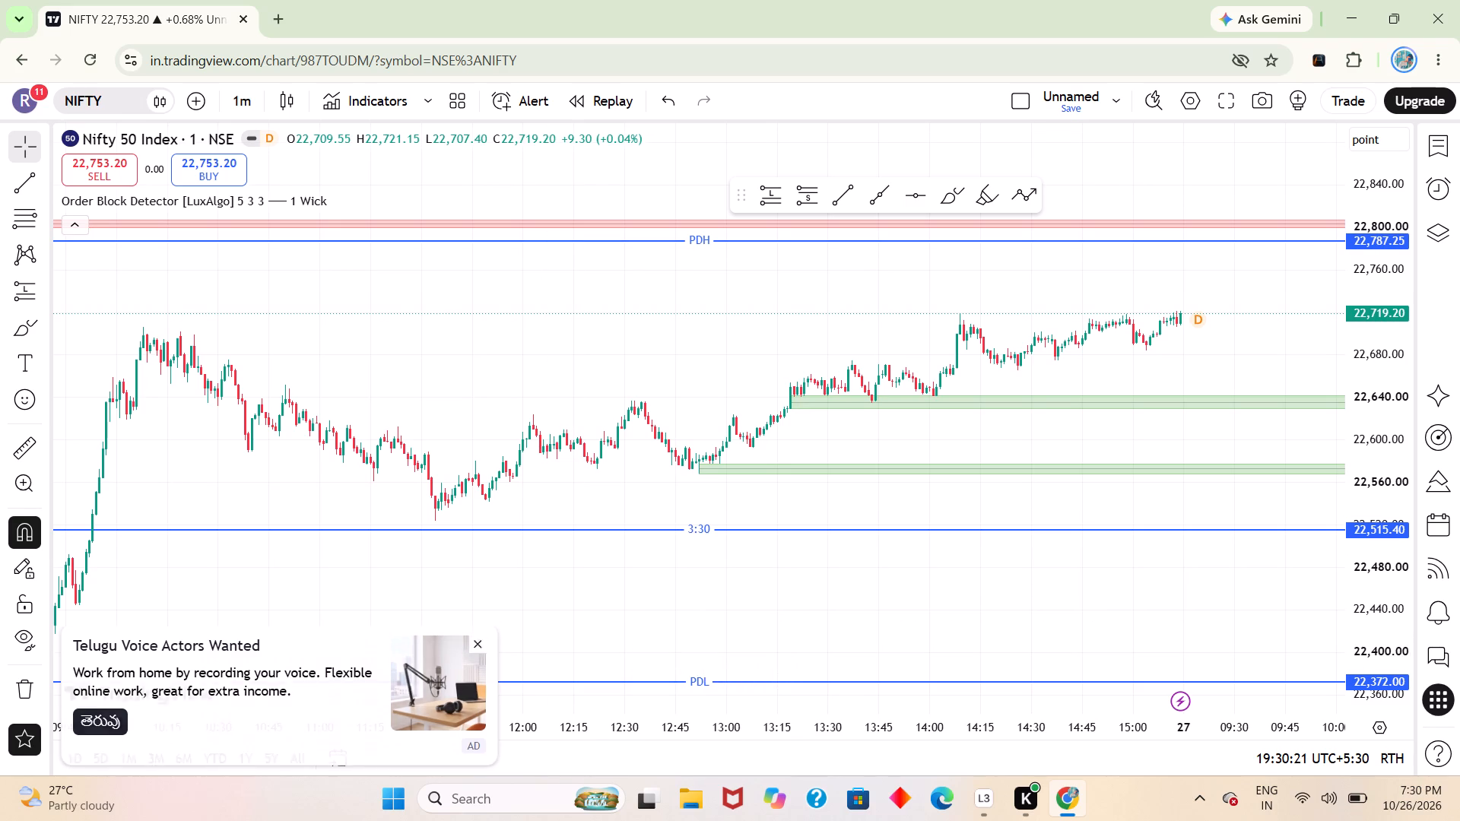
Examine the morning move from near PDL up through the 3:30 line for a possible long entry.
{"action": "left_click_drag", "start_coordinate": [503, 597], "coordinate": [754, 494]}
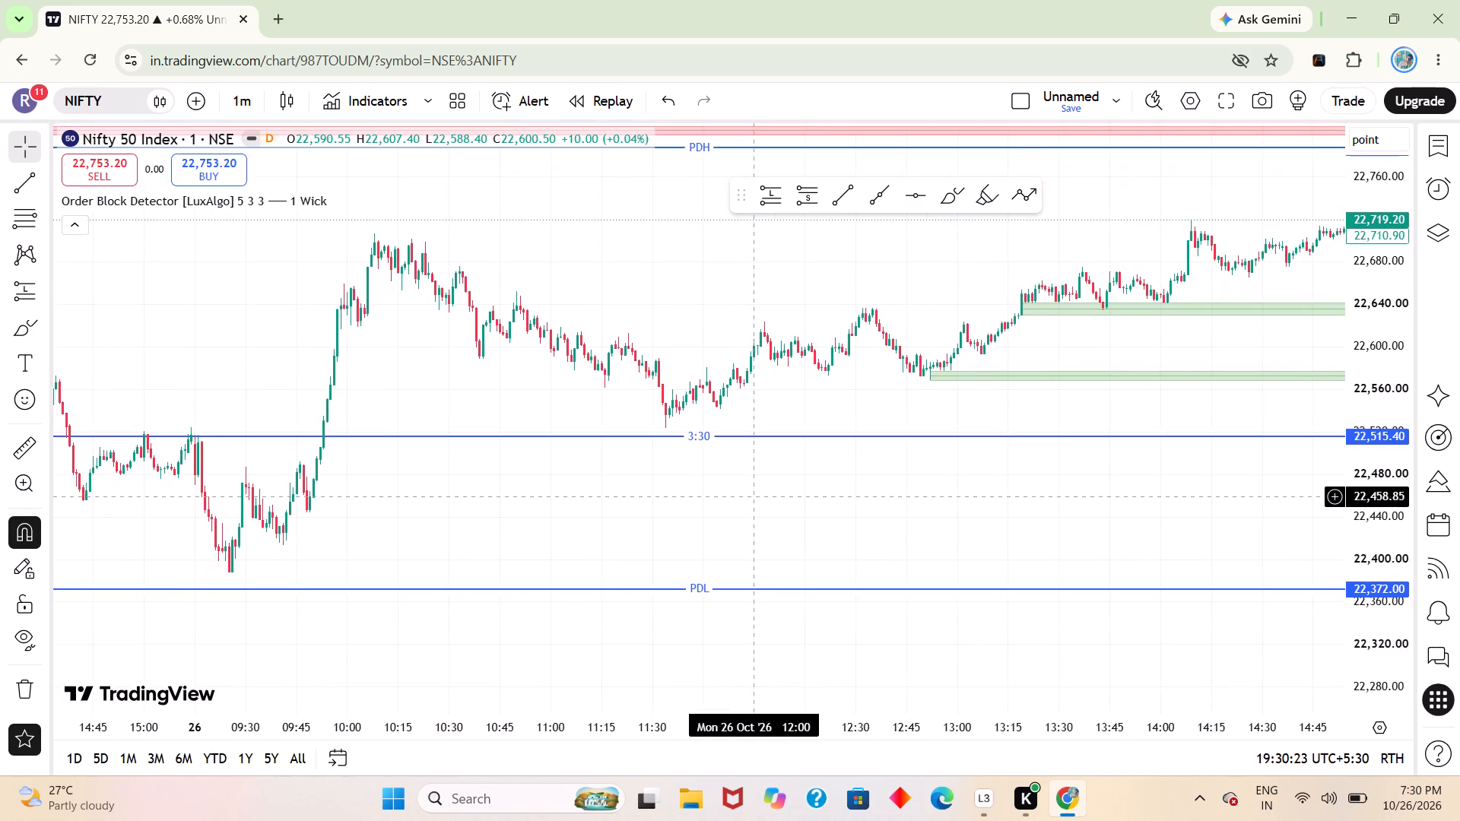
{"action": "left_click_drag", "start_coordinate": [754, 494], "coordinate": [1056, 435]}
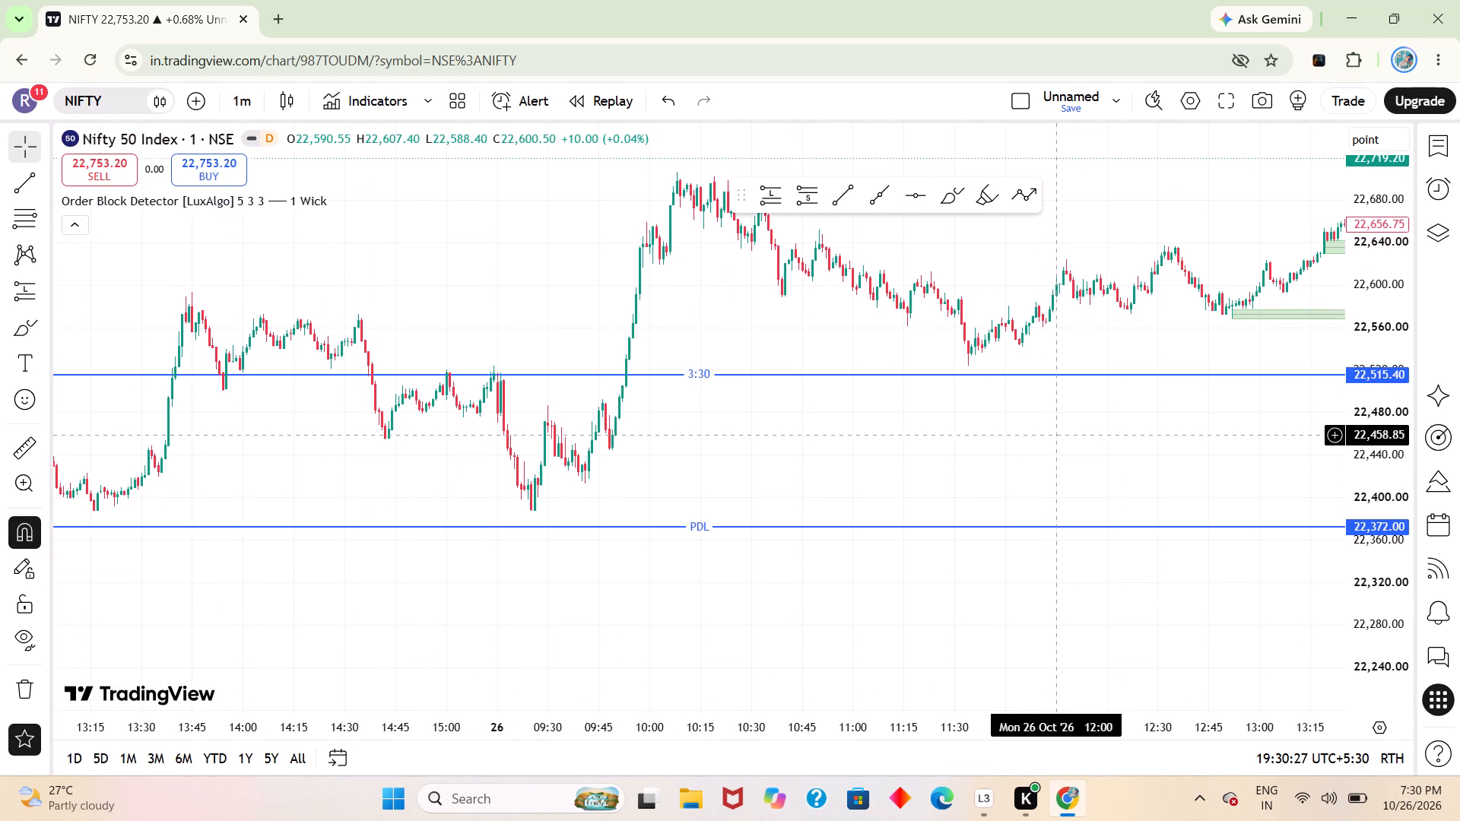
{"action": "left_click", "coordinate": [979, 467]}
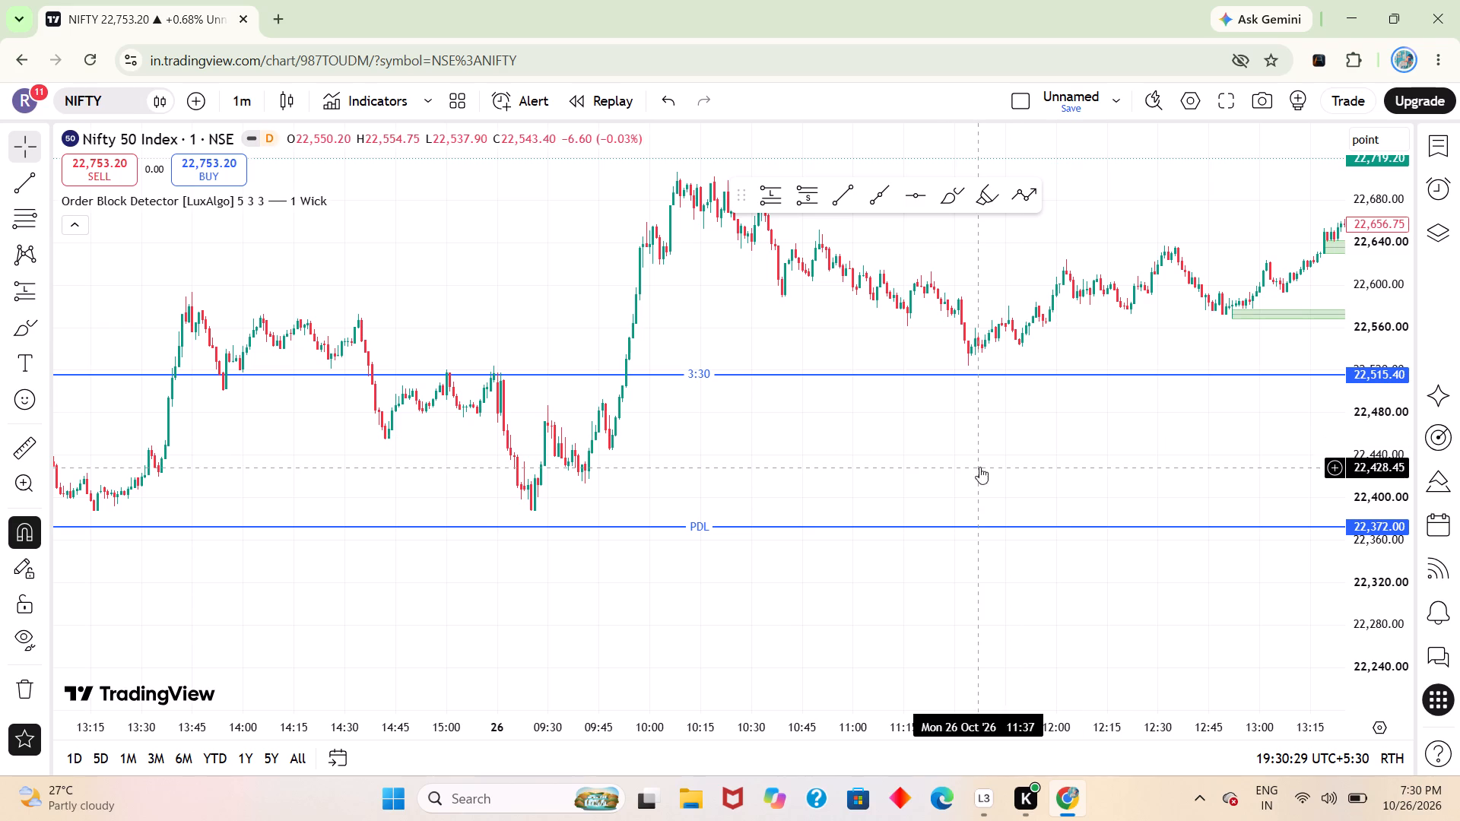
{"action": "left_click_drag", "start_coordinate": [954, 582], "coordinate": [751, 766]}
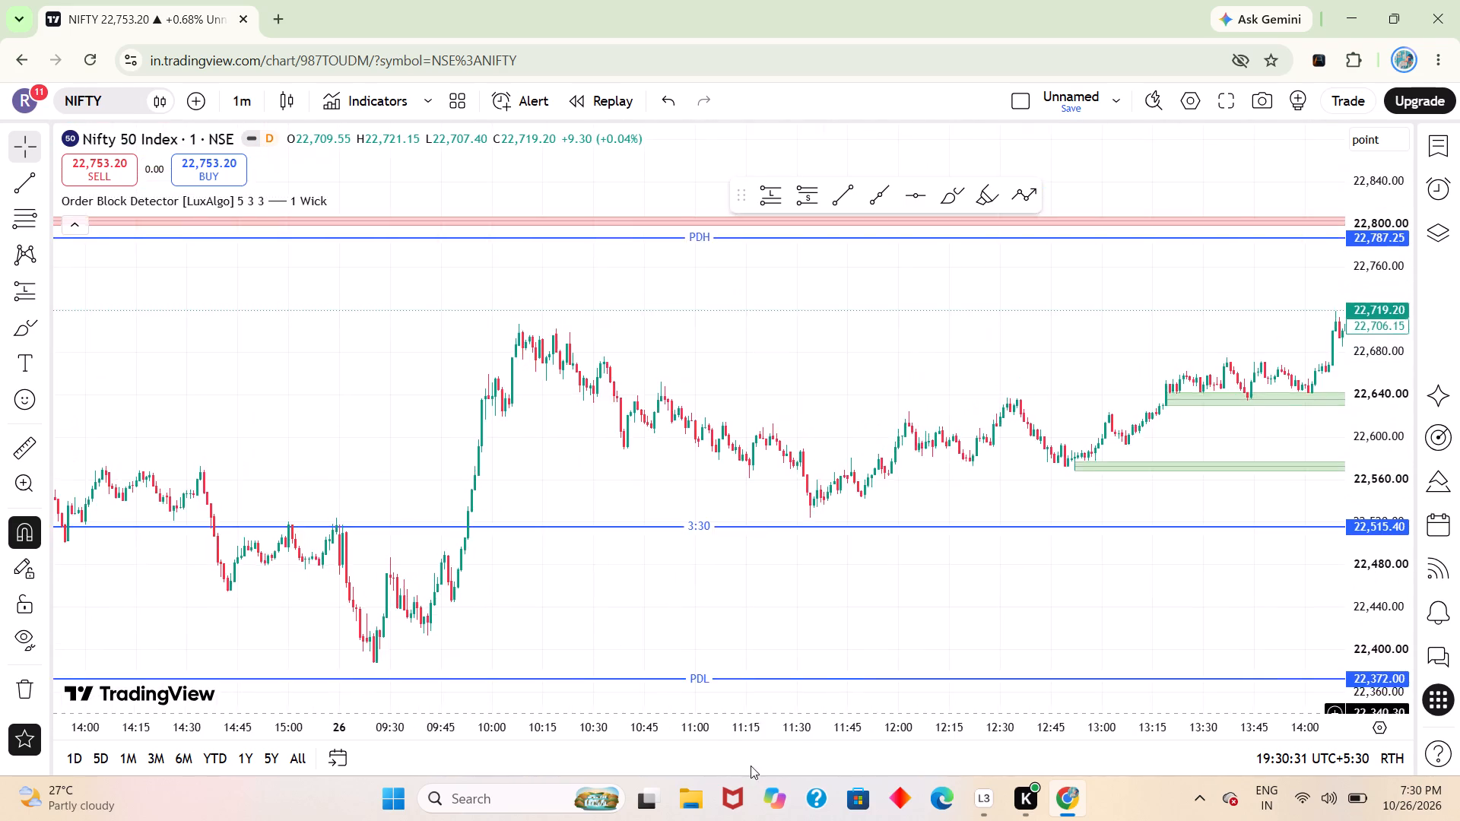
{"action": "left_click_drag", "start_coordinate": [751, 766], "coordinate": [1064, 696]}
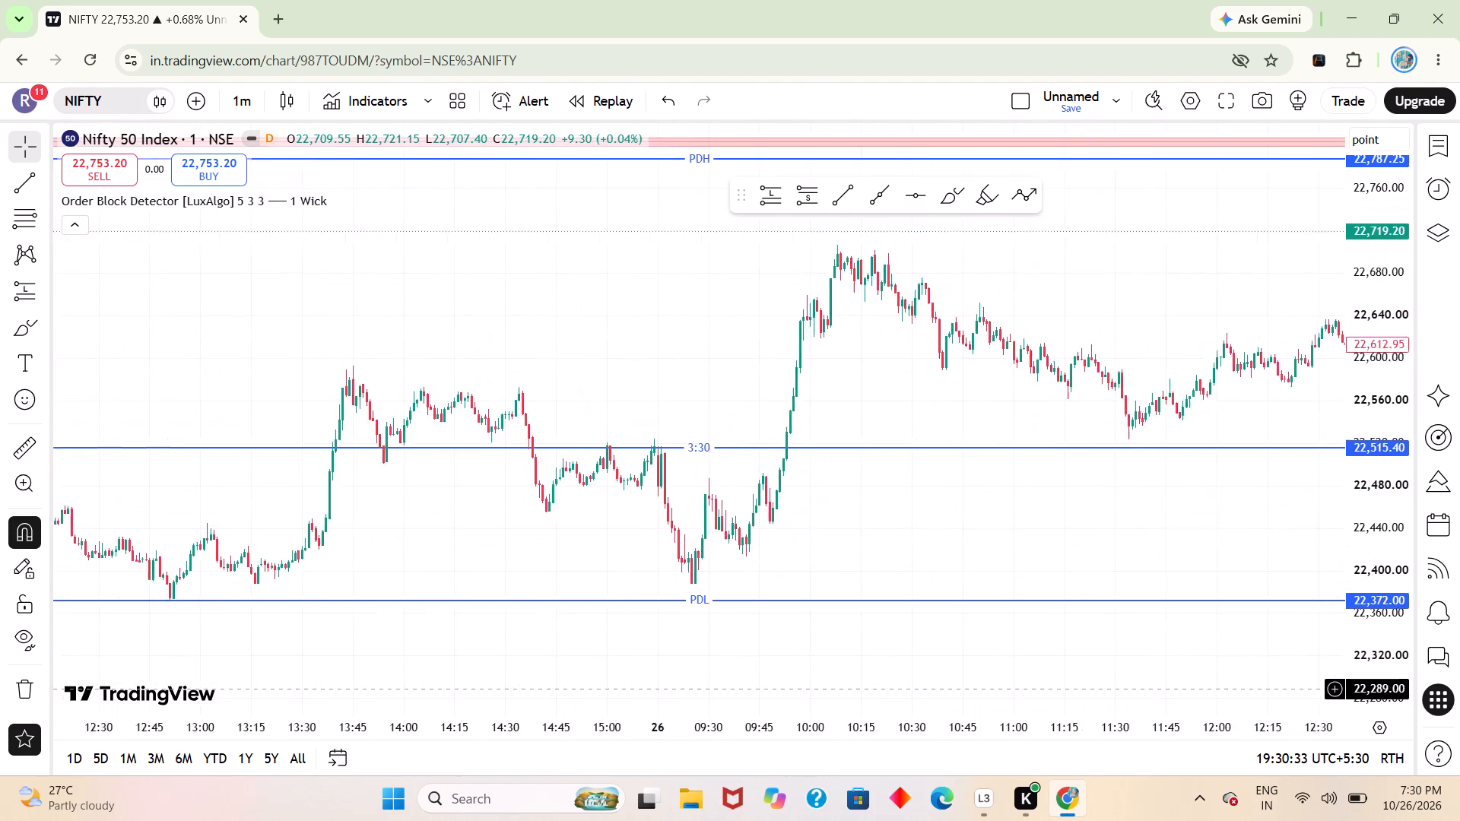
{"action": "left_click_drag", "start_coordinate": [1064, 696], "coordinate": [987, 700]}
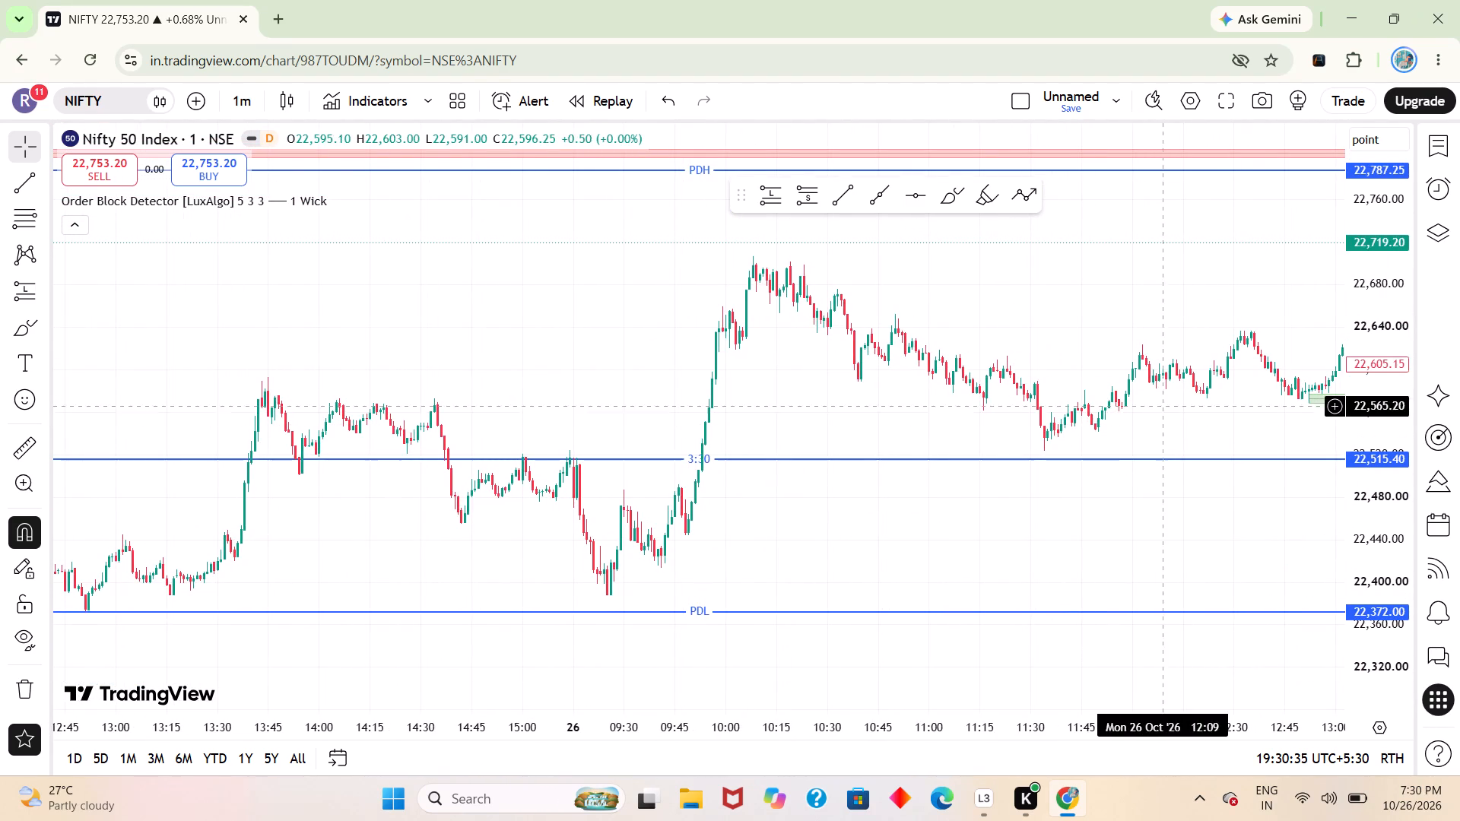
{"action": "left_click_drag", "start_coordinate": [1138, 322], "coordinate": [650, 439]}
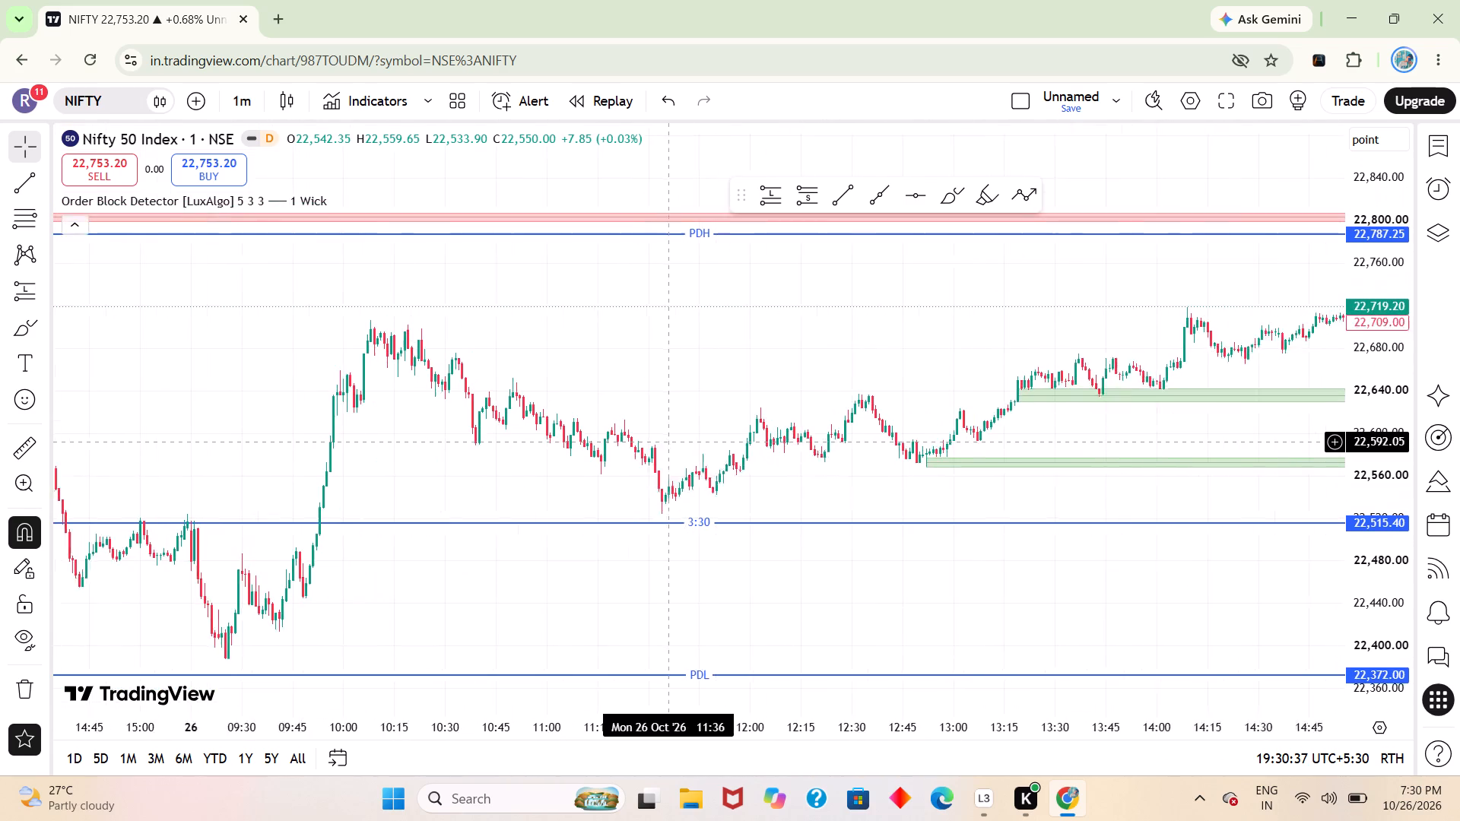
{"action": "left_click_drag", "start_coordinate": [650, 439], "coordinate": [627, 437]}
{"action": "left_click_drag", "start_coordinate": [1387, 533], "coordinate": [1414, 370]}
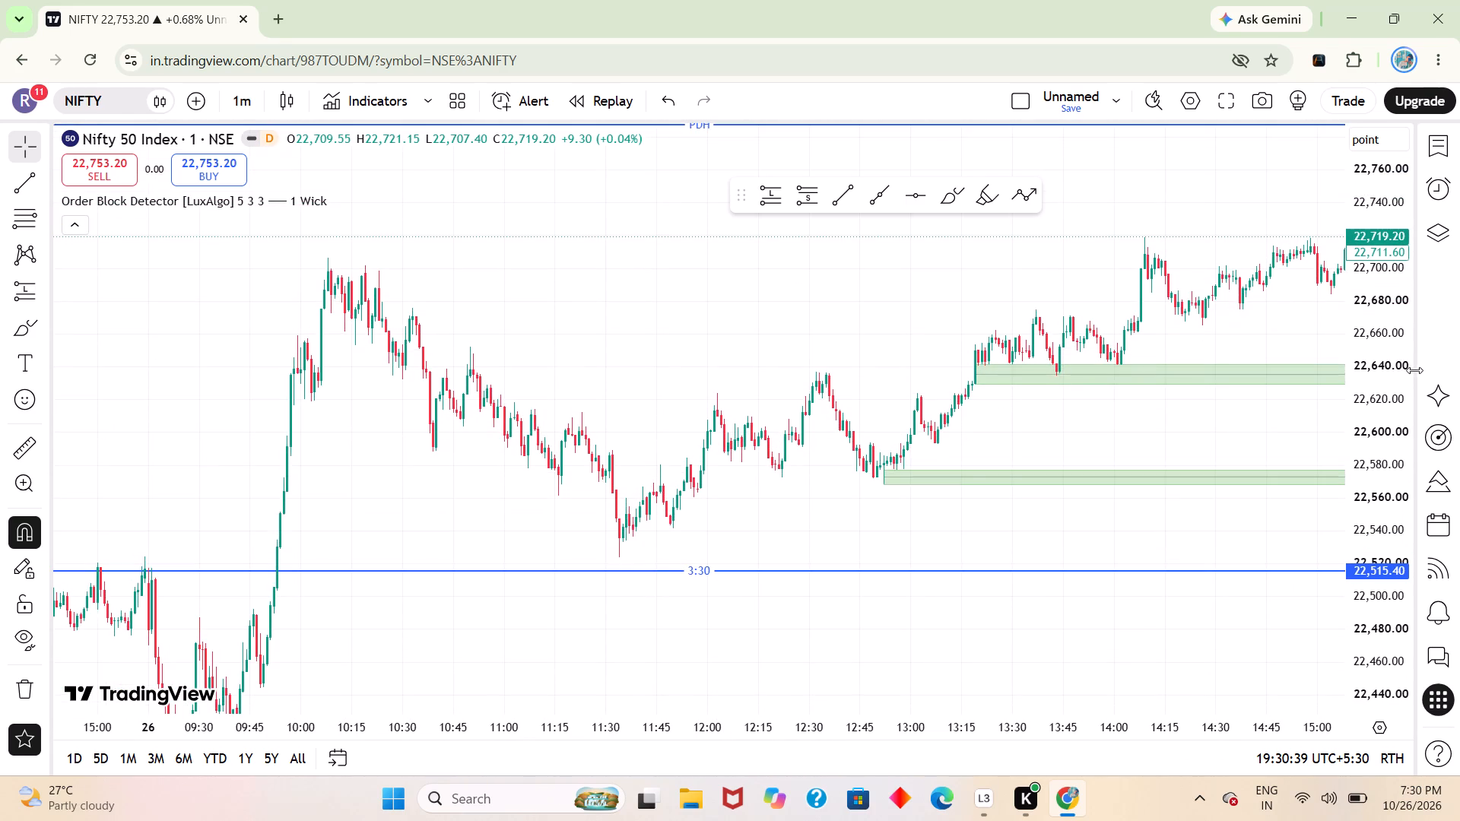
Place a Long position on the 09:54 candle of 26 October, with entry at about 22,528.65 just above the 3:30 line.
{"action": "left_click_drag", "start_coordinate": [335, 529], "coordinate": [599, 487]}
{"action": "left_click", "coordinate": [783, 200]}
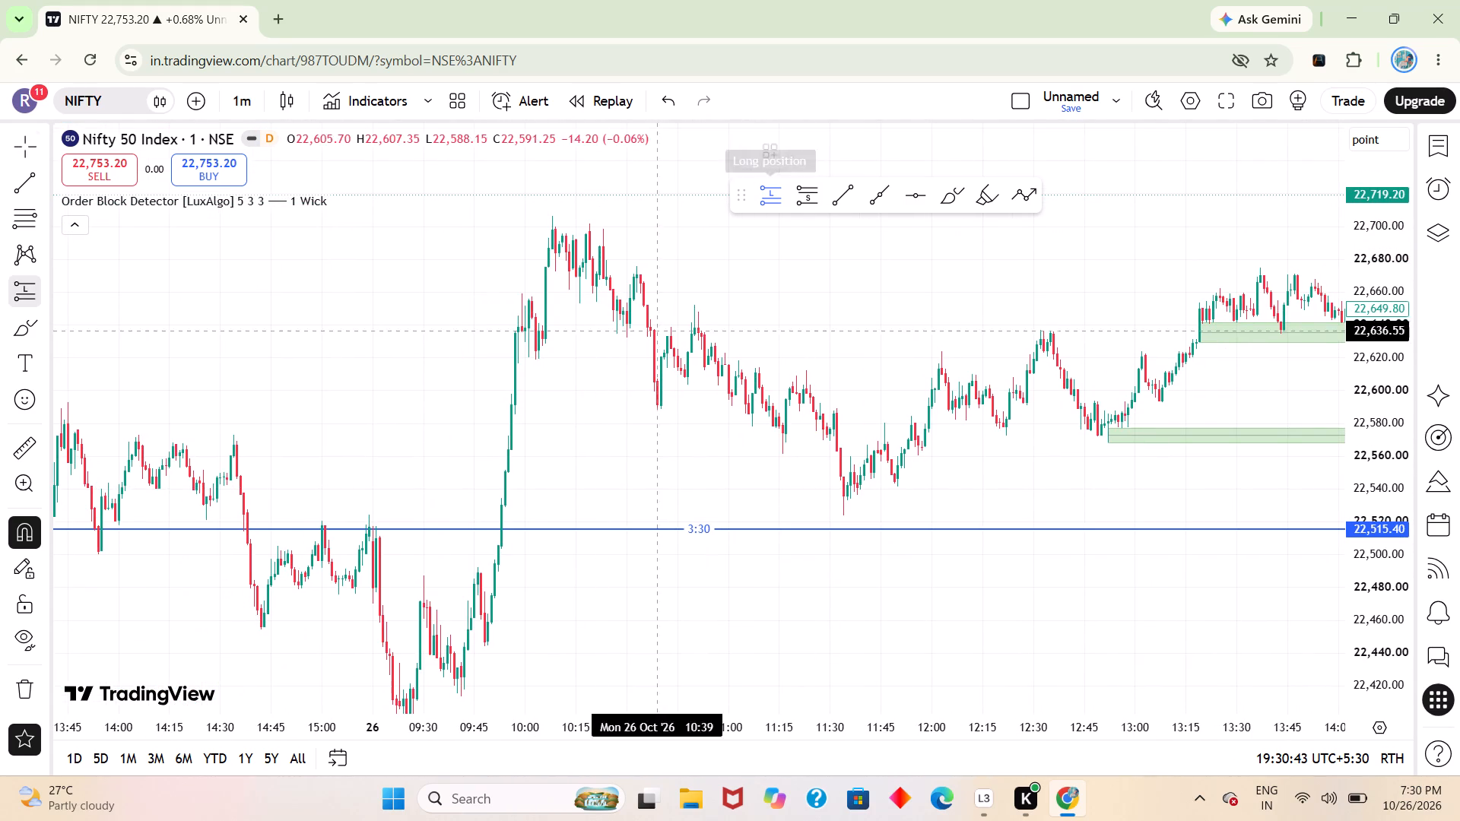
{"action": "left_click", "coordinate": [503, 527]}
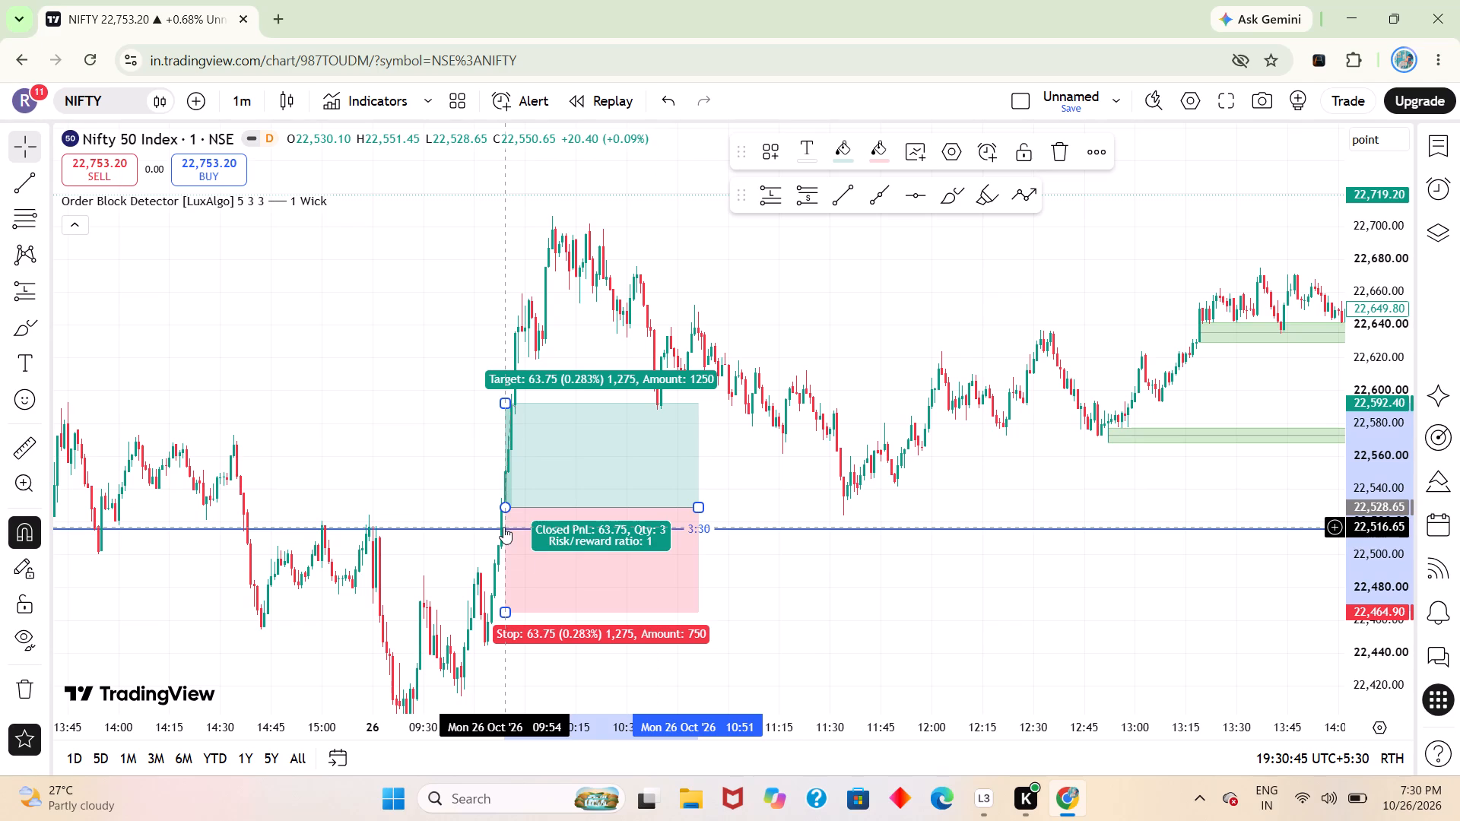
Tighten the long position's stop level to about 22,508.55, just below the 3:30 line.
{"action": "left_click_drag", "start_coordinate": [503, 608], "coordinate": [498, 547]}
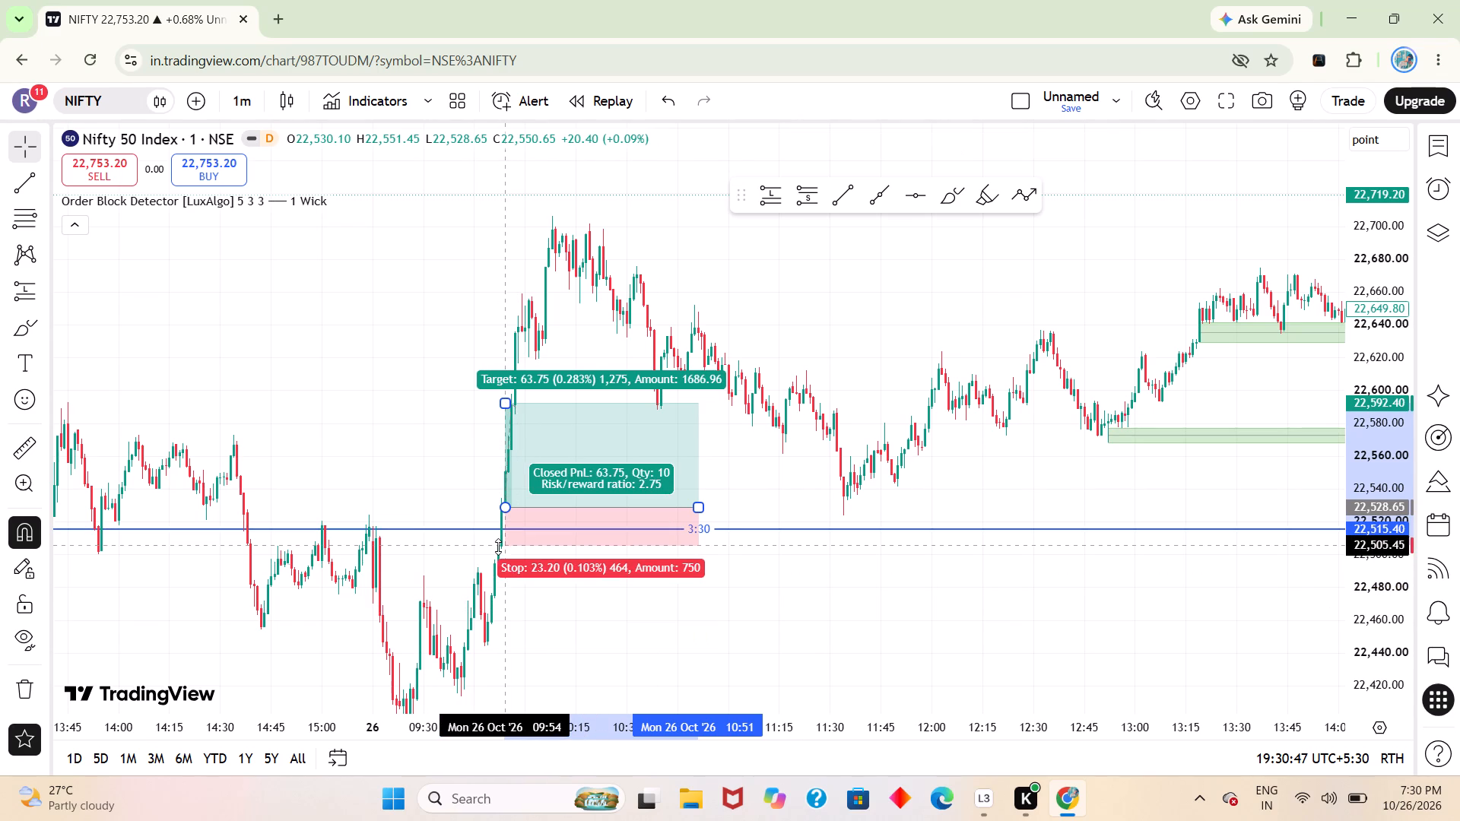
{"action": "left_click_drag", "start_coordinate": [498, 547], "coordinate": [493, 540]}
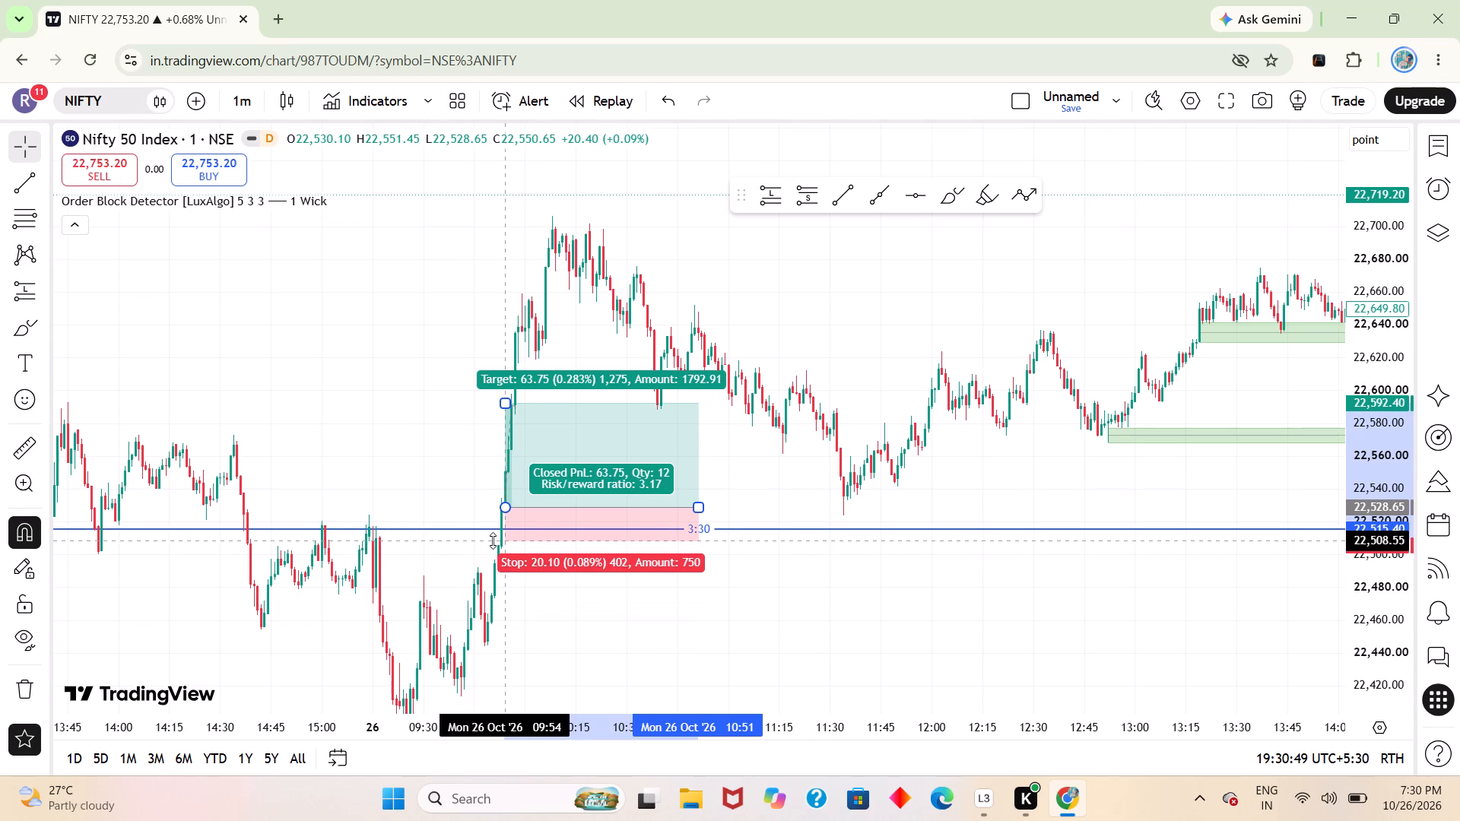
{"action": "left_click_drag", "start_coordinate": [493, 540], "coordinate": [501, 533]}
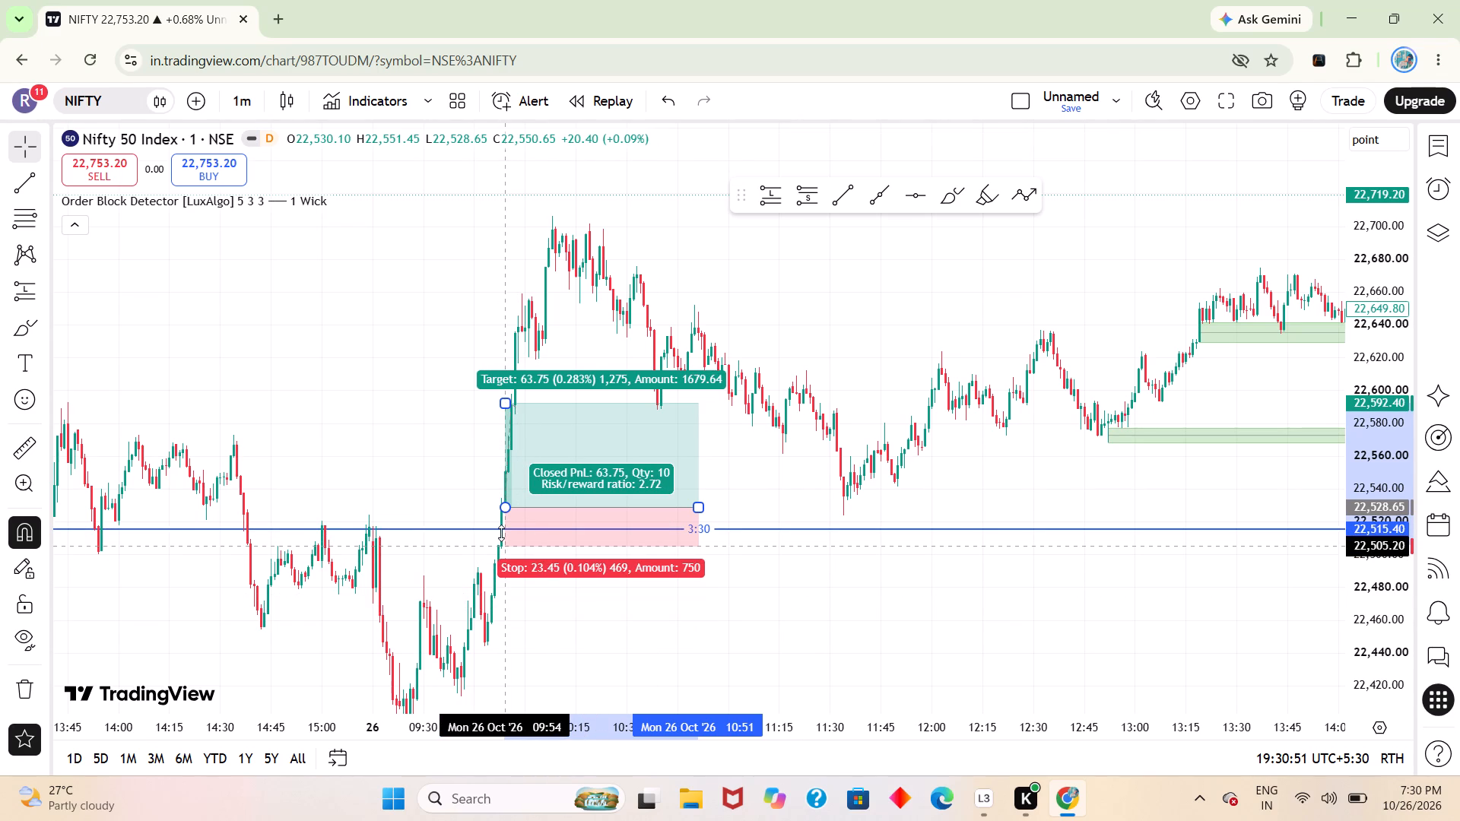
{"action": "left_click_drag", "start_coordinate": [501, 533], "coordinate": [493, 540]}
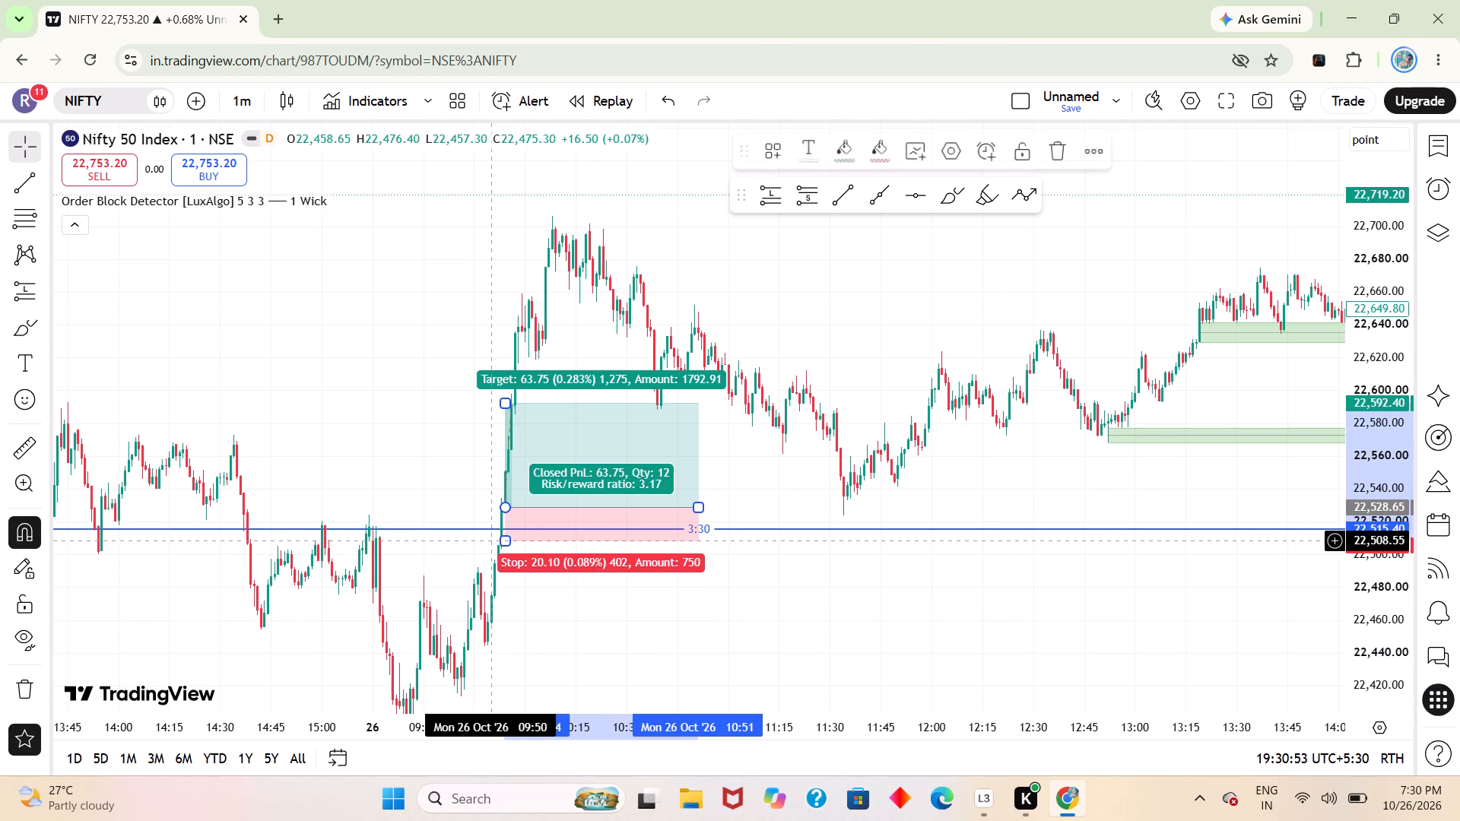
Raise the long position's target level to about 22,633.65.
{"action": "left_click_drag", "start_coordinate": [501, 401], "coordinate": [504, 314]}
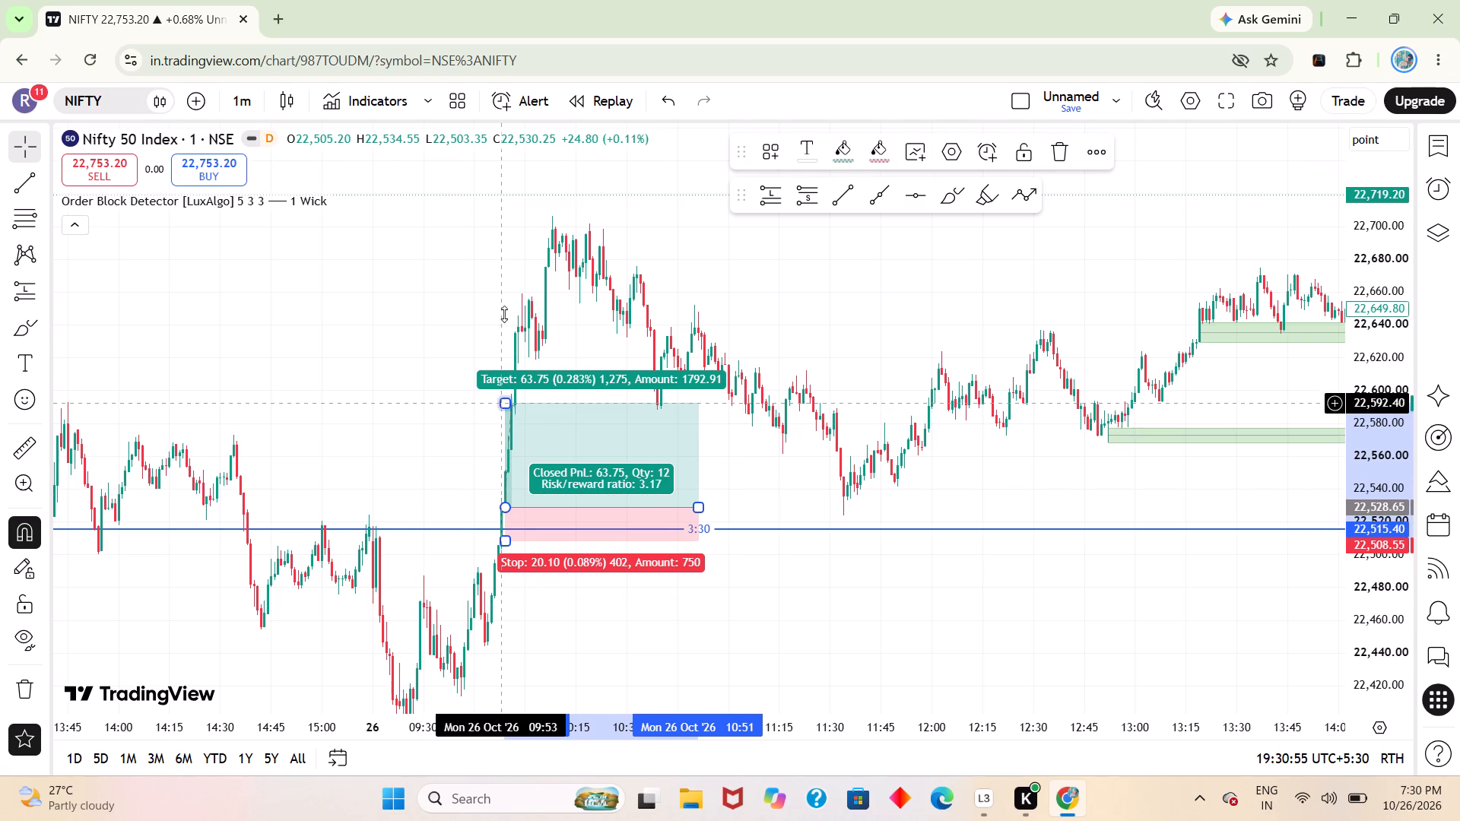
{"action": "left_click_drag", "start_coordinate": [504, 314], "coordinate": [548, 305]}
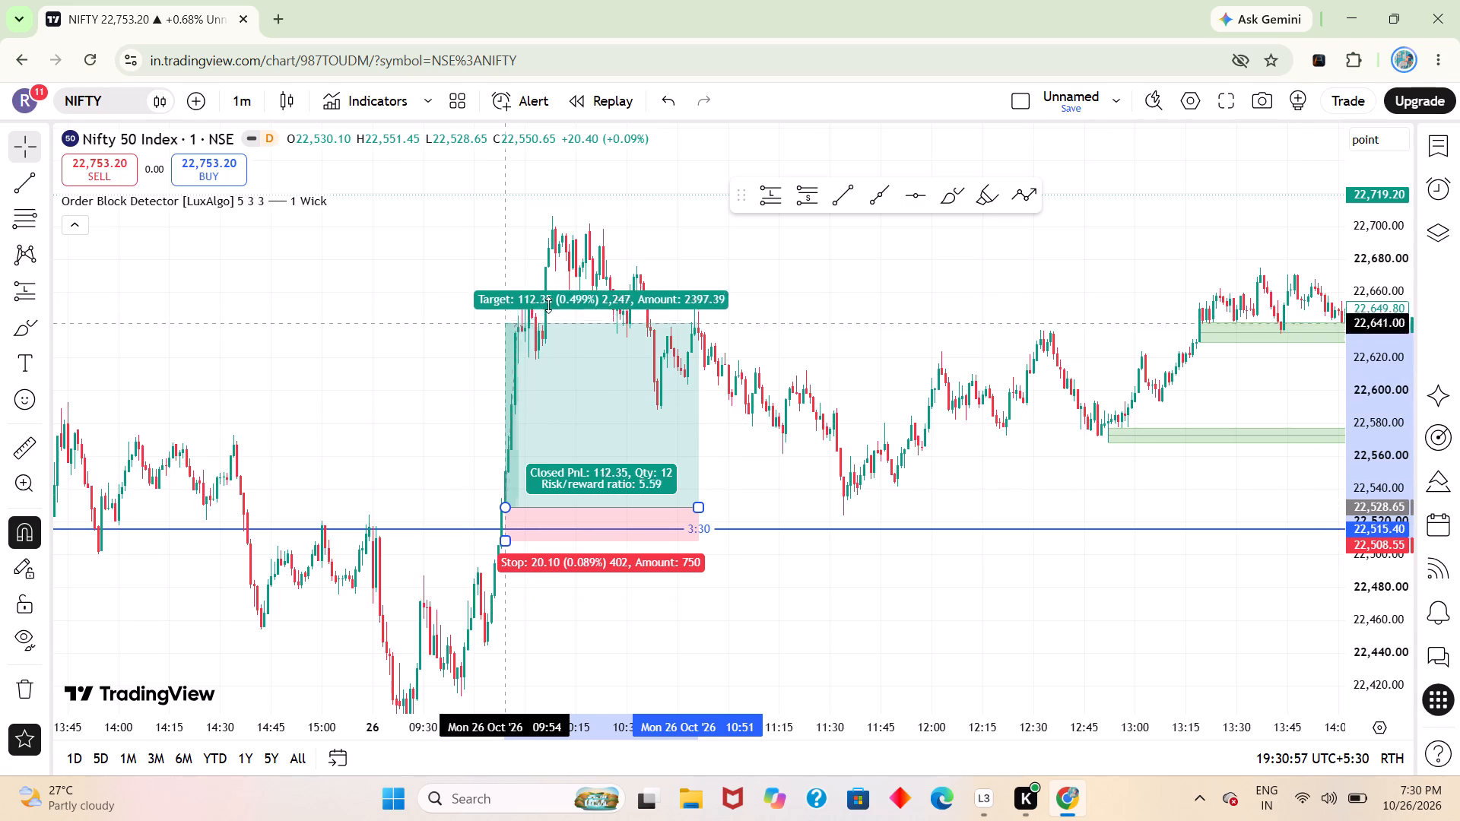
{"action": "left_click_drag", "start_coordinate": [548, 305], "coordinate": [572, 341]}
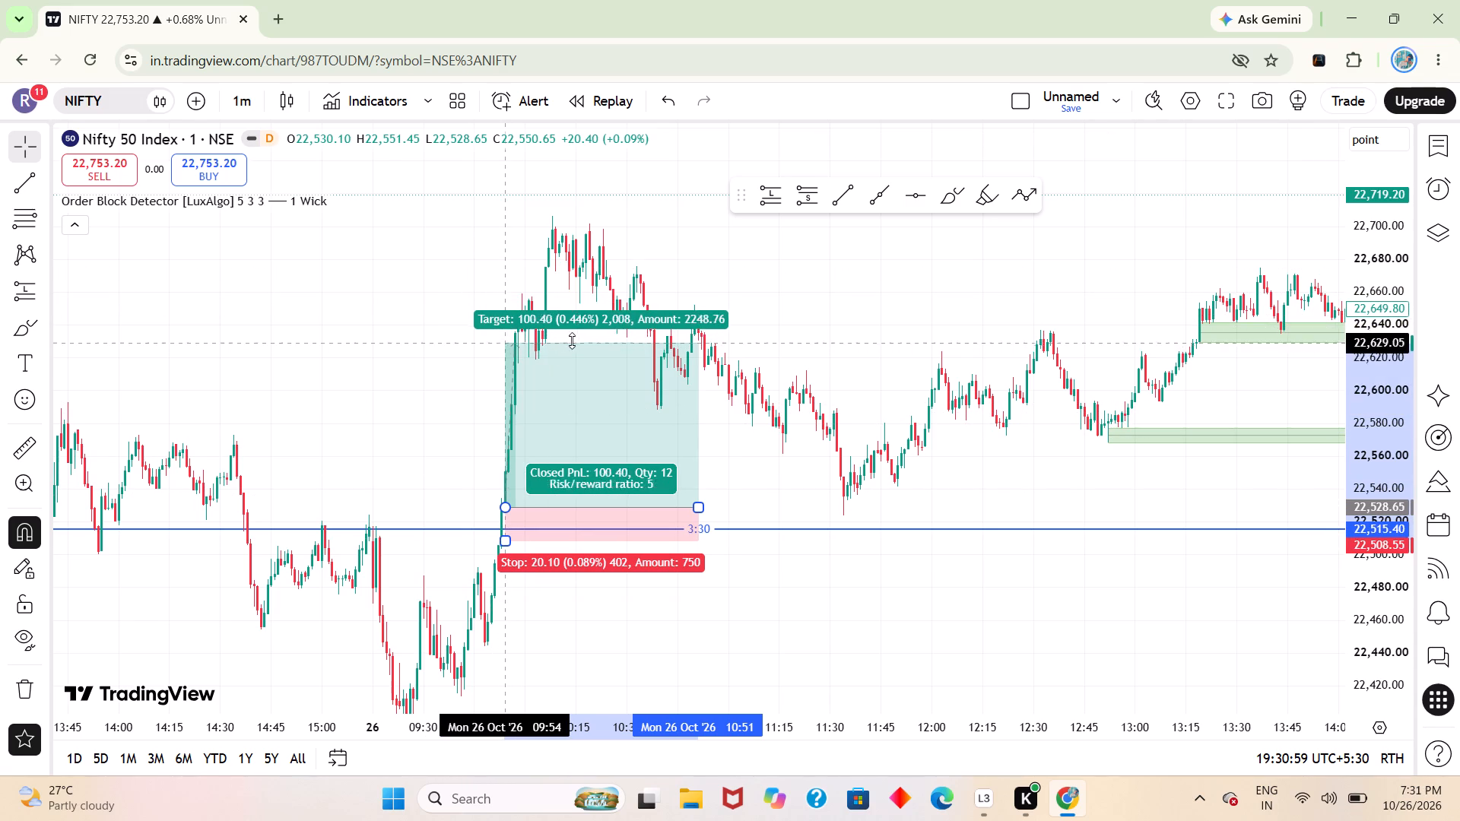
{"action": "left_click_drag", "start_coordinate": [572, 341], "coordinate": [576, 334]}
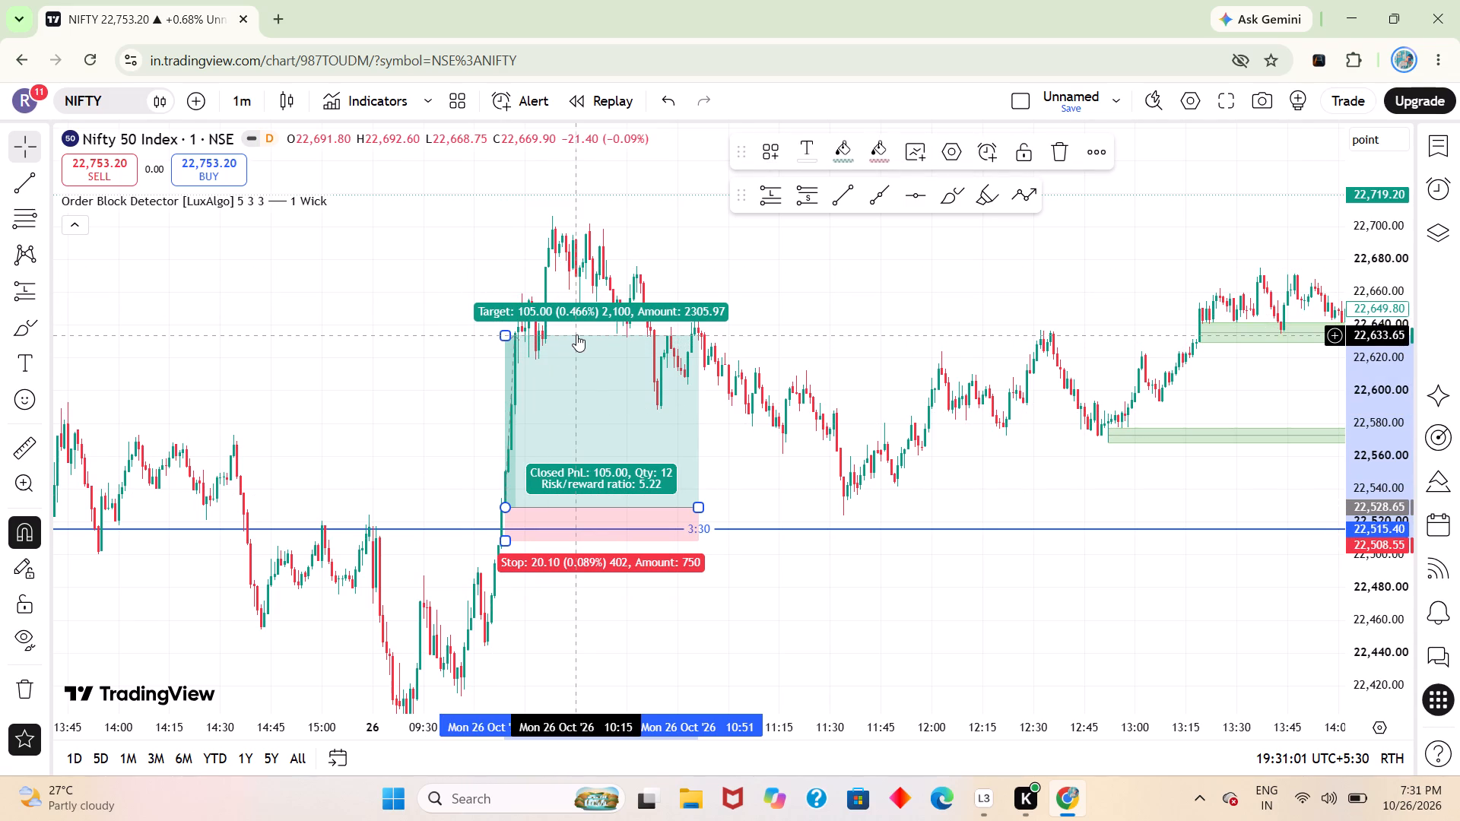
Move the long position's entry point back to 09:50 at about 22,529.40 and deselect the drawing.
{"action": "left_click_drag", "start_coordinate": [503, 506], "coordinate": [490, 506]}
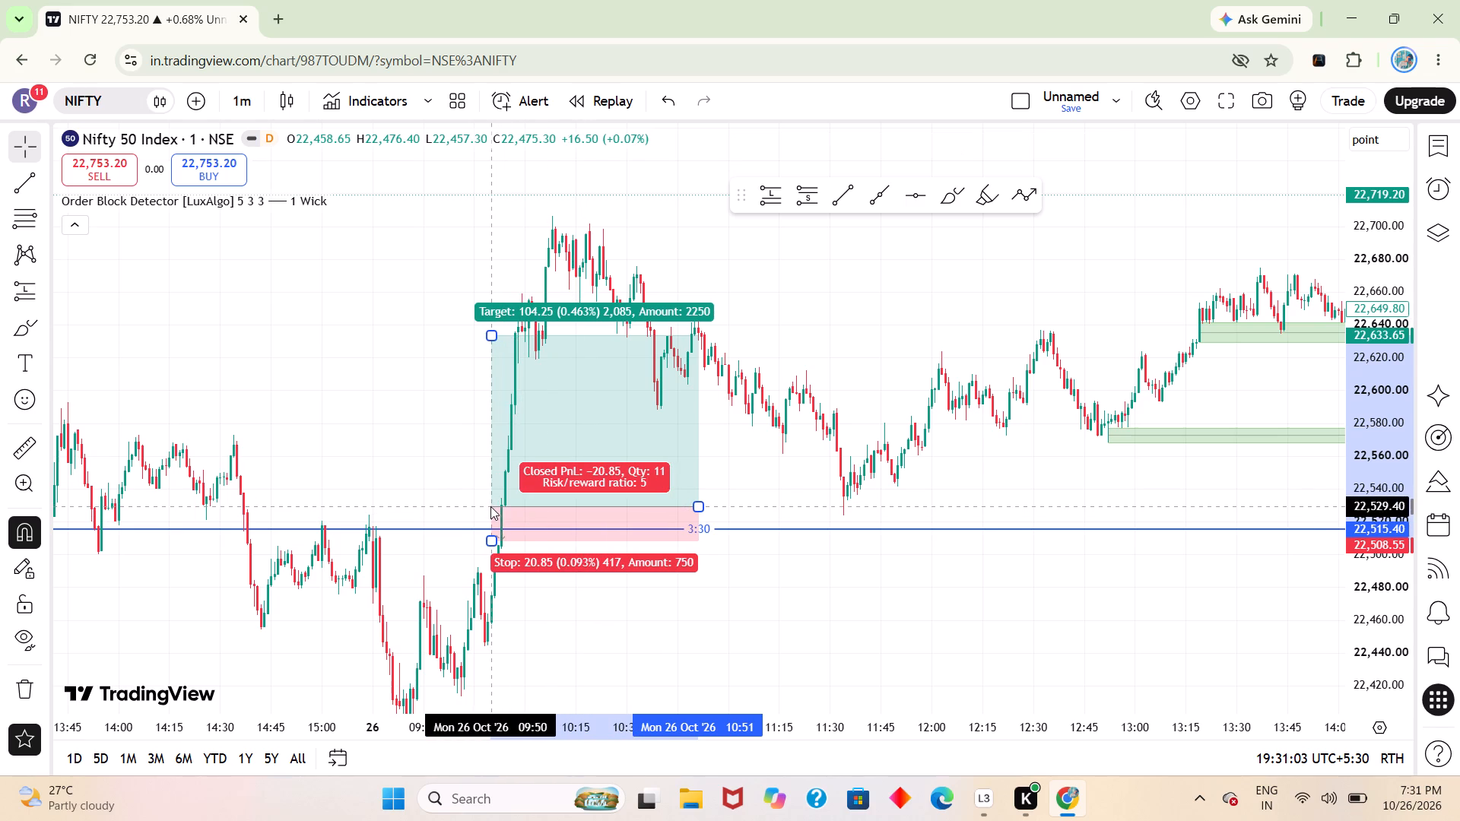
{"action": "left_click_drag", "start_coordinate": [490, 506], "coordinate": [491, 506]}
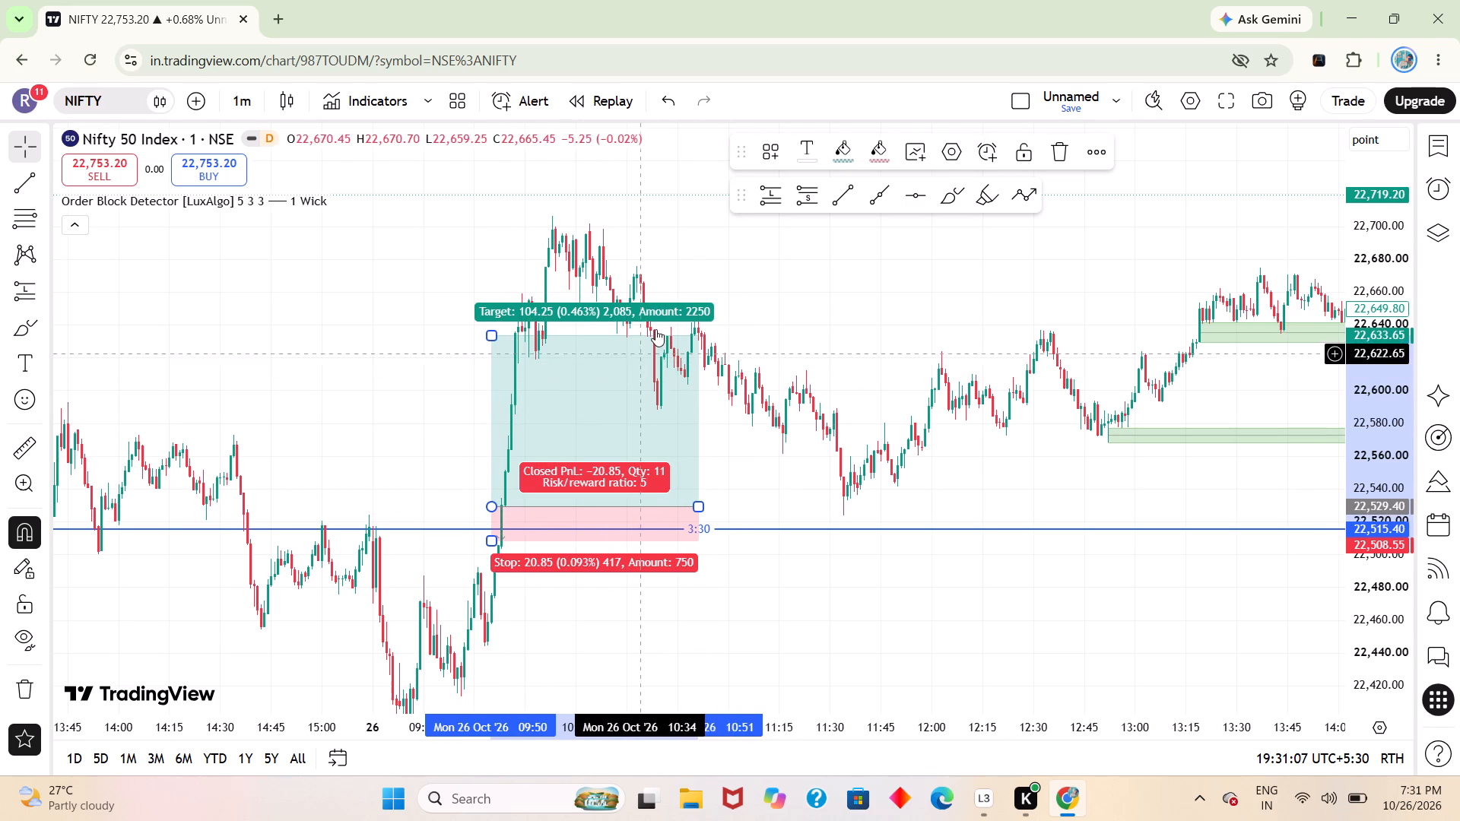
{"action": "left_click", "coordinate": [724, 464]}
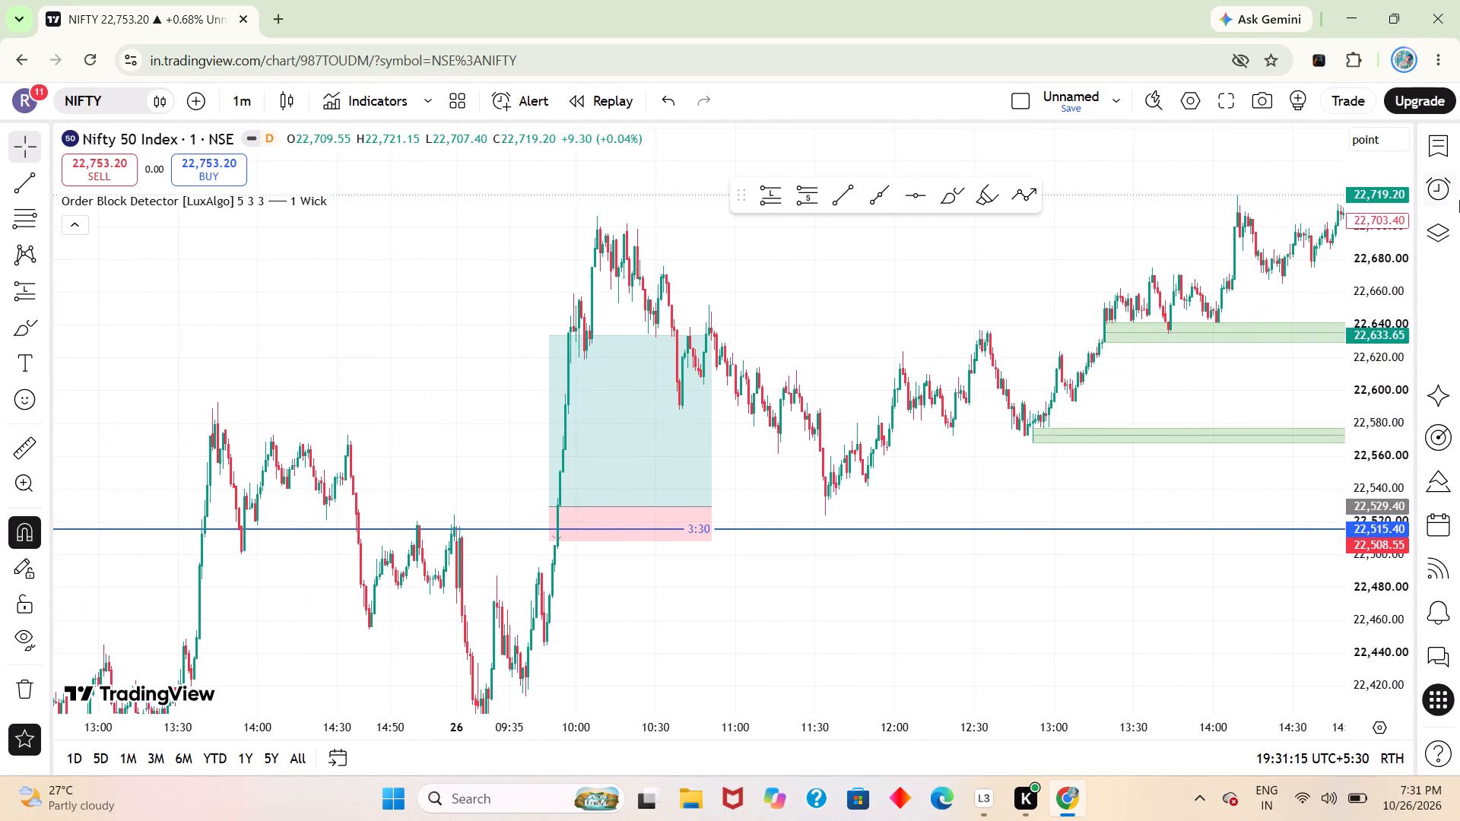
Examine the long position in the context of the PDH and PDL levels, the order blocks and the surrounding sessions.
{"action": "left_click_drag", "start_coordinate": [1354, 291], "coordinate": [1398, 611]}
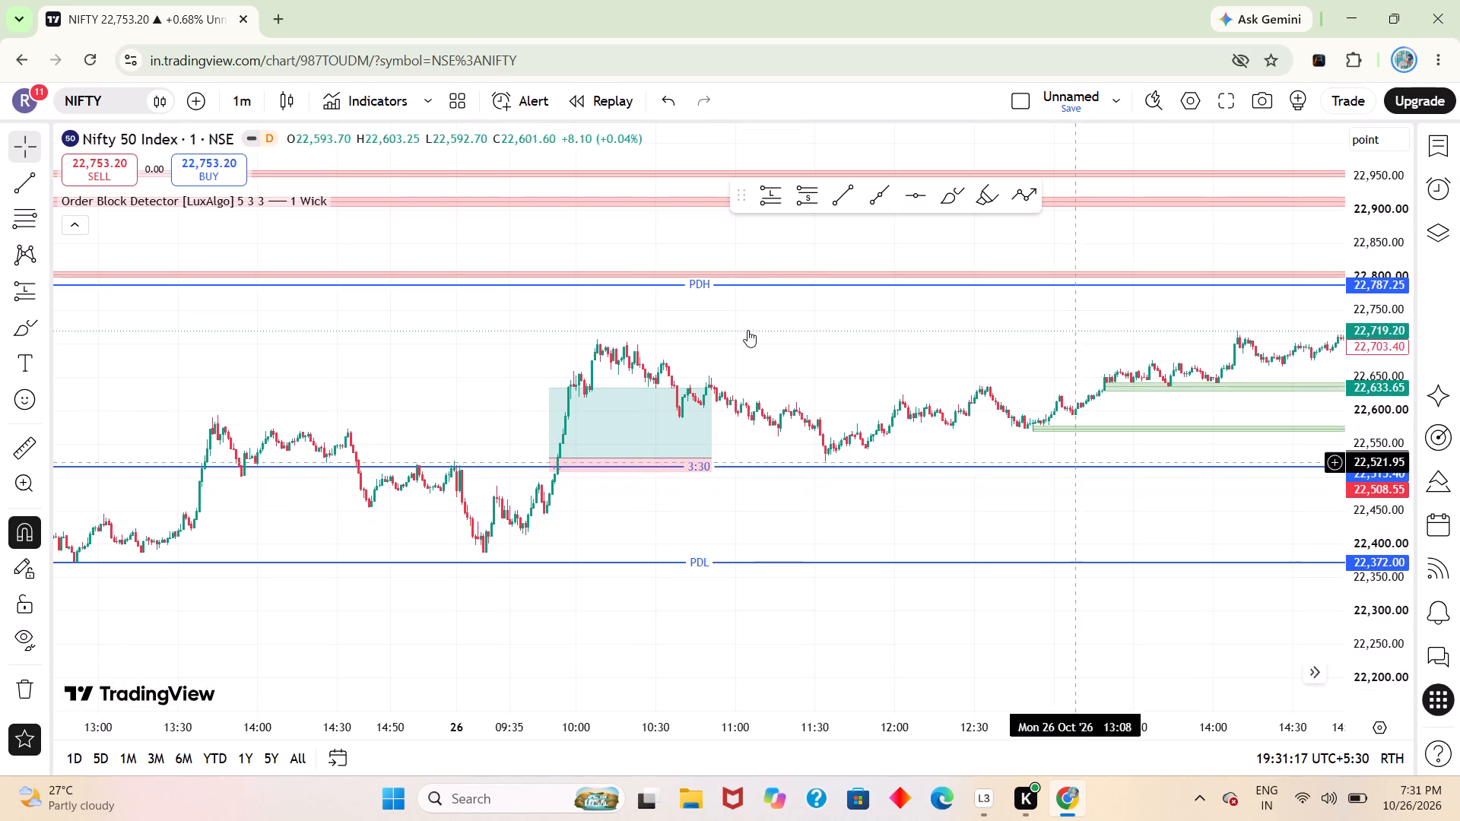
{"action": "left_click_drag", "start_coordinate": [402, 384], "coordinate": [1080, 339]}
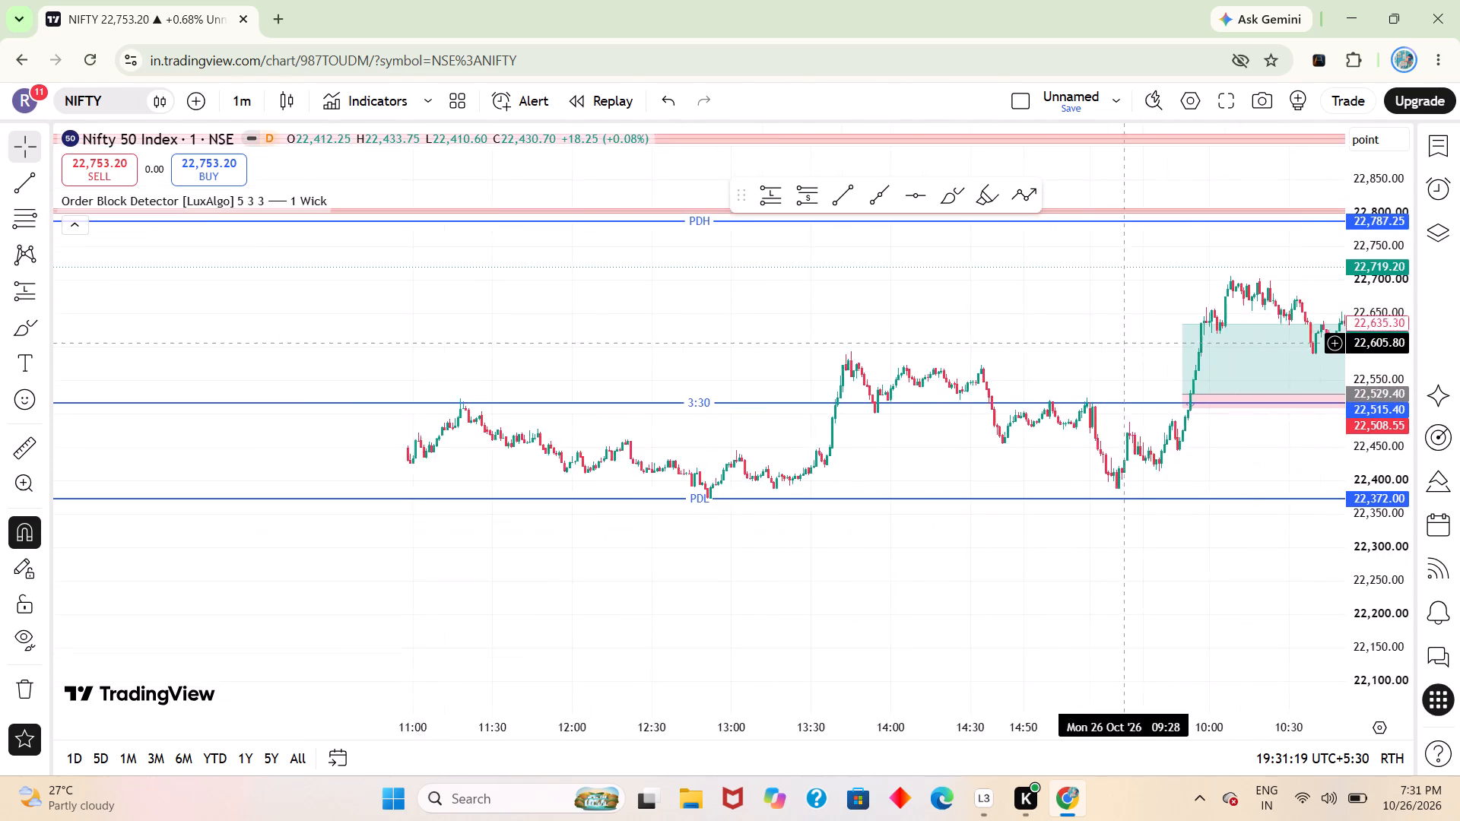
{"action": "left_click_drag", "start_coordinate": [1080, 339], "coordinate": [295, 431]}
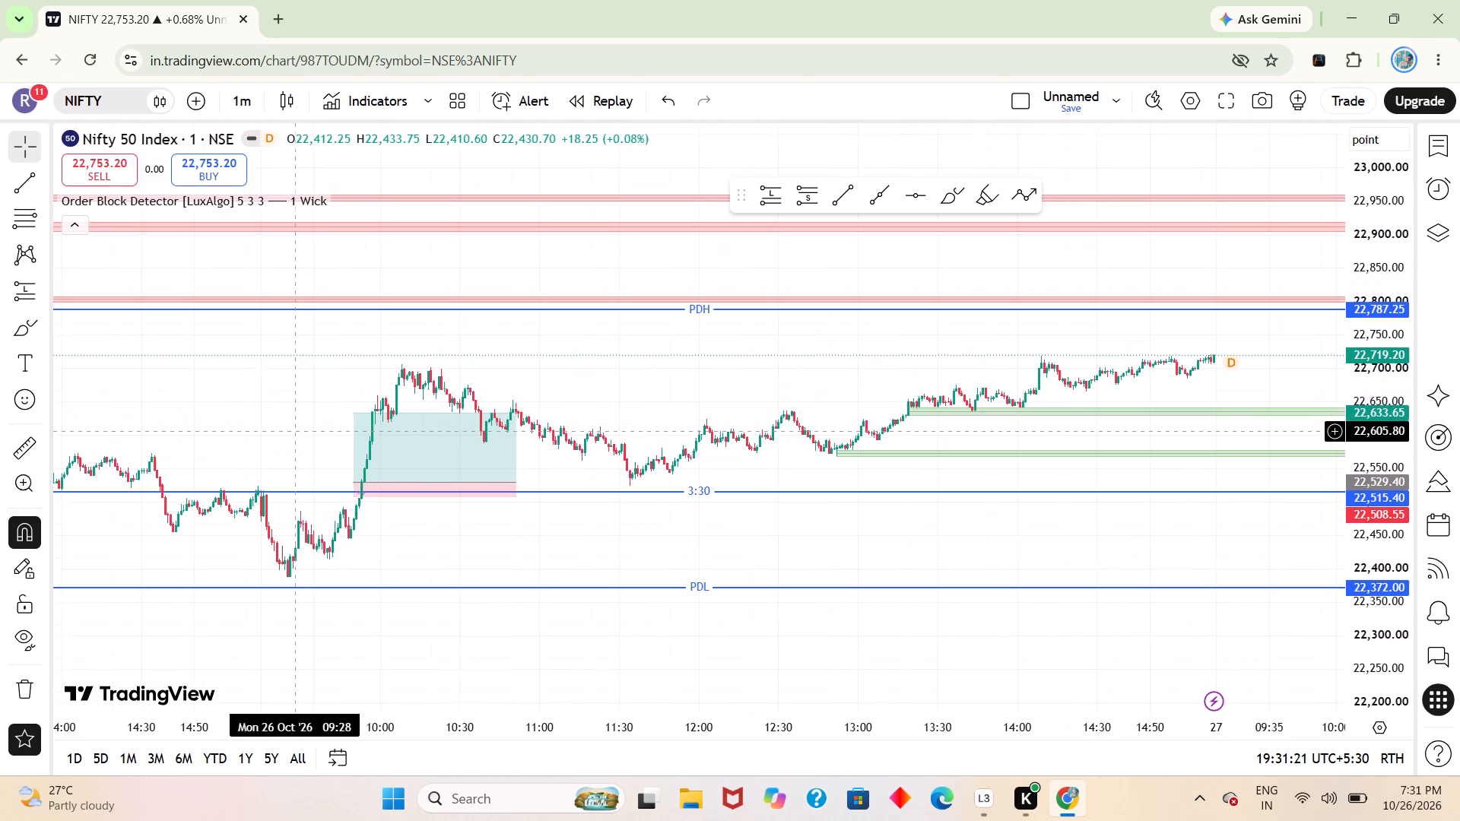
{"action": "left_click_drag", "start_coordinate": [1244, 390], "coordinate": [858, 441]}
{"action": "left_click_drag", "start_coordinate": [873, 438], "coordinate": [1310, 429]}
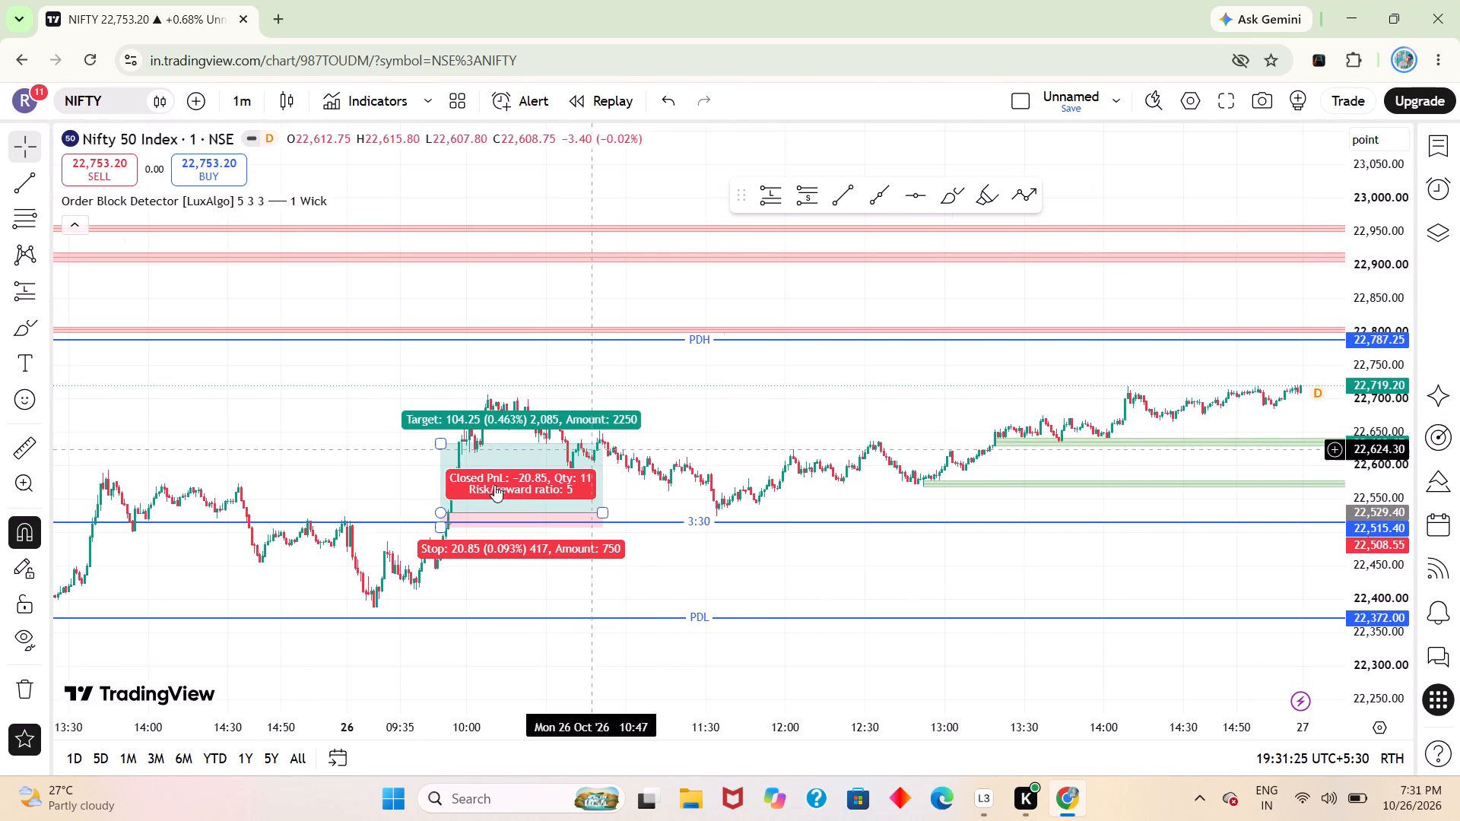
Delete the long position drawing at the 3:30 line.
{"action": "left_click", "coordinate": [494, 485]}
{"action": "key", "text": "BackSpace"}
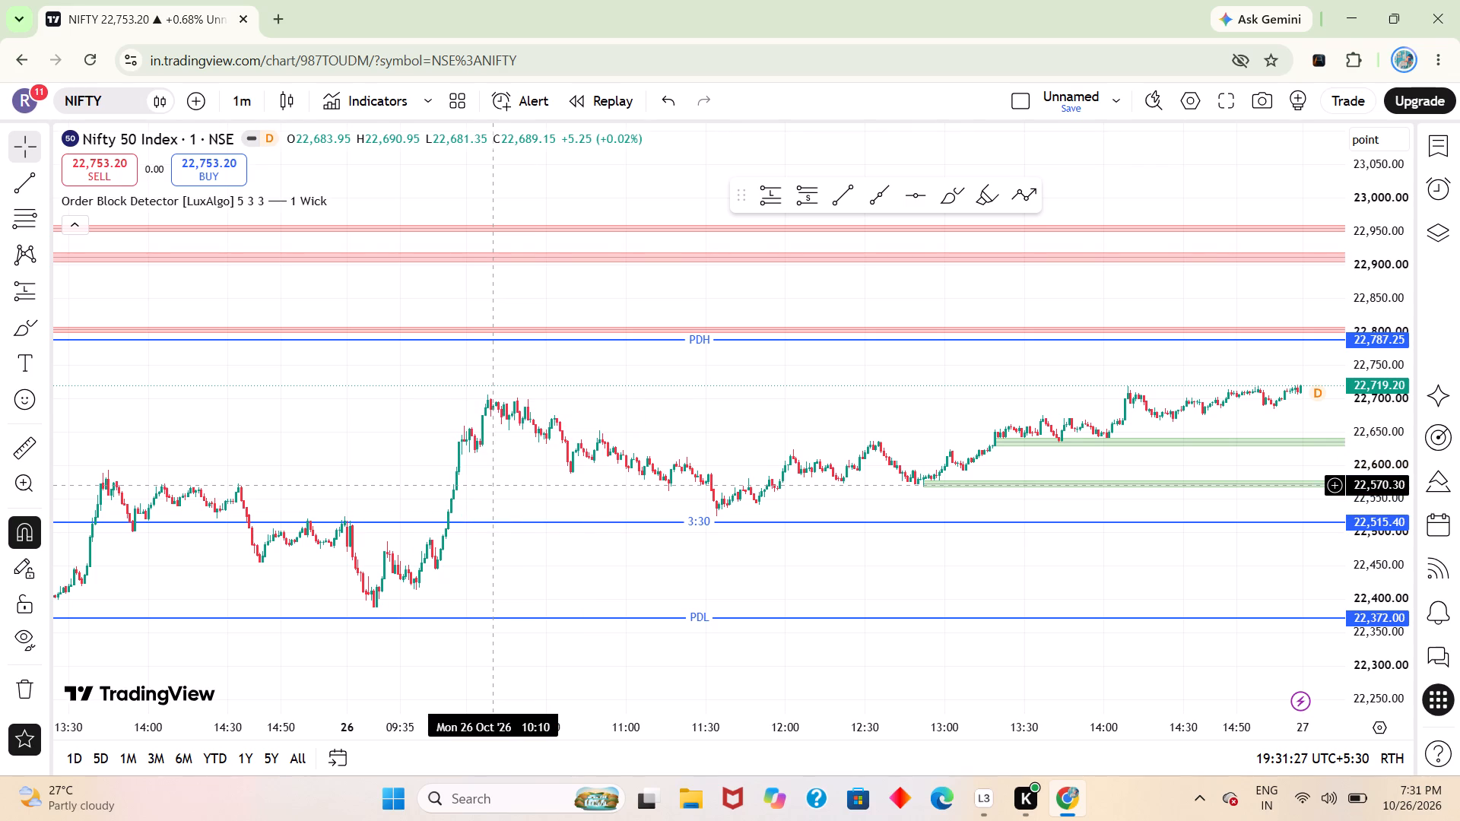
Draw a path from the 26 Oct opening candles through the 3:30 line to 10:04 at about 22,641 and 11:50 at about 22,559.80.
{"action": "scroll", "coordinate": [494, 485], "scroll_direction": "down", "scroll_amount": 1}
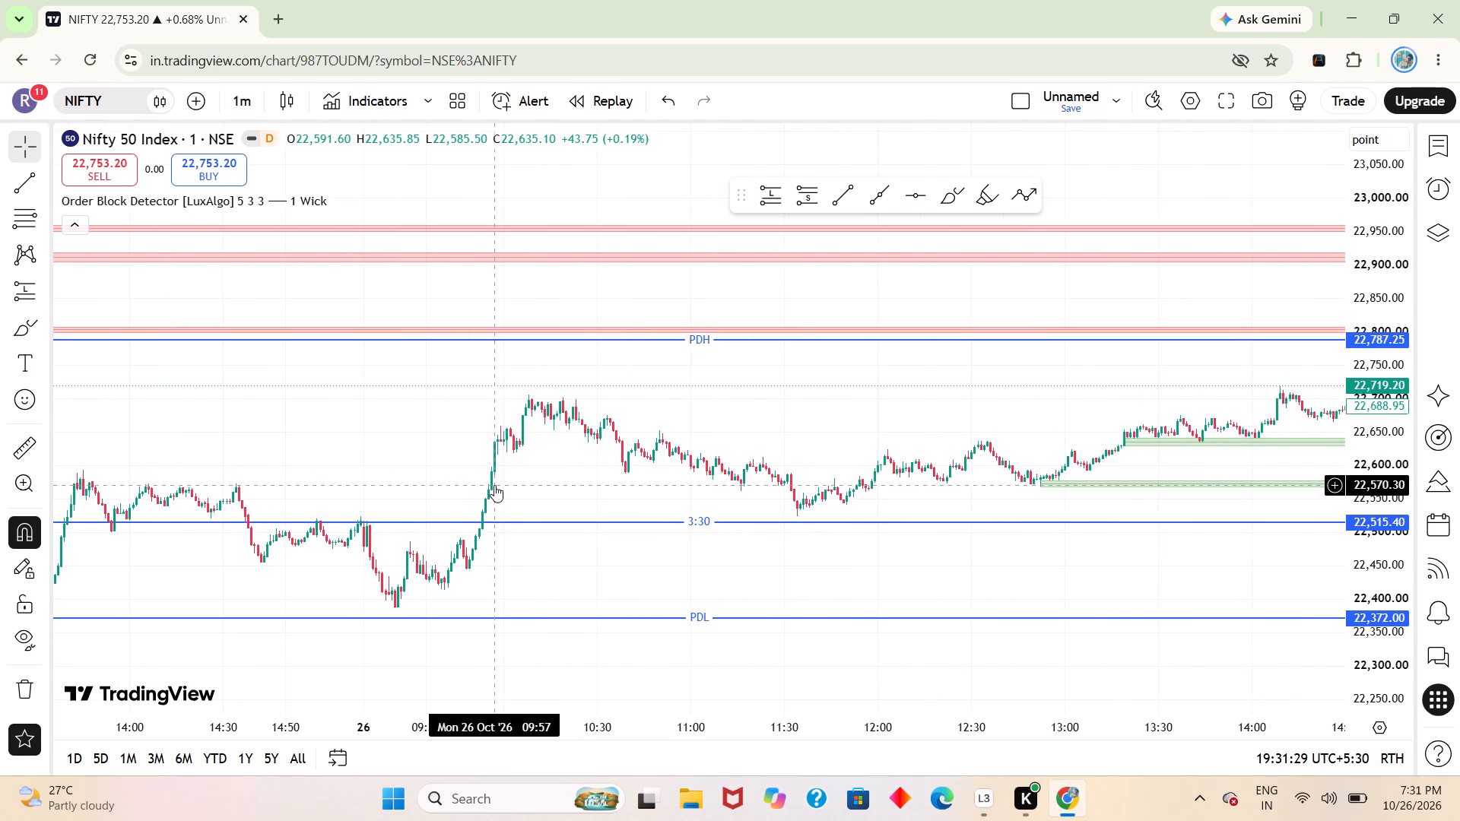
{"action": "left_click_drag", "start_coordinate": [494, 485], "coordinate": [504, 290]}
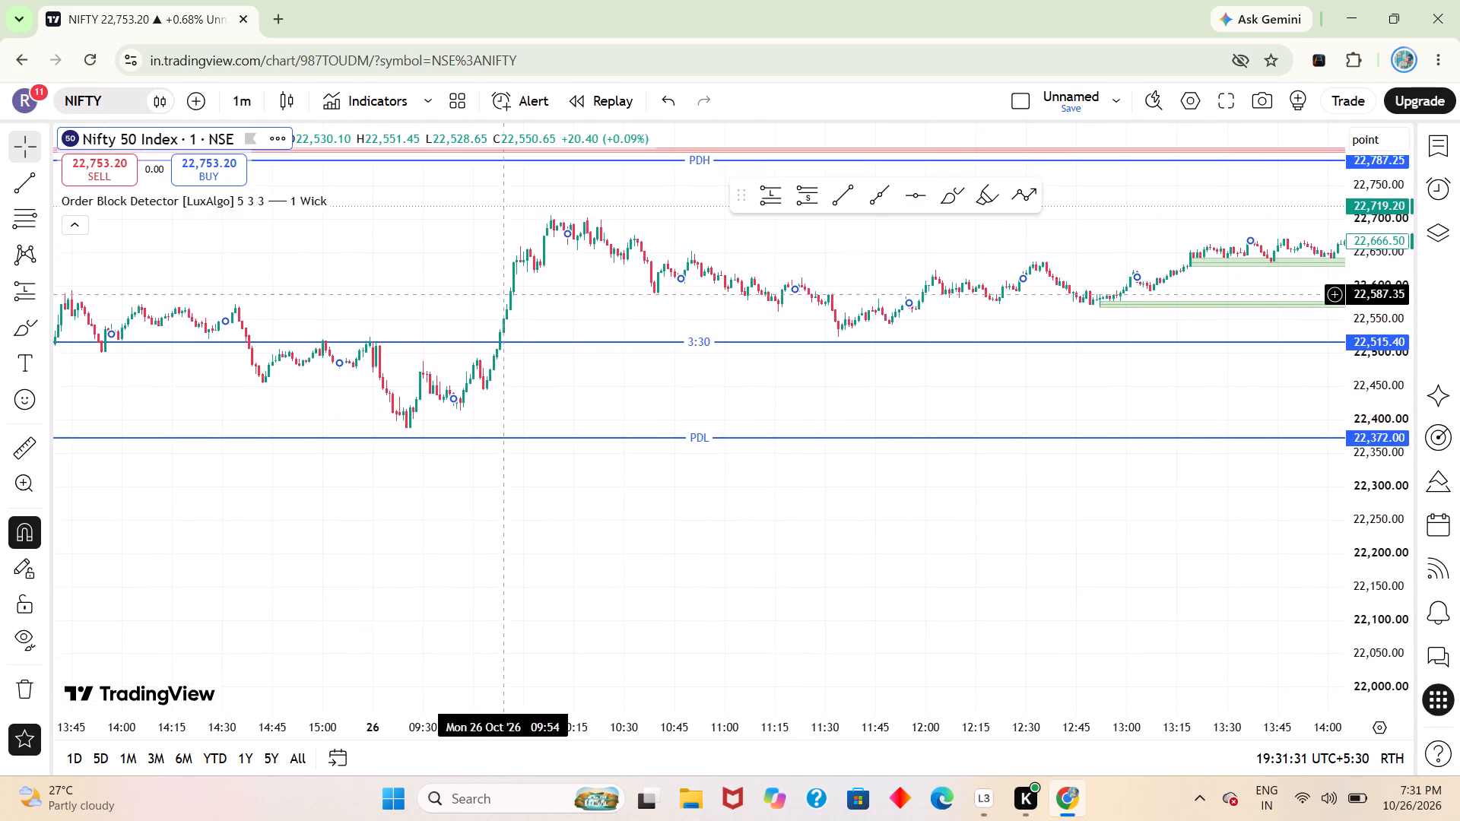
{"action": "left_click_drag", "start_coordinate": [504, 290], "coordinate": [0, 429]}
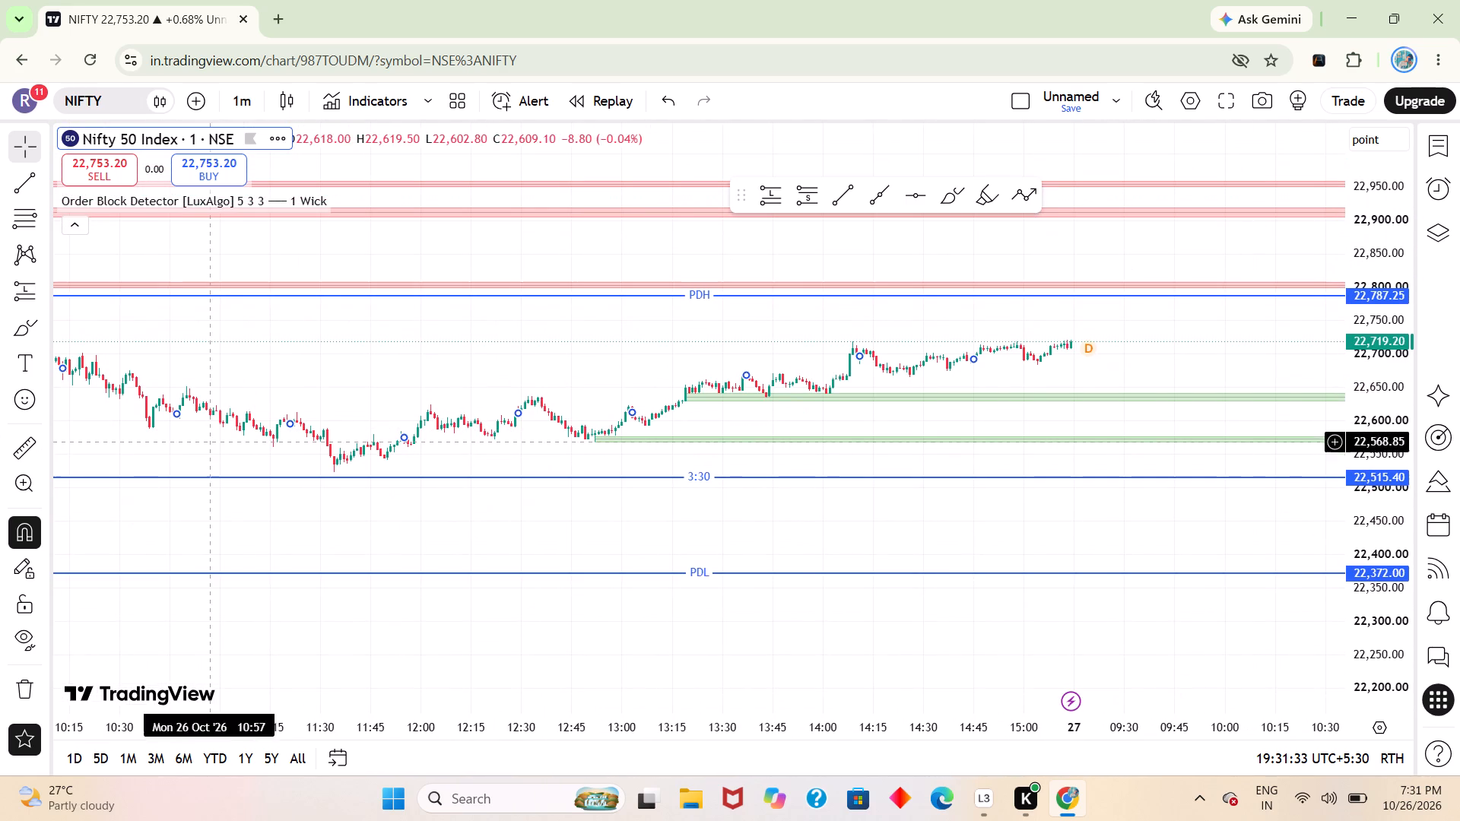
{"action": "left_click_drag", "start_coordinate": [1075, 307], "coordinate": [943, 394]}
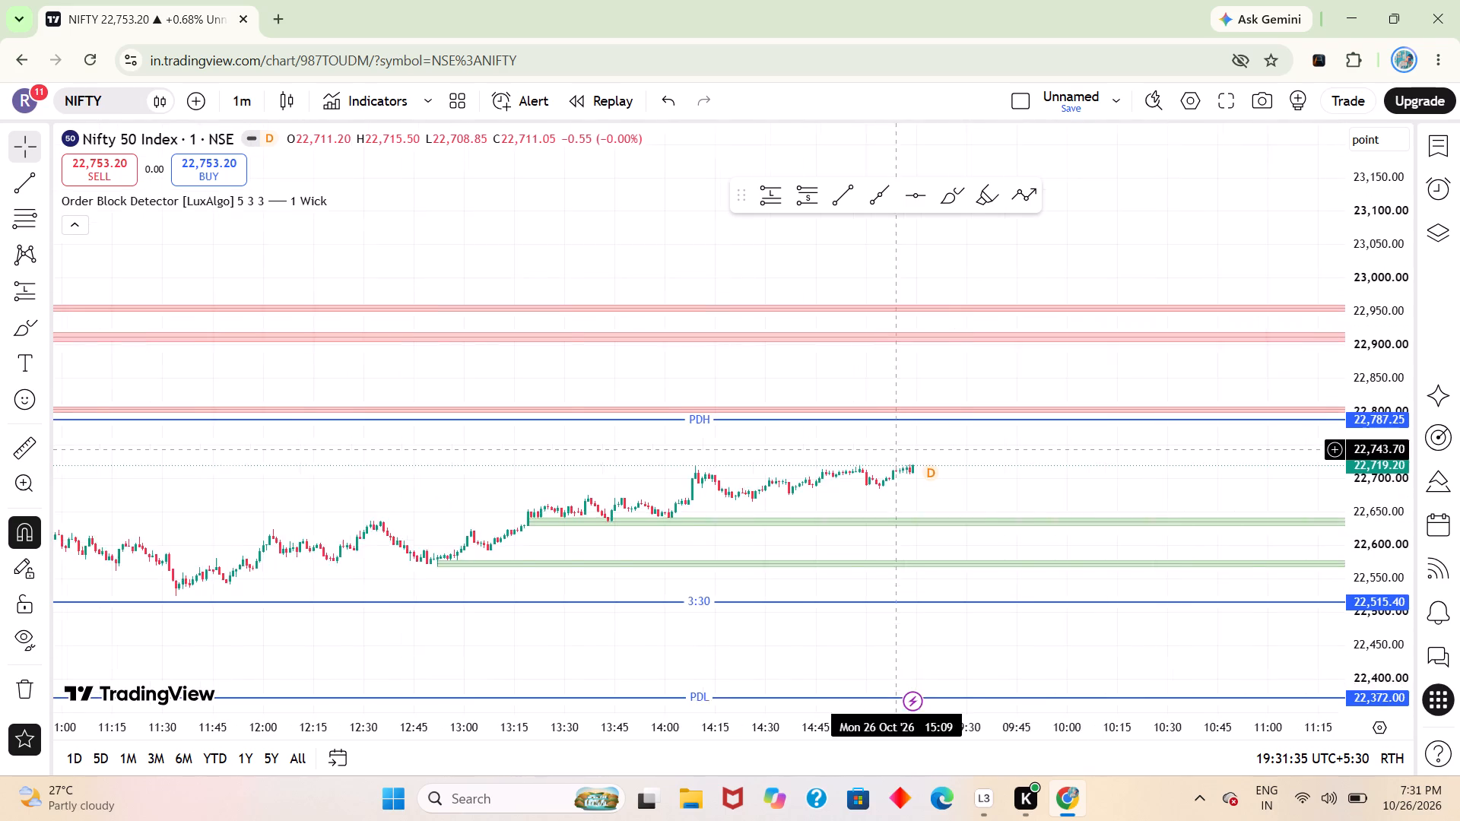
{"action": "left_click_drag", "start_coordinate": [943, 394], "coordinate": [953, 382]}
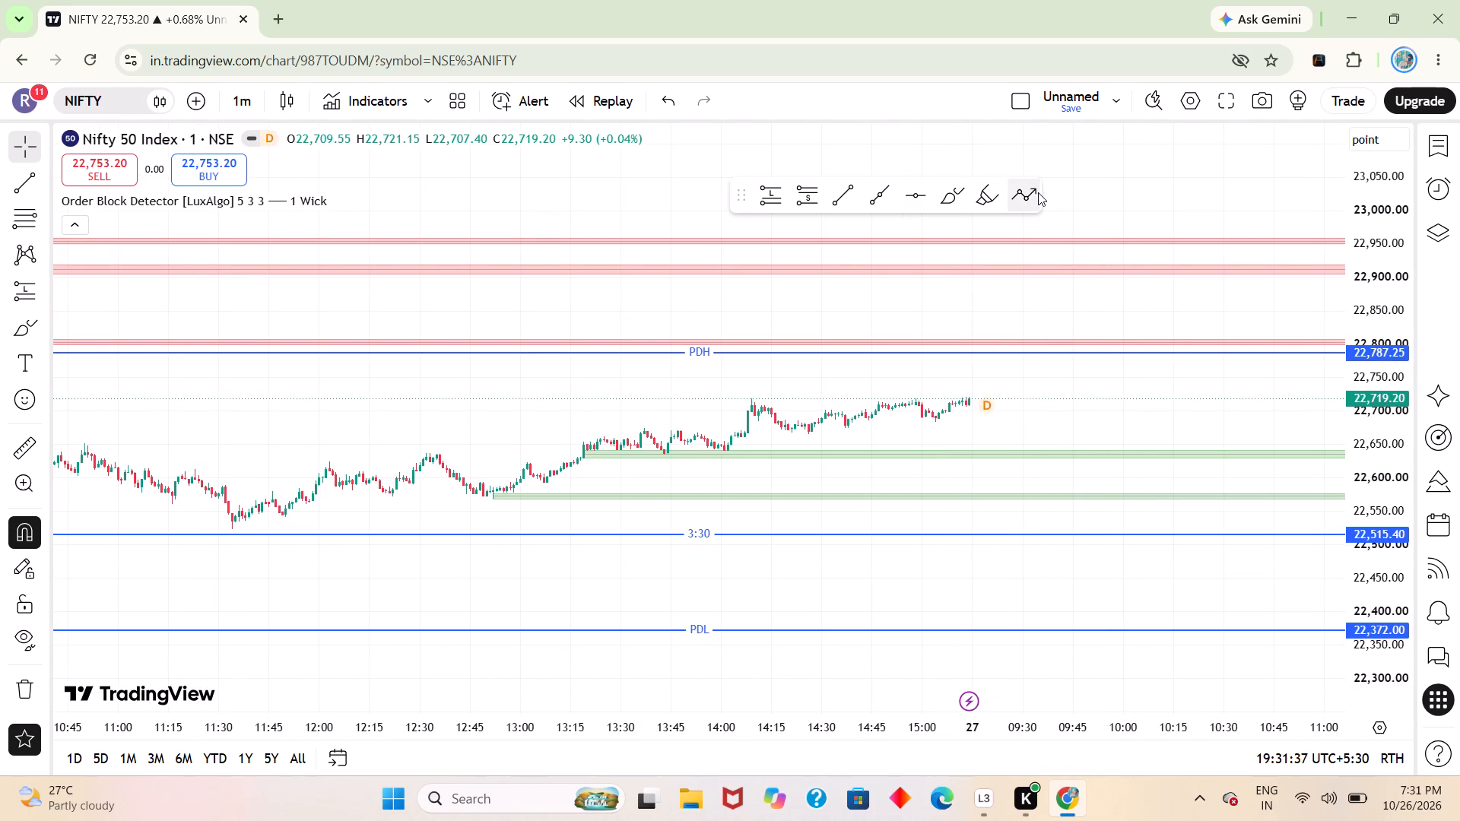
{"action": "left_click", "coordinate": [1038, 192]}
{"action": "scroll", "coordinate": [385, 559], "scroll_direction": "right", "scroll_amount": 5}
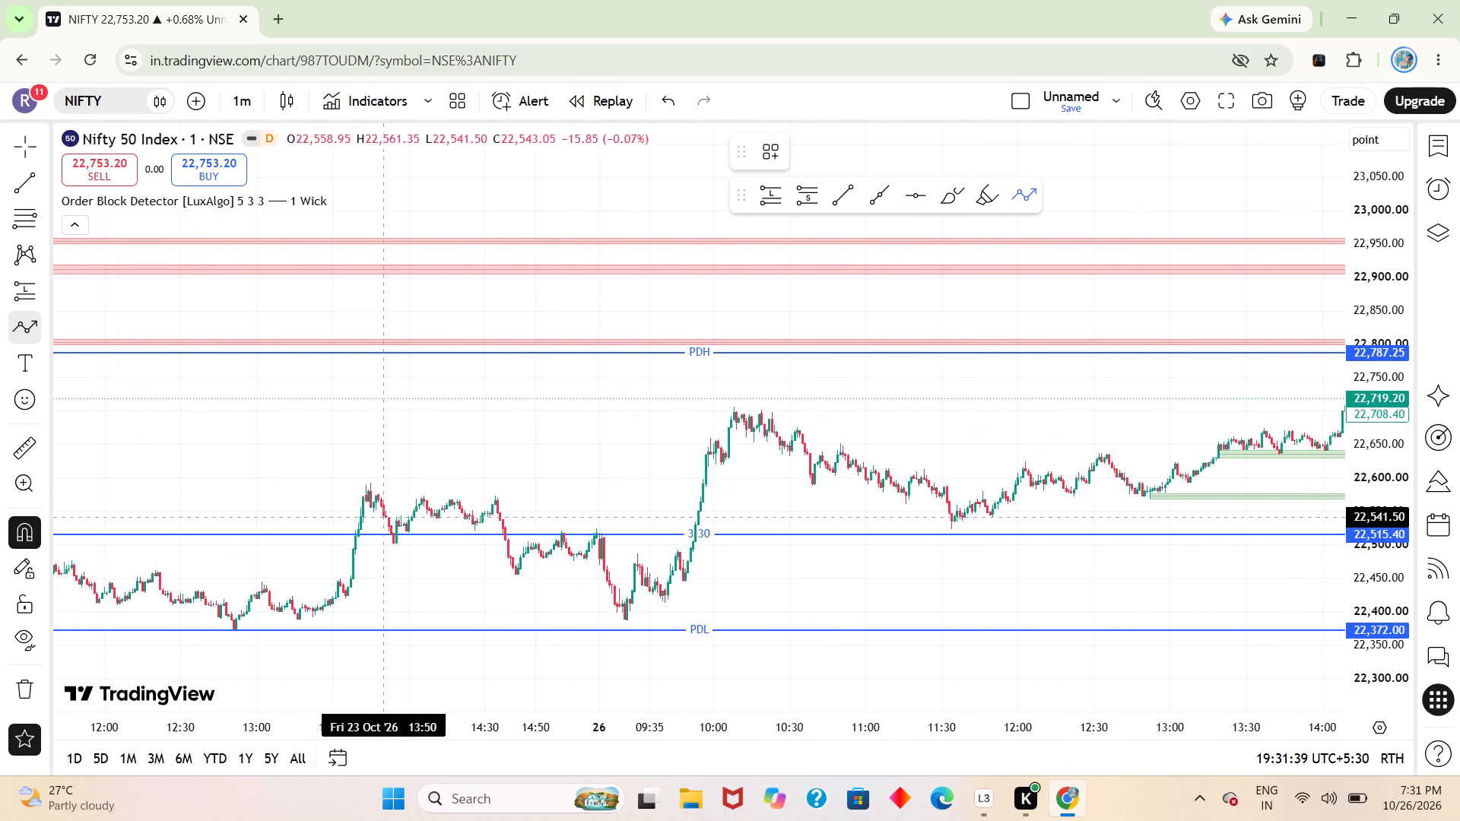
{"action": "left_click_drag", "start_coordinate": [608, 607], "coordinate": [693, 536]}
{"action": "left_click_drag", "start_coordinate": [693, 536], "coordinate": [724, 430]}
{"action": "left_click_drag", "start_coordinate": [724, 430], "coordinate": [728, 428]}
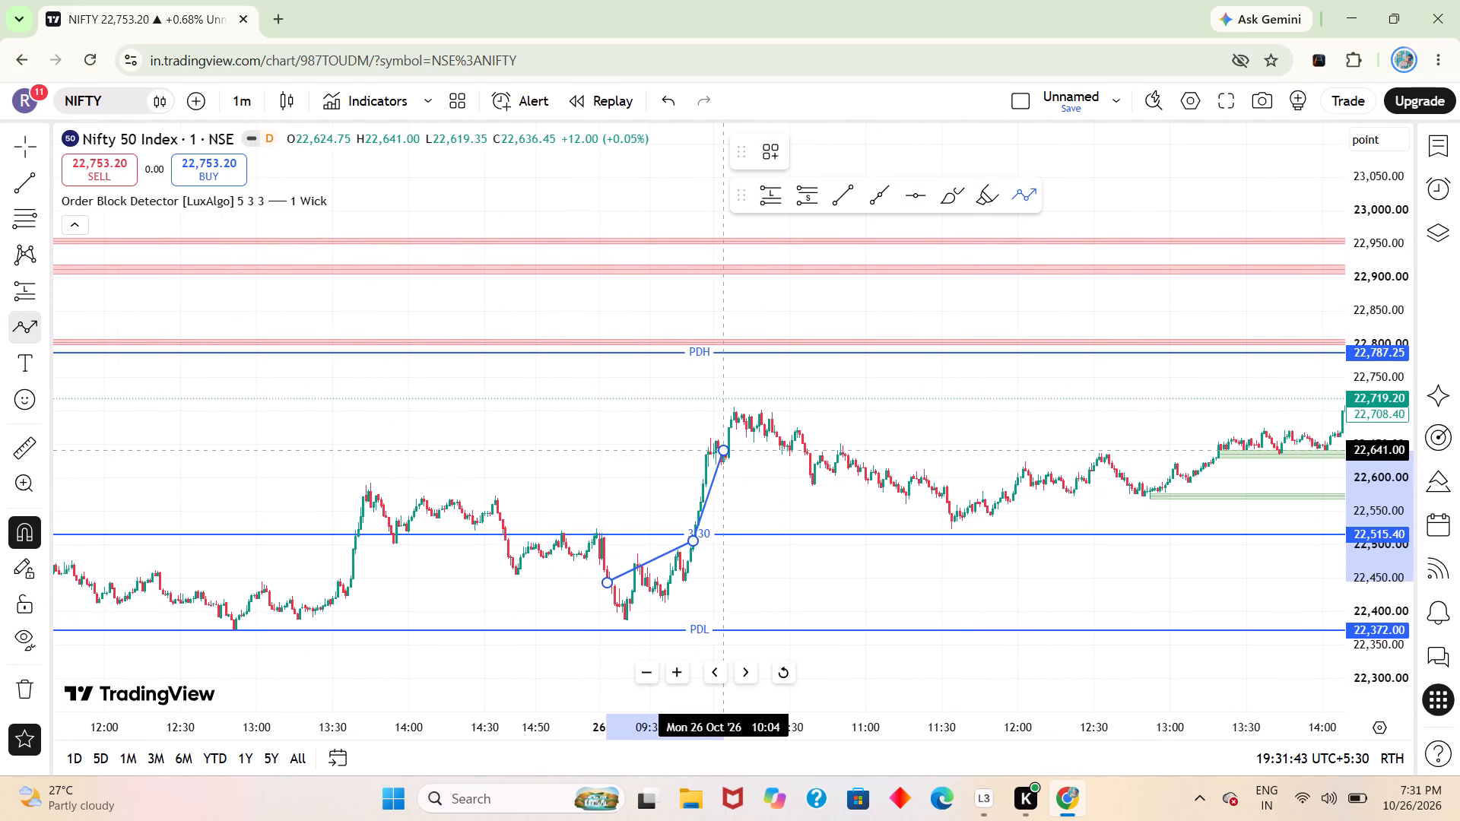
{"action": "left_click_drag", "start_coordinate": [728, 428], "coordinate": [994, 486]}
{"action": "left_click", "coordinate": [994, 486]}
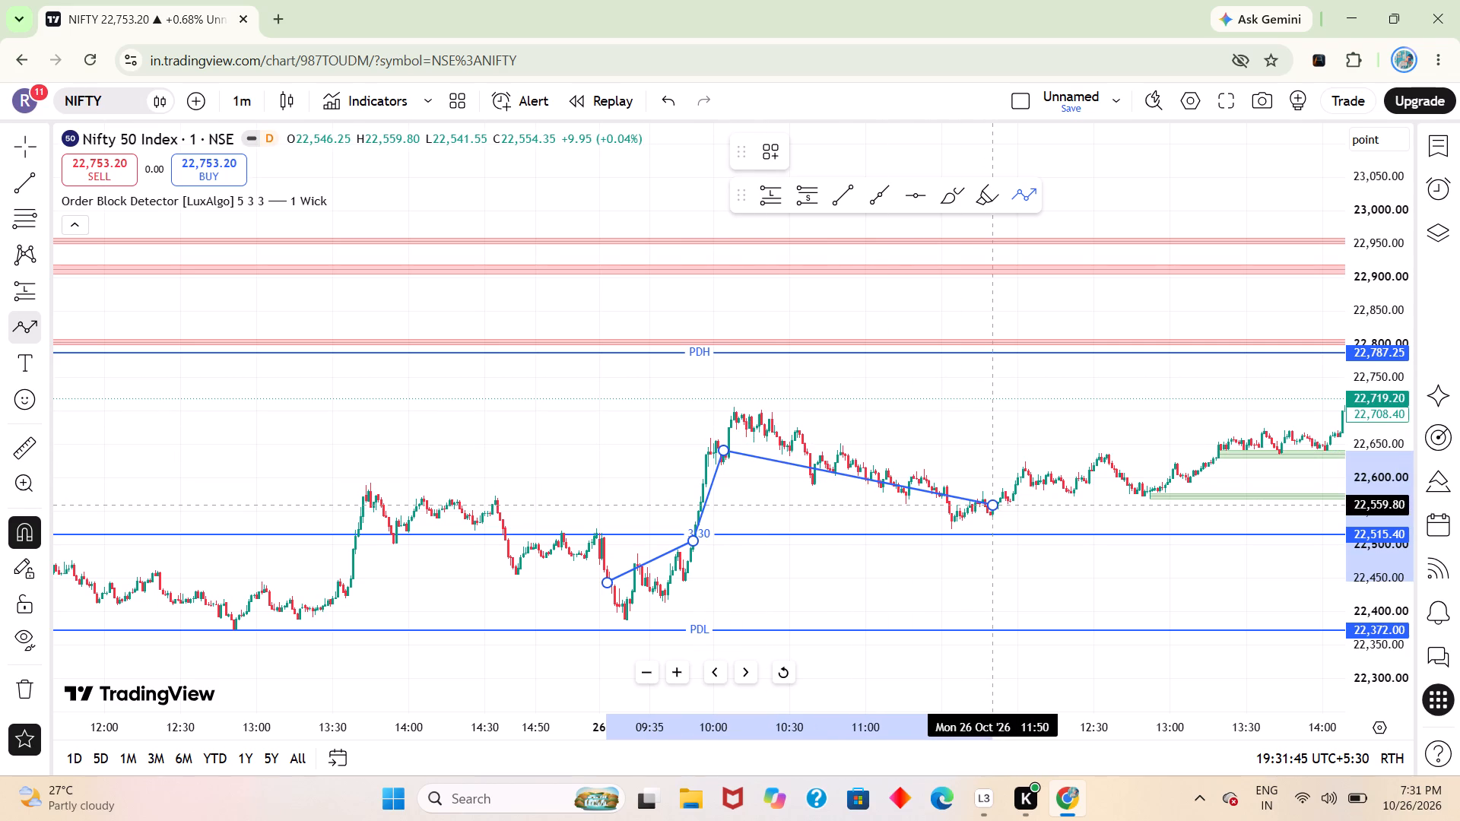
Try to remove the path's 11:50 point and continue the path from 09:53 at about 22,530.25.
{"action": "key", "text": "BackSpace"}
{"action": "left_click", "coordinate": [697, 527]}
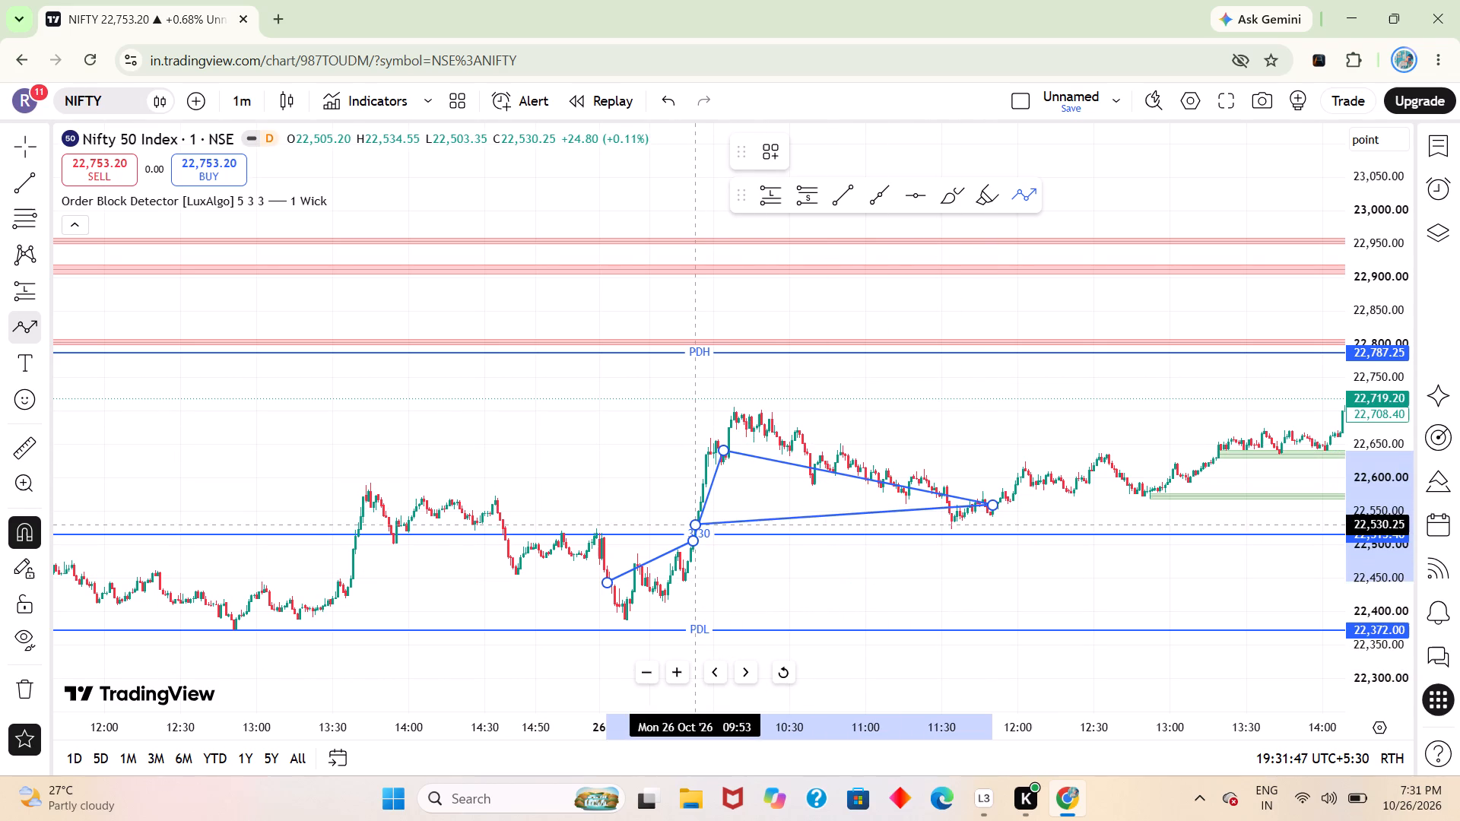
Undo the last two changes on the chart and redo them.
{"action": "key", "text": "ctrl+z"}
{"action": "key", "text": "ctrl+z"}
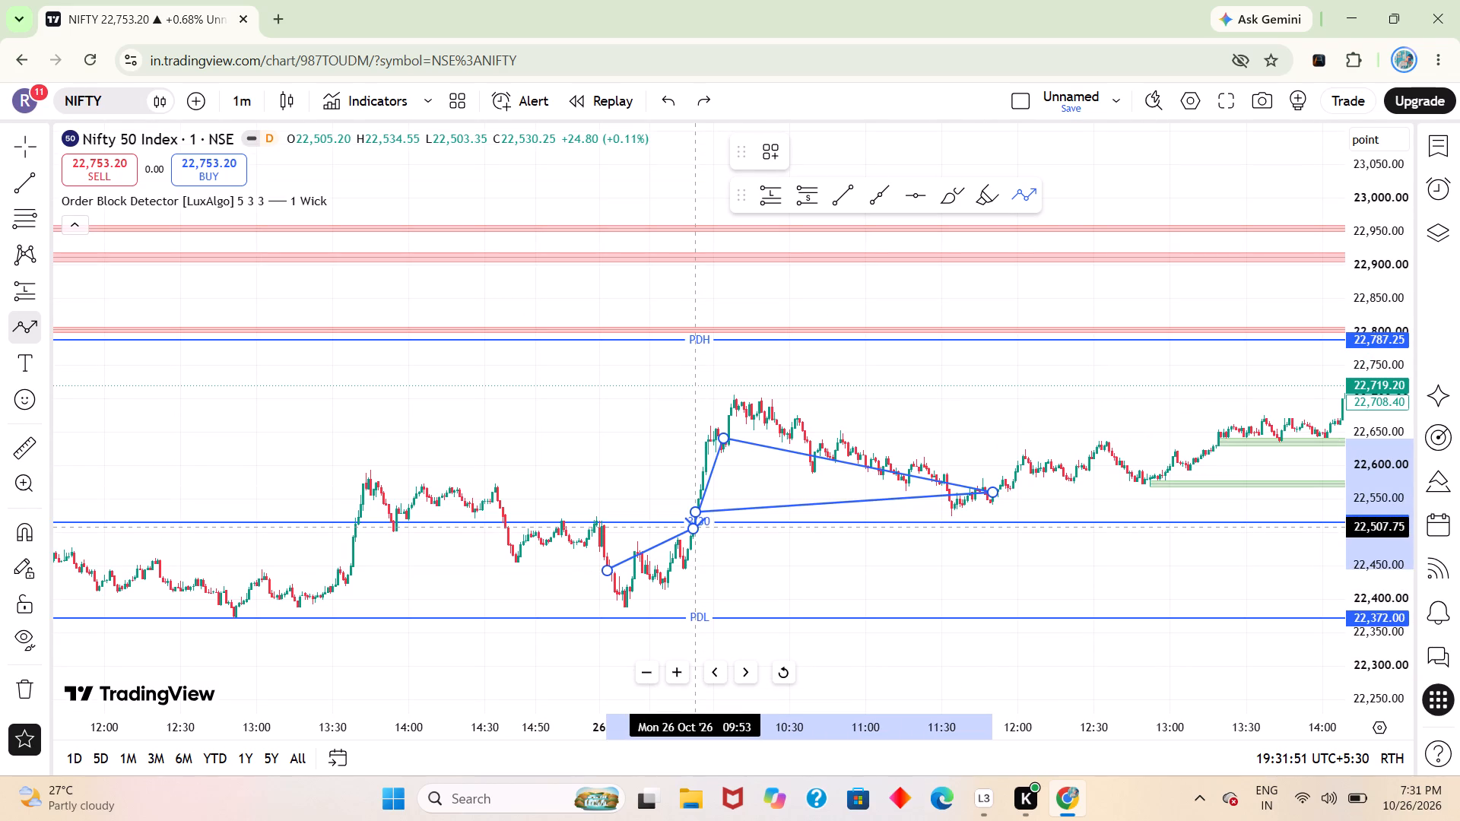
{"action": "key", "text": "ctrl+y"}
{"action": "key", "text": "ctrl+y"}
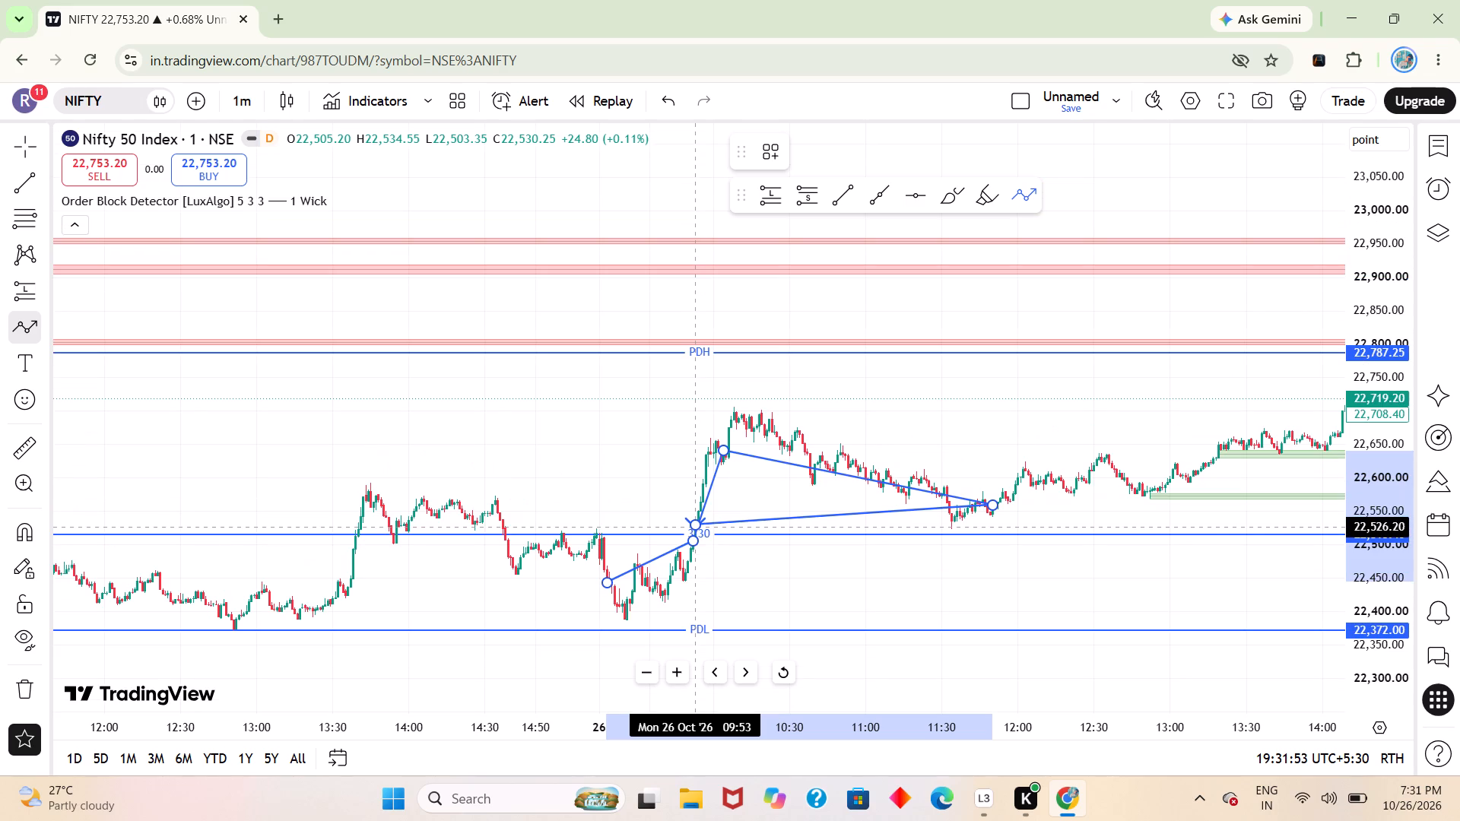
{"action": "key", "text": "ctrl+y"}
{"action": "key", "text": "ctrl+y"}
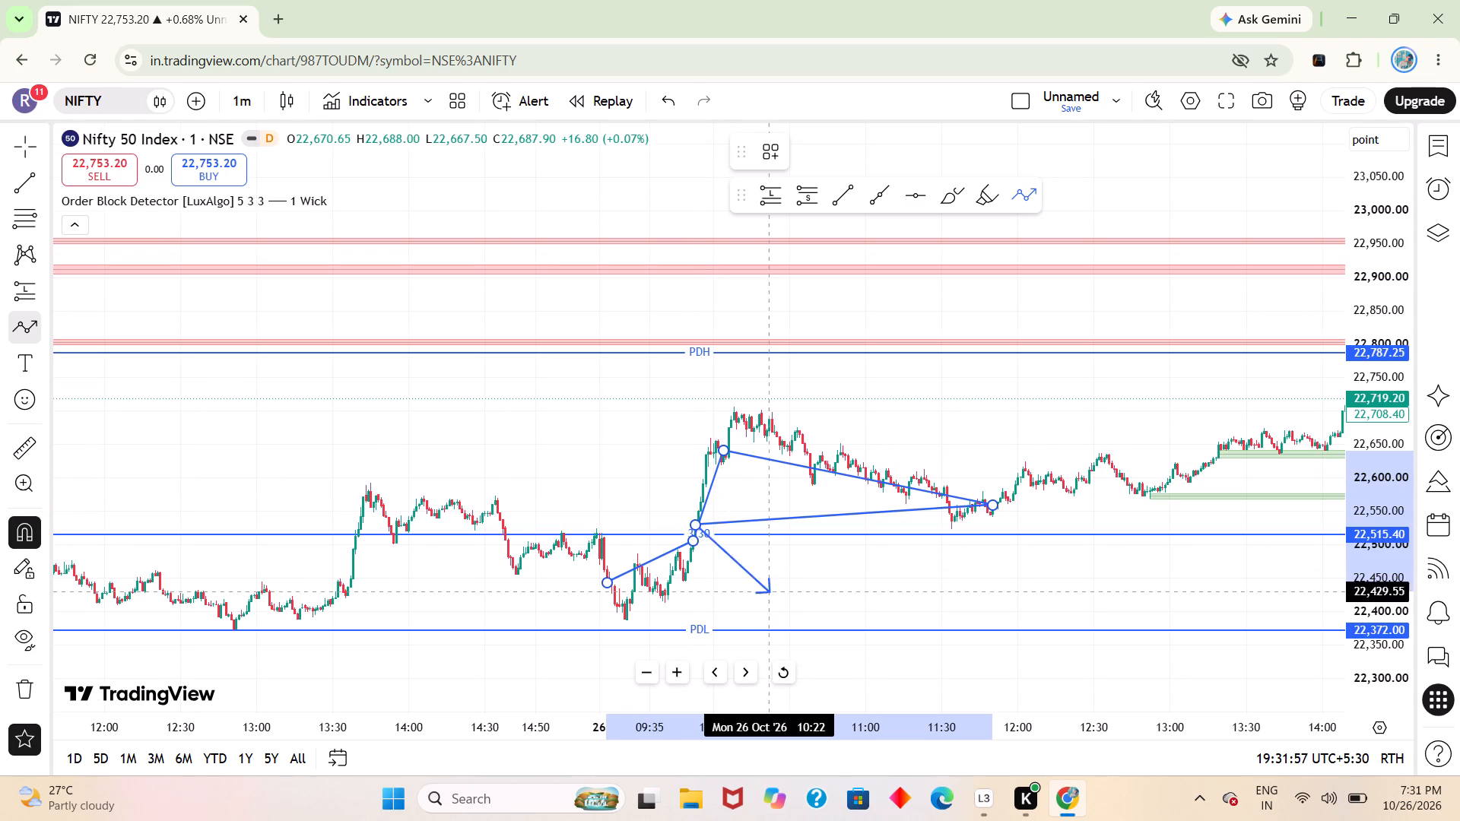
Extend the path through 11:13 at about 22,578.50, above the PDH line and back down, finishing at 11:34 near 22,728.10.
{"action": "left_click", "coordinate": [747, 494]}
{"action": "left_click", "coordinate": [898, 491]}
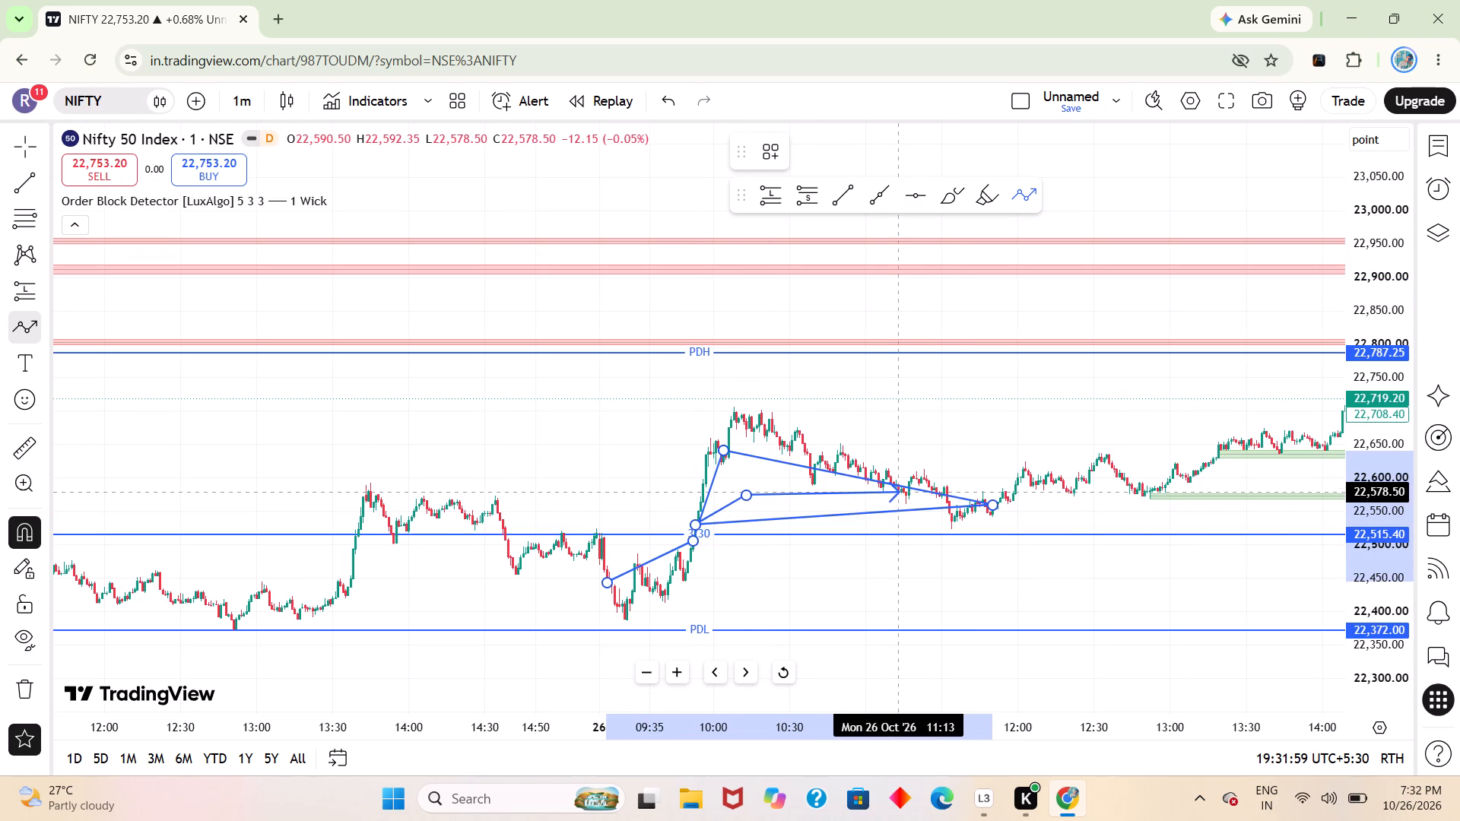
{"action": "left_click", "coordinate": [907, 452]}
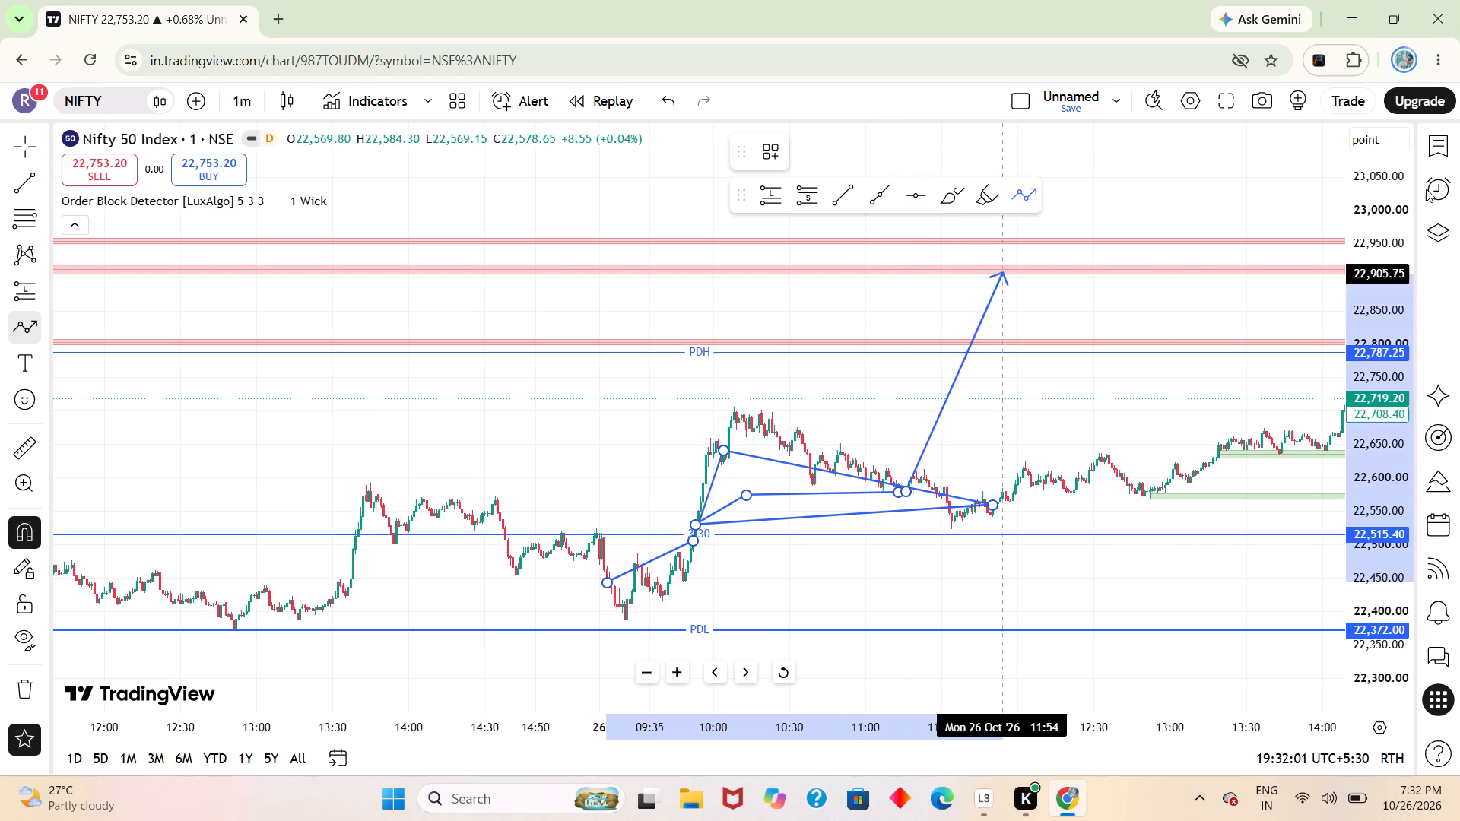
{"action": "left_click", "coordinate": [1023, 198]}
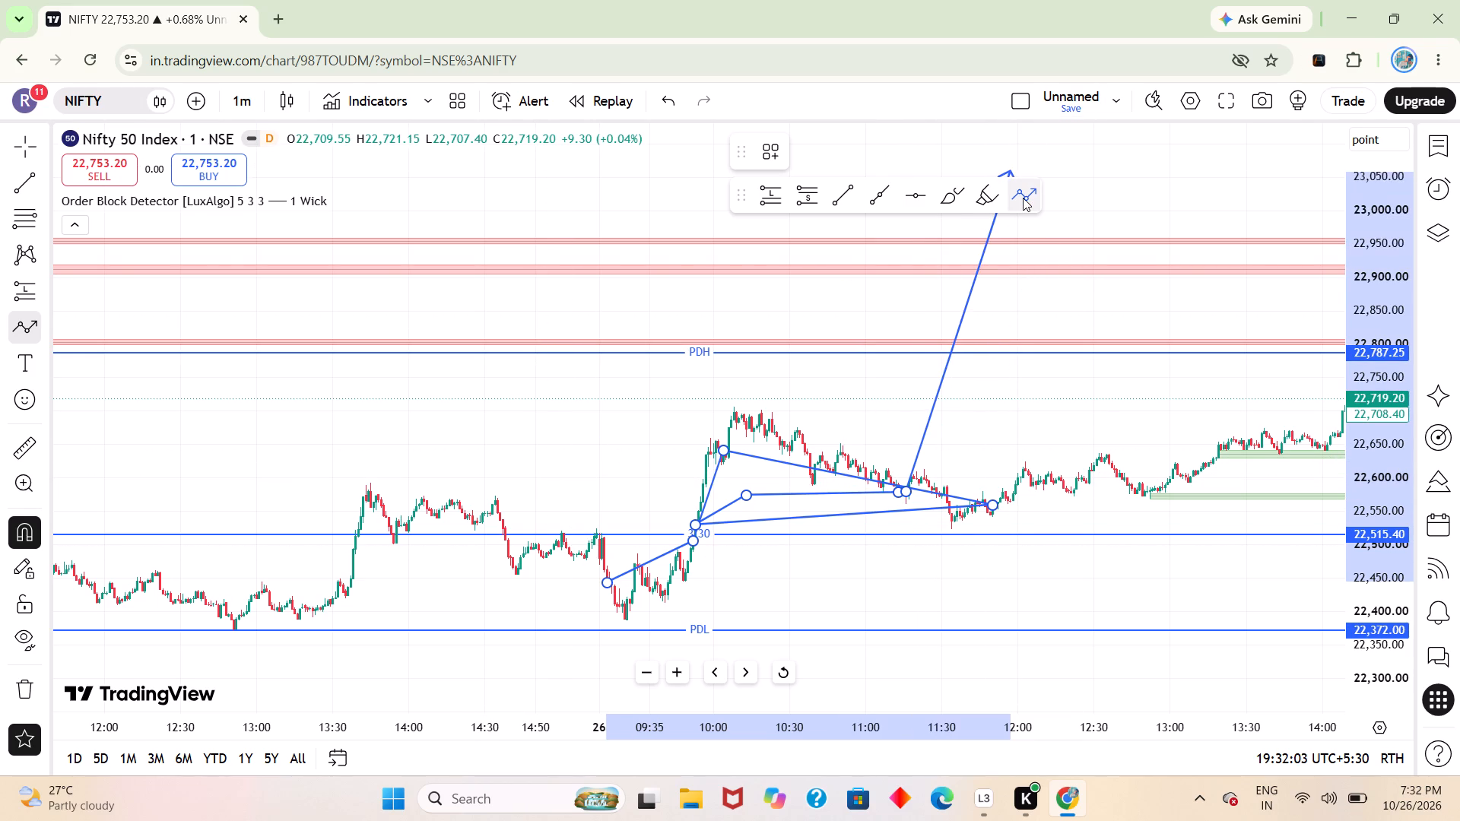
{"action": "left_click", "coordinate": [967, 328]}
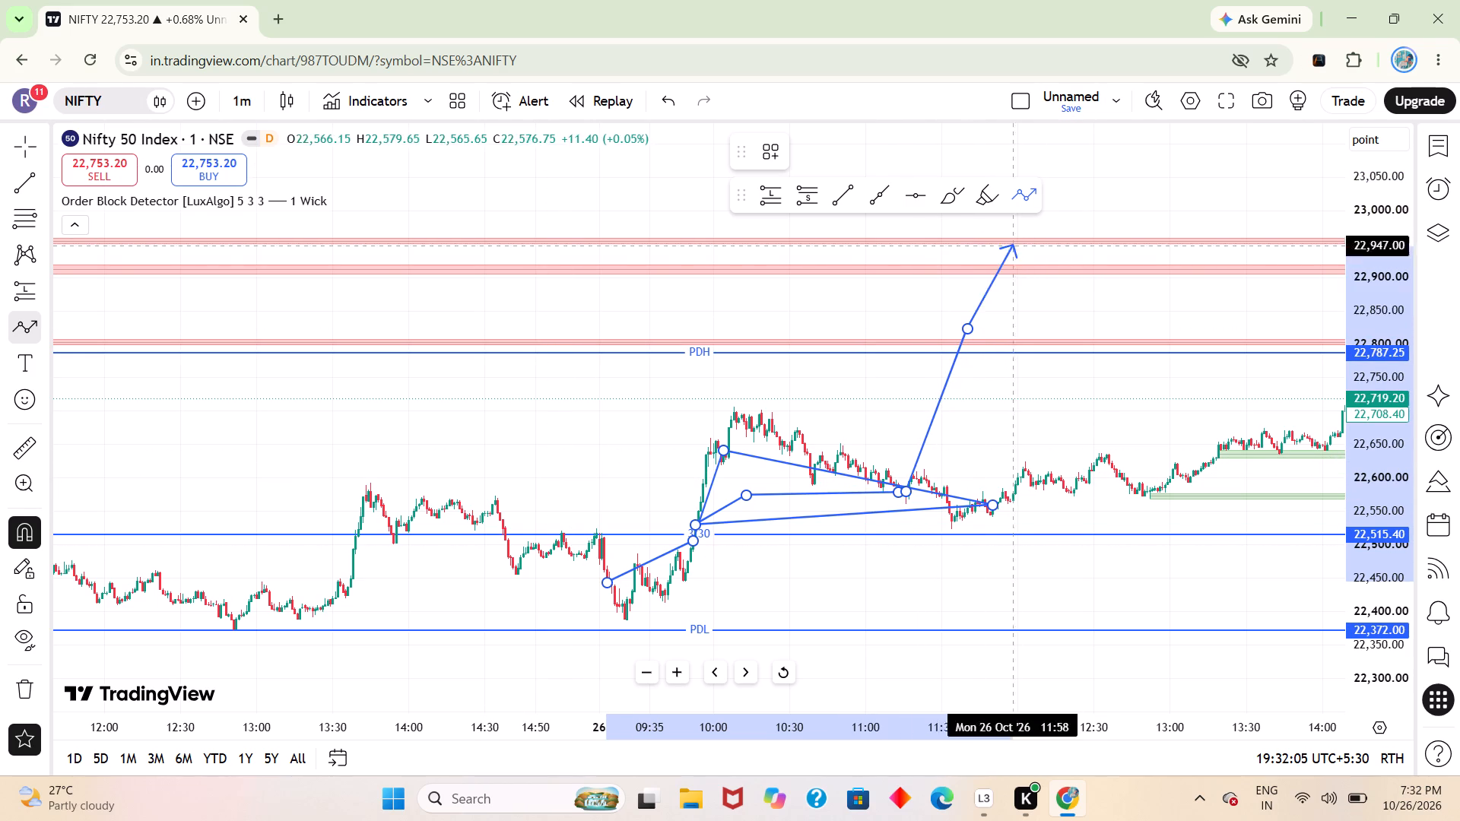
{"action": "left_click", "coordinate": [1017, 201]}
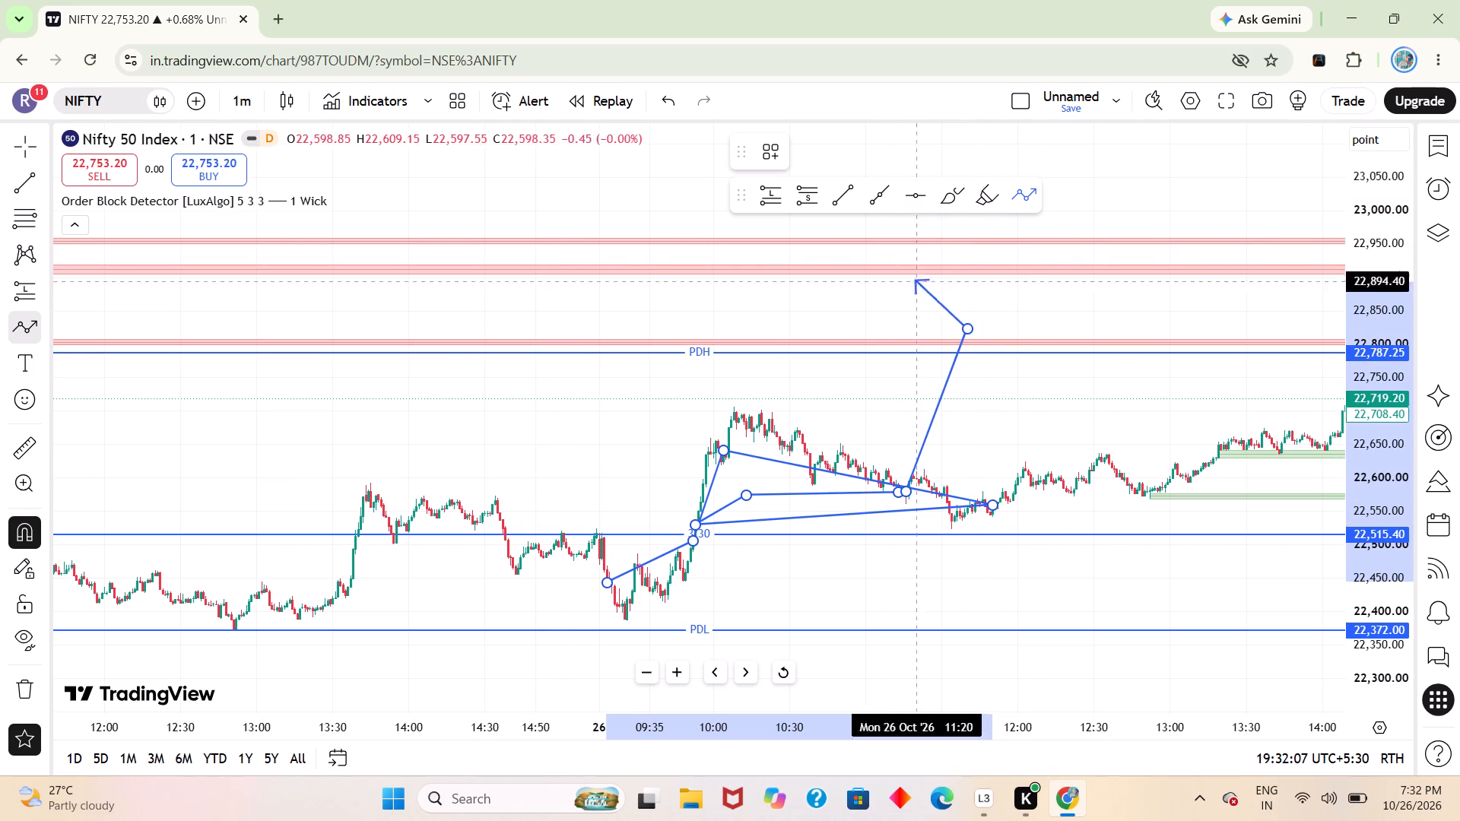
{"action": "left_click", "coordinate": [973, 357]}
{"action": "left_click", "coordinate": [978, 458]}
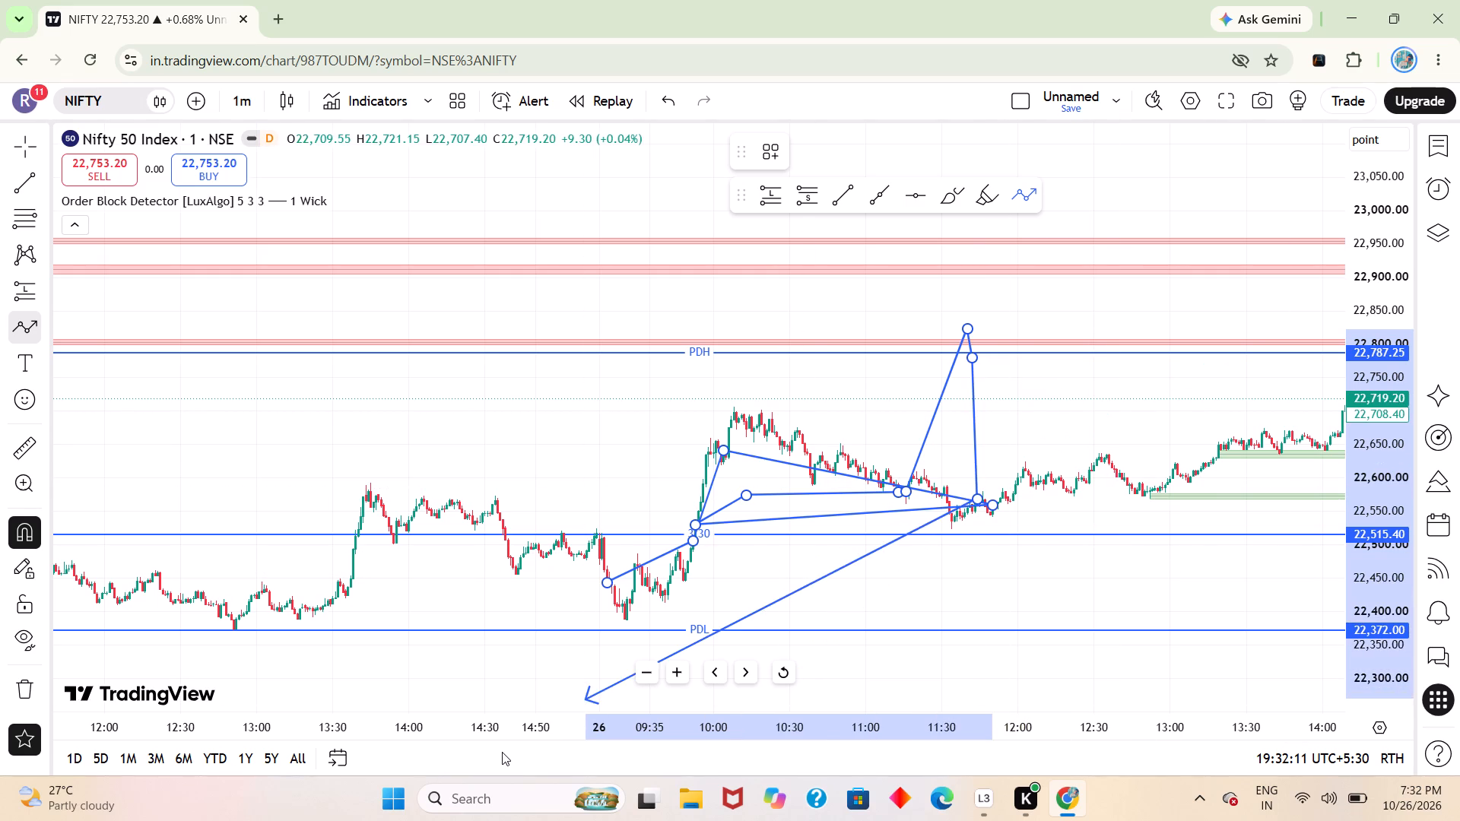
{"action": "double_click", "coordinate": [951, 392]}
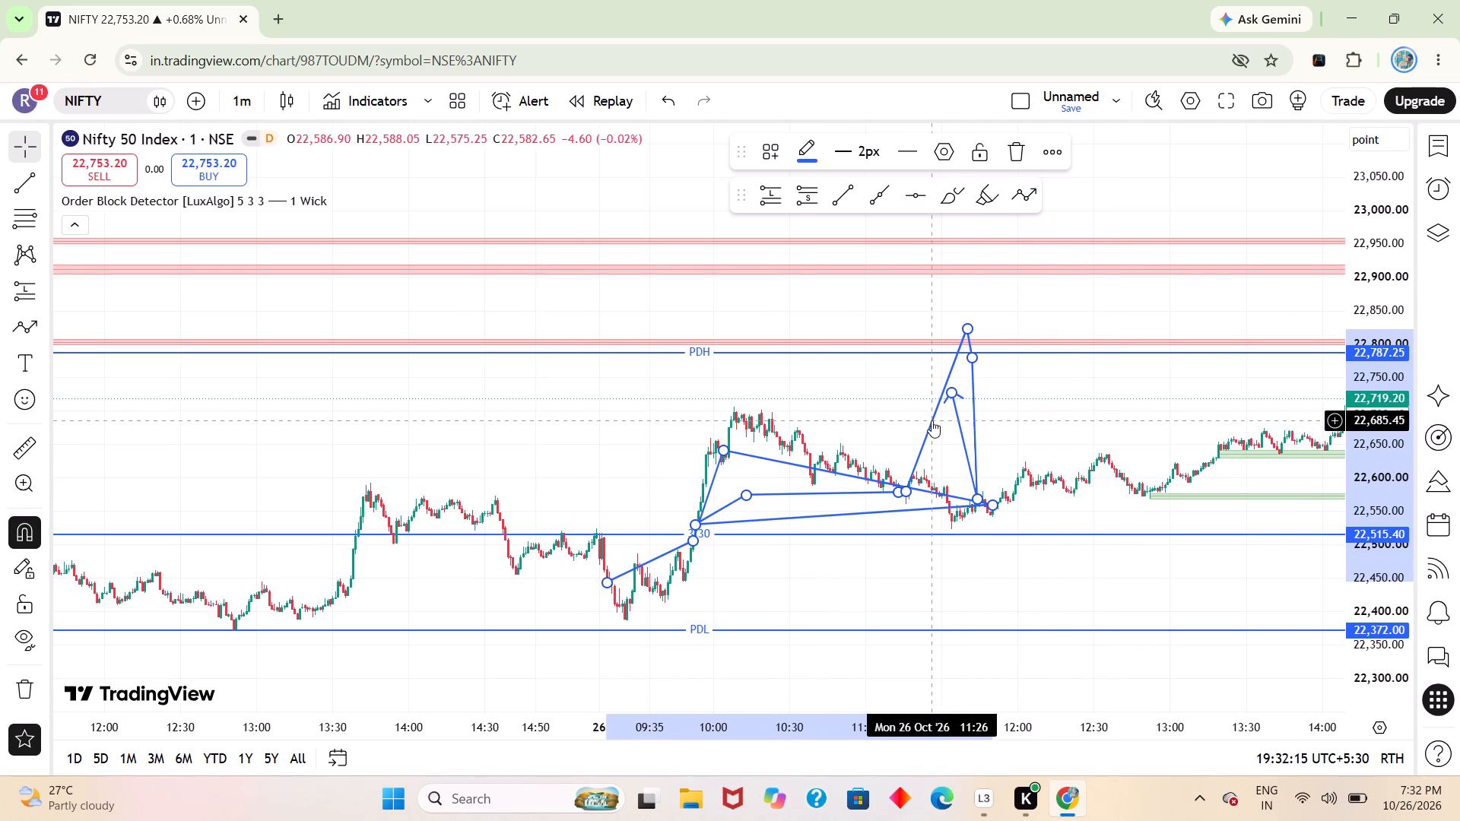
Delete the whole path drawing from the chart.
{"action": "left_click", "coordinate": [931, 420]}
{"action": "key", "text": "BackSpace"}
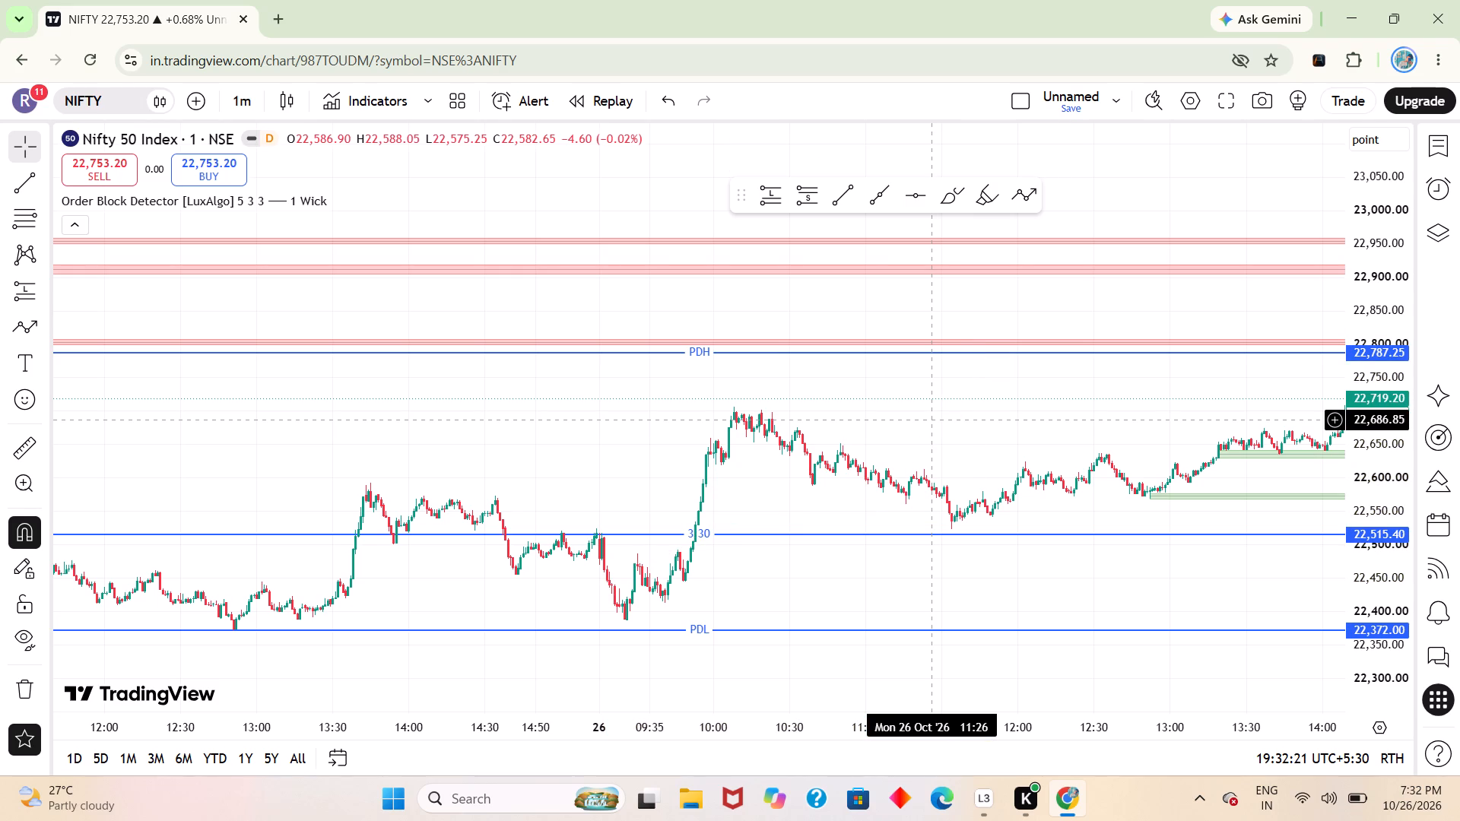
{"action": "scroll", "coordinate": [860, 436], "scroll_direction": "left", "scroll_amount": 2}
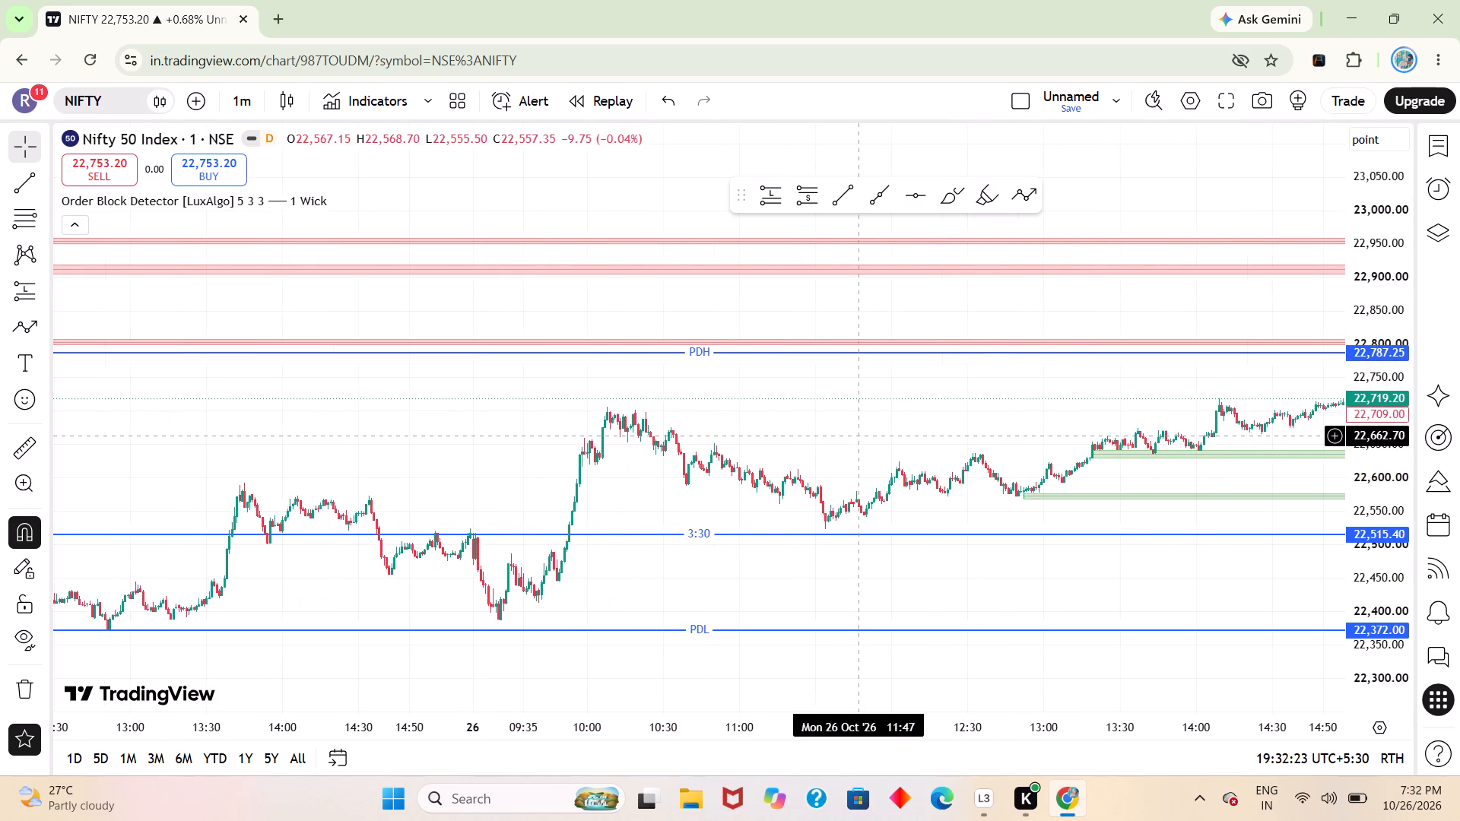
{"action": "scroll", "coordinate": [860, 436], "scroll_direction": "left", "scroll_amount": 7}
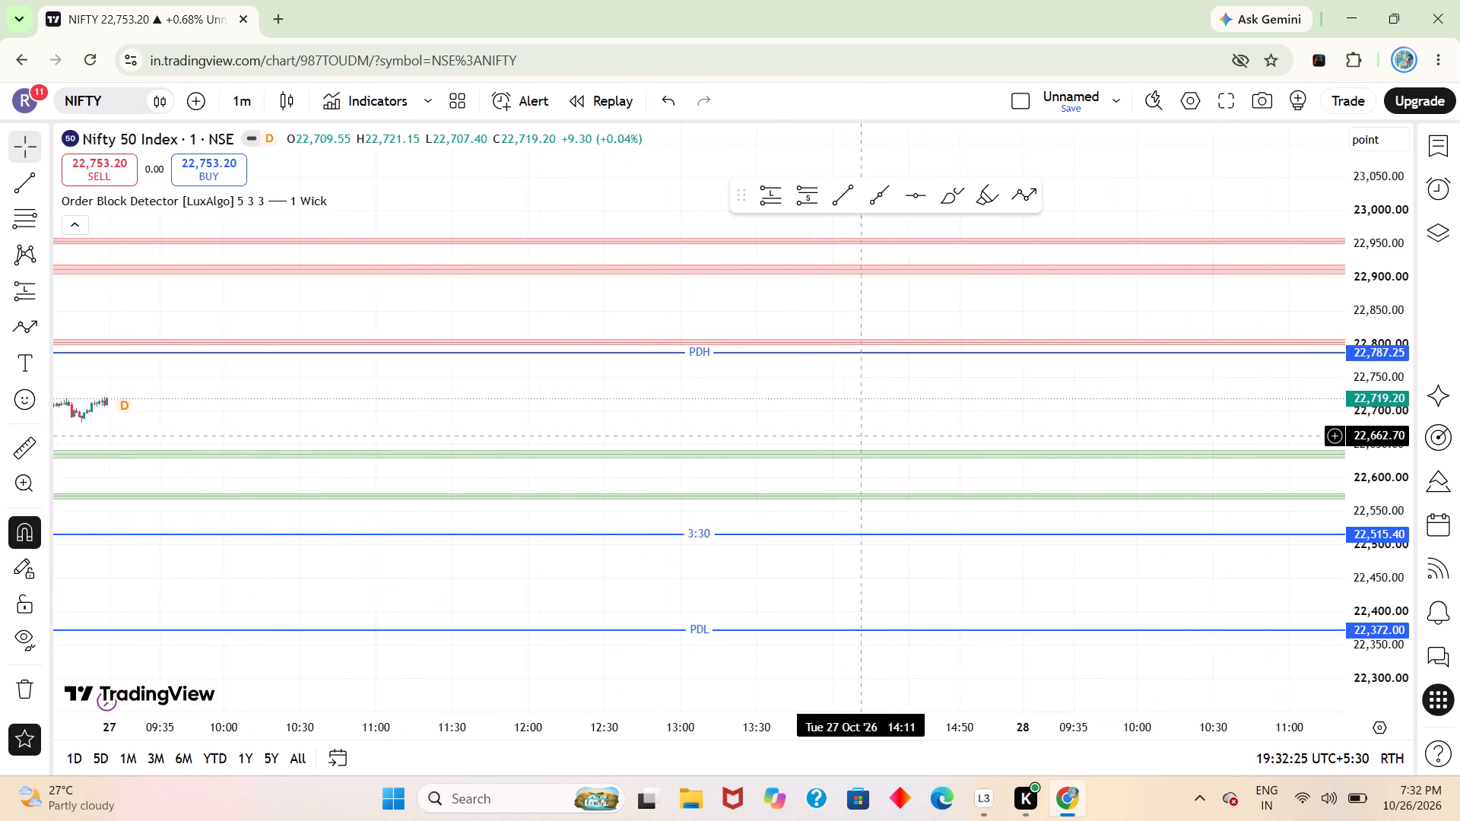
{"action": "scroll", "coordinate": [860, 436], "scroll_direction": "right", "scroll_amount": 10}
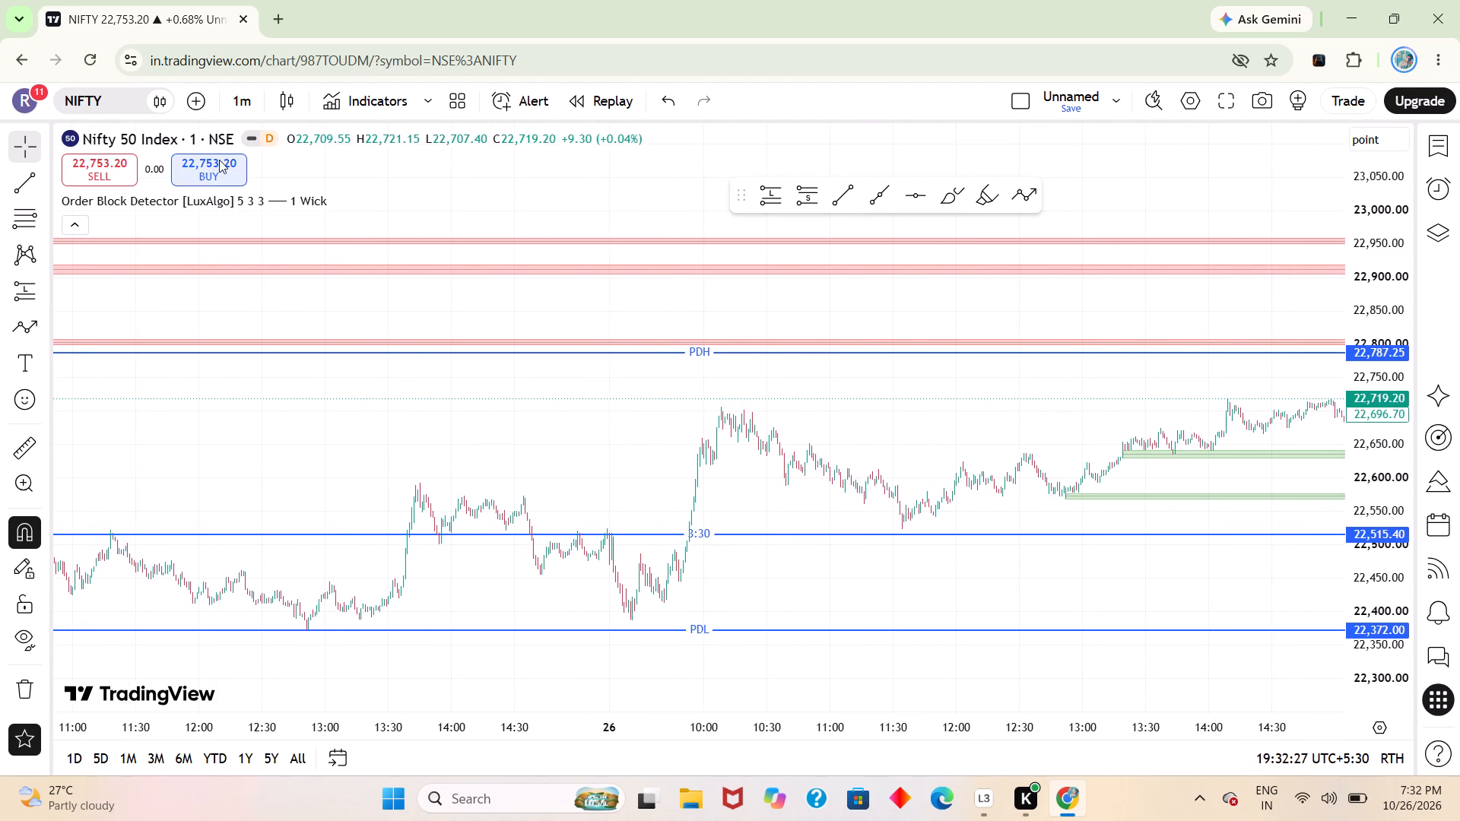
Start a buy trade from the chart and connect the Paper Trading simulator as the broker.
{"action": "left_click", "coordinate": [221, 160]}
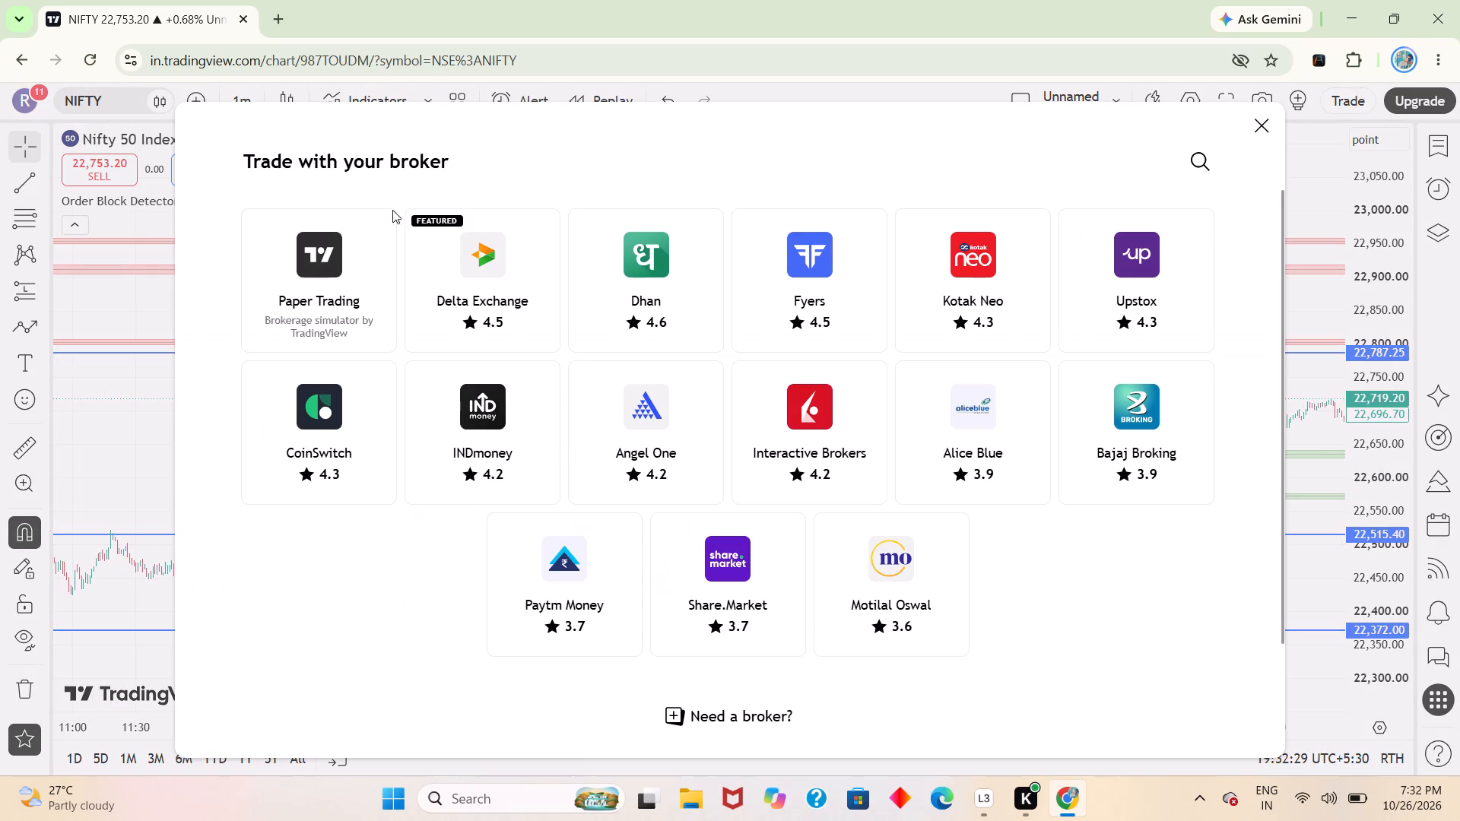
{"action": "scroll", "coordinate": [862, 271], "scroll_direction": "down", "scroll_amount": 1}
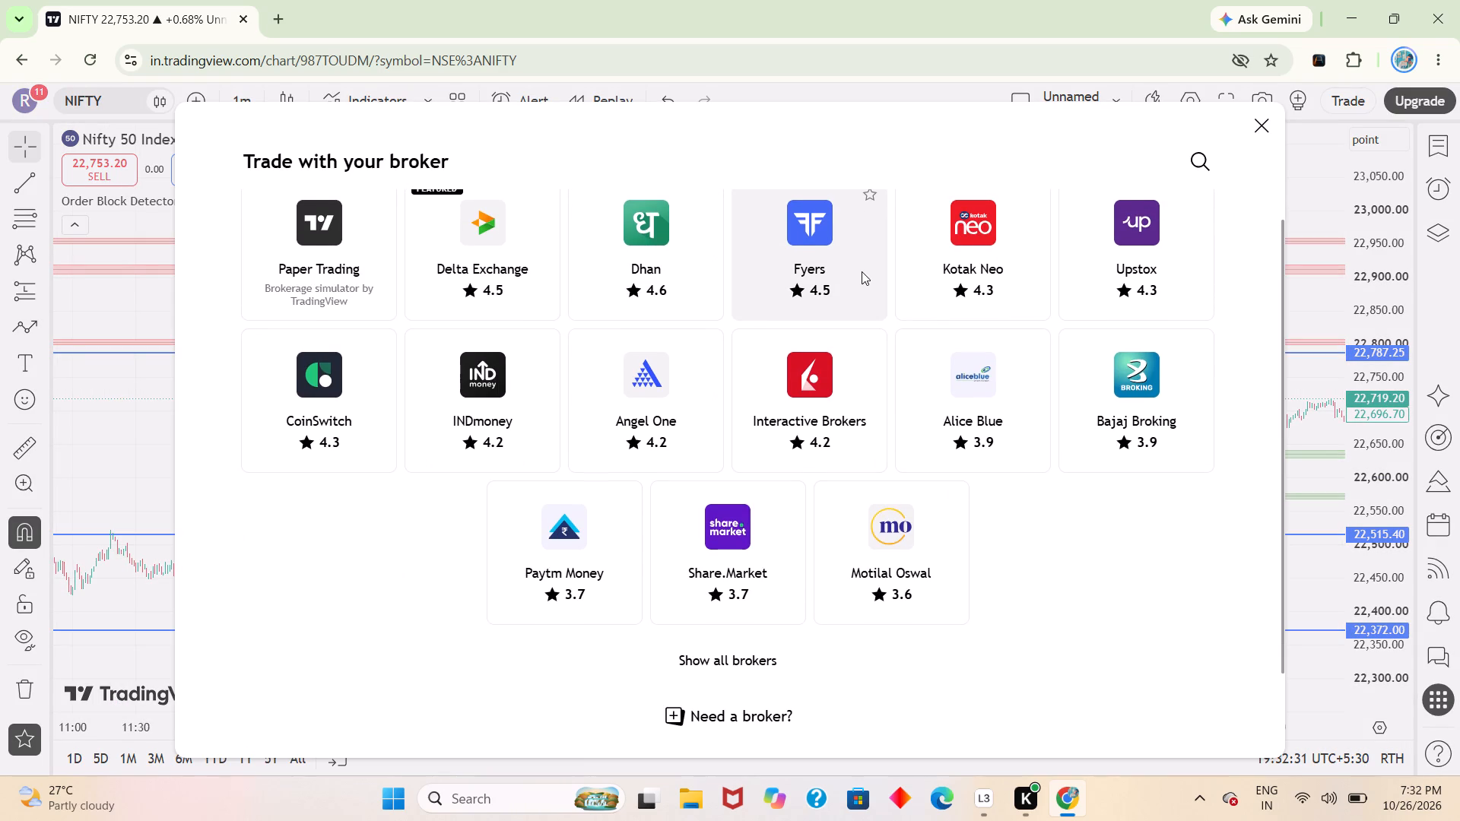
{"action": "scroll", "coordinate": [862, 271], "scroll_direction": "down", "scroll_amount": 2}
{"action": "left_click", "coordinate": [325, 286]}
{"action": "left_click", "coordinate": [1262, 116]}
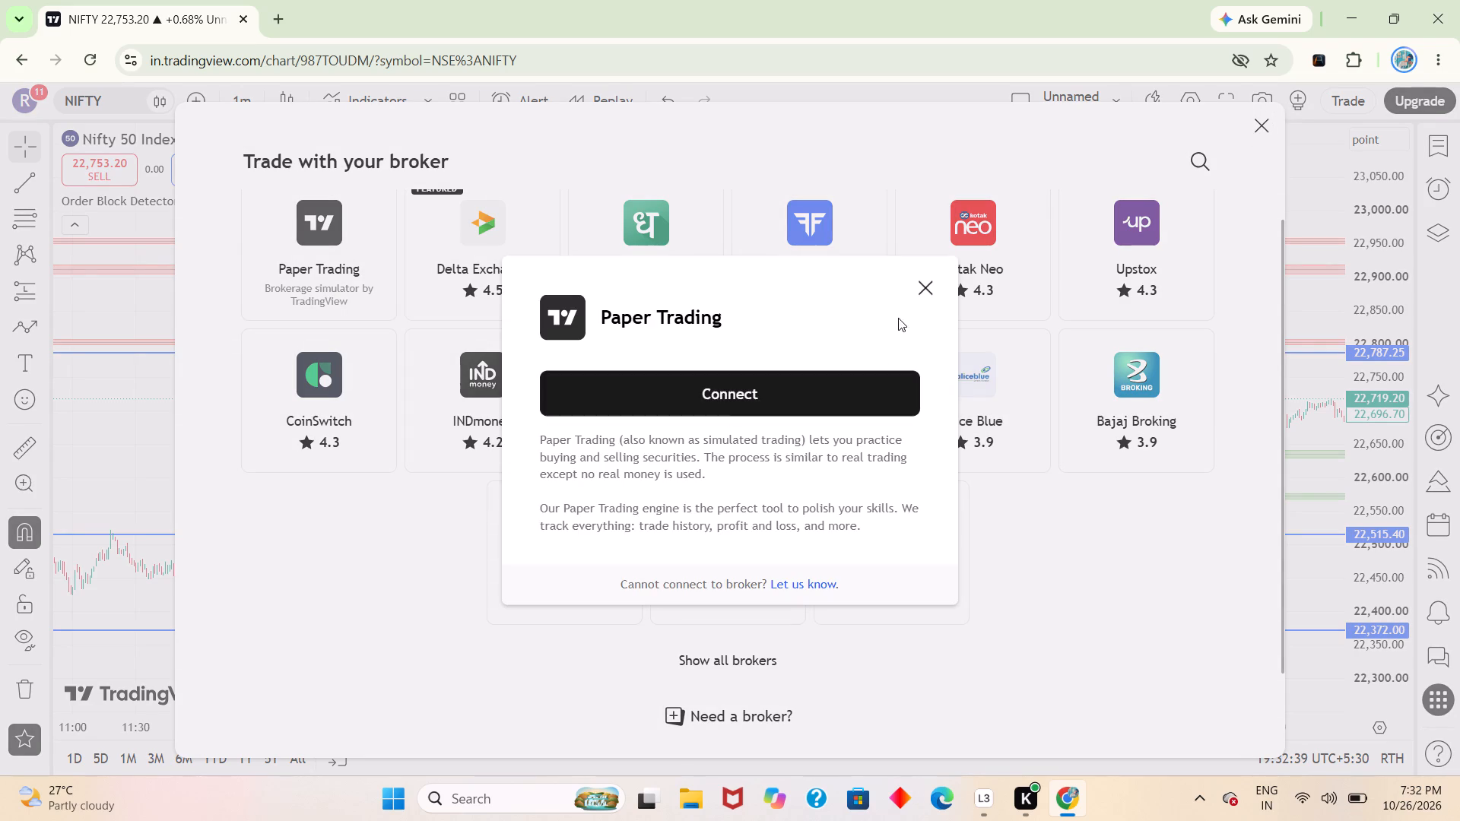
{"action": "left_click", "coordinate": [816, 400]}
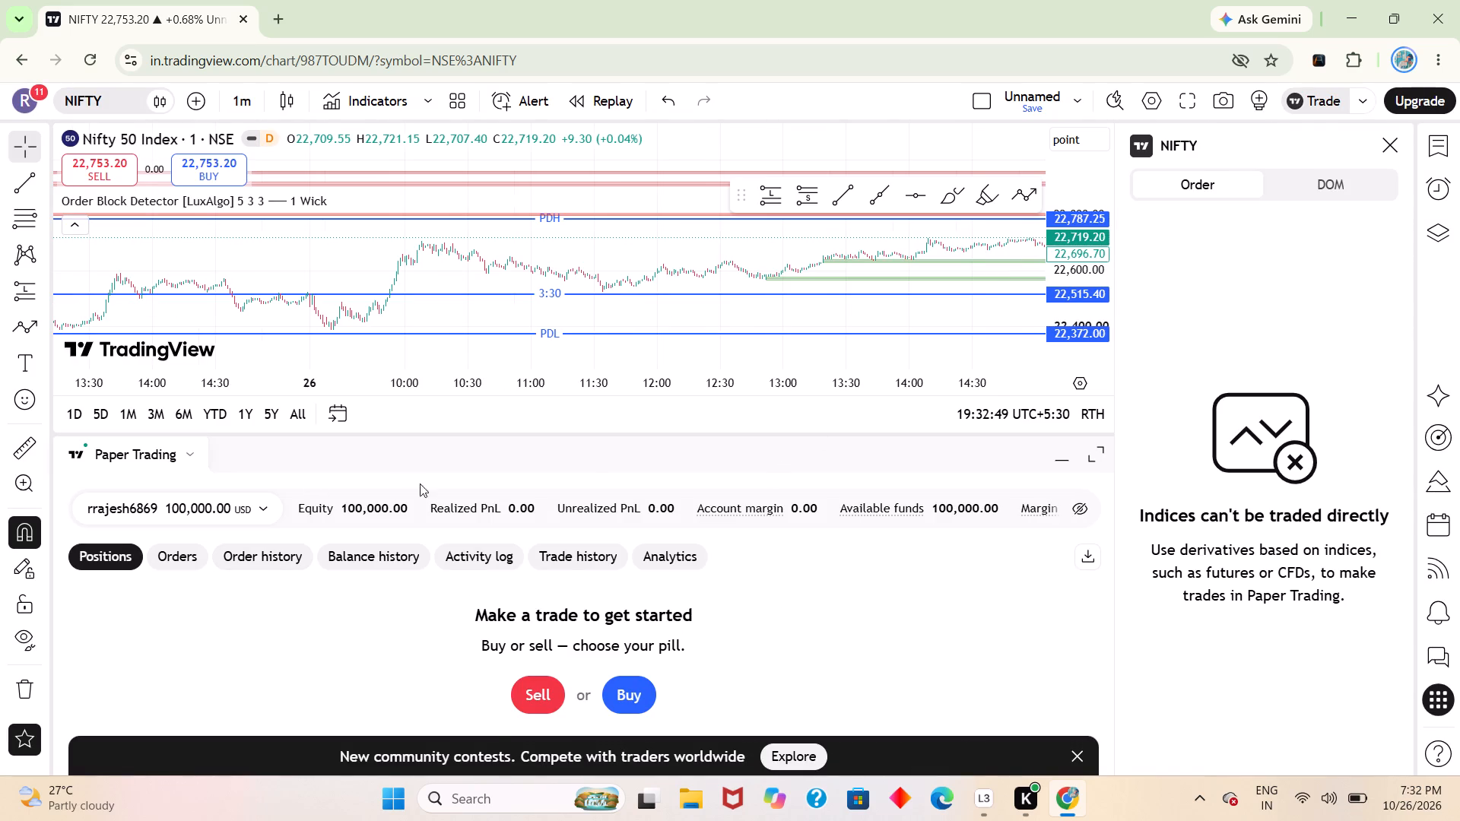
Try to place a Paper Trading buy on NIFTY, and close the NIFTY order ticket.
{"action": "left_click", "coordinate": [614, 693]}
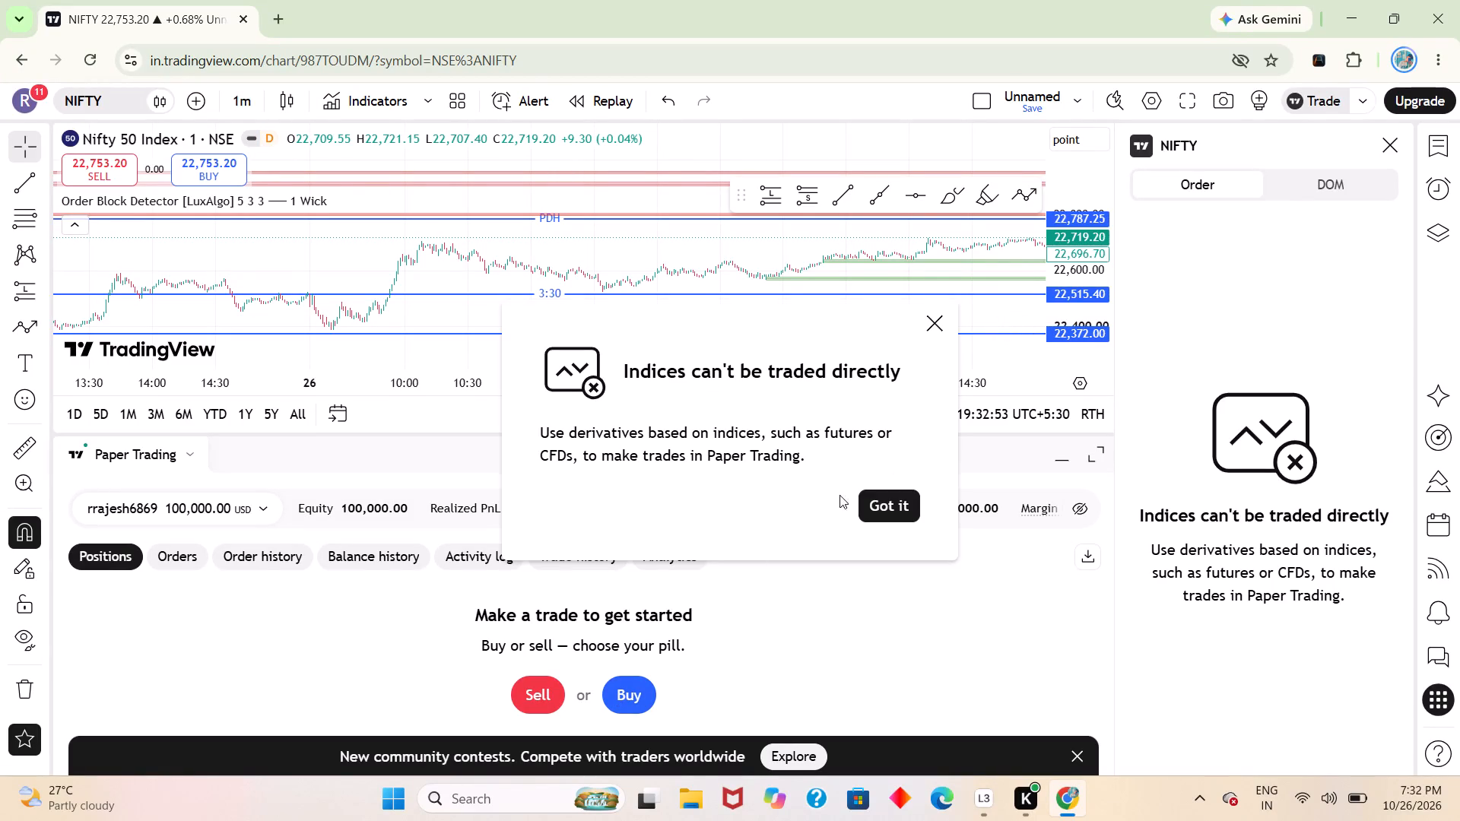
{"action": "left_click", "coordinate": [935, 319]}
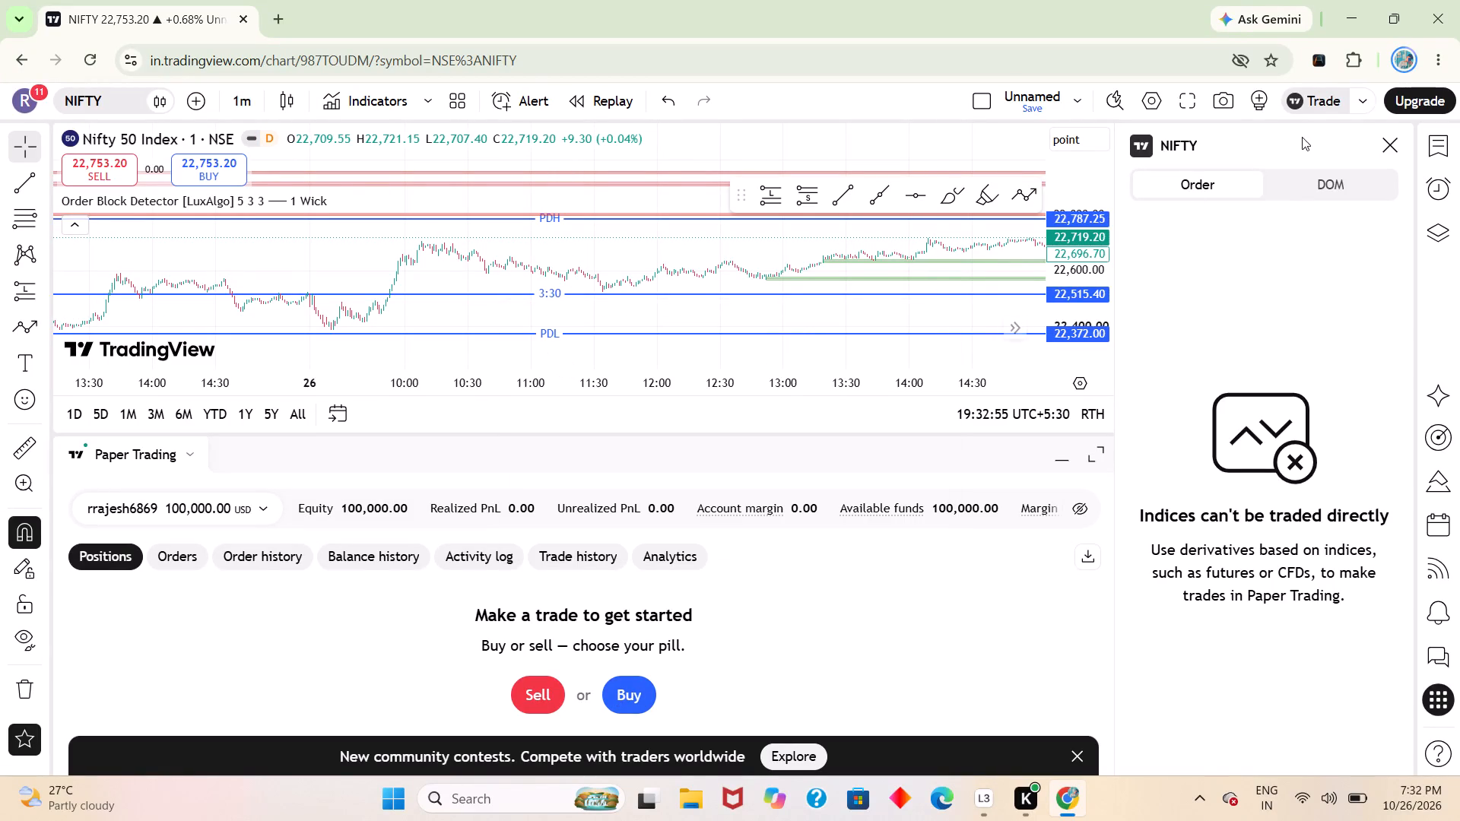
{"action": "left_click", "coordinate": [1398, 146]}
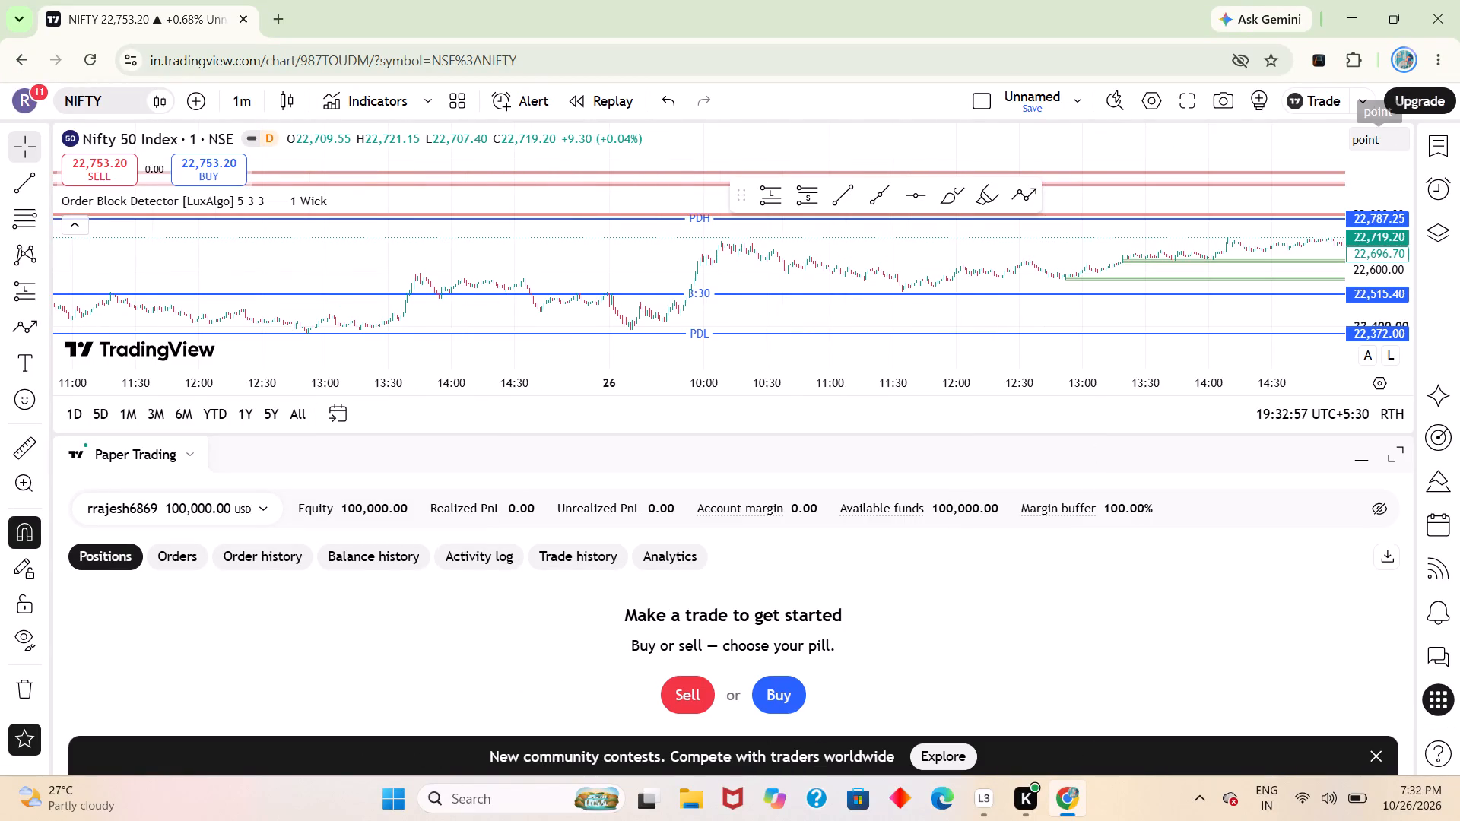
Maximize the Paper Trading account view to show its positions over the chart.
{"action": "left_click_drag", "start_coordinate": [972, 349], "coordinate": [672, 332]}
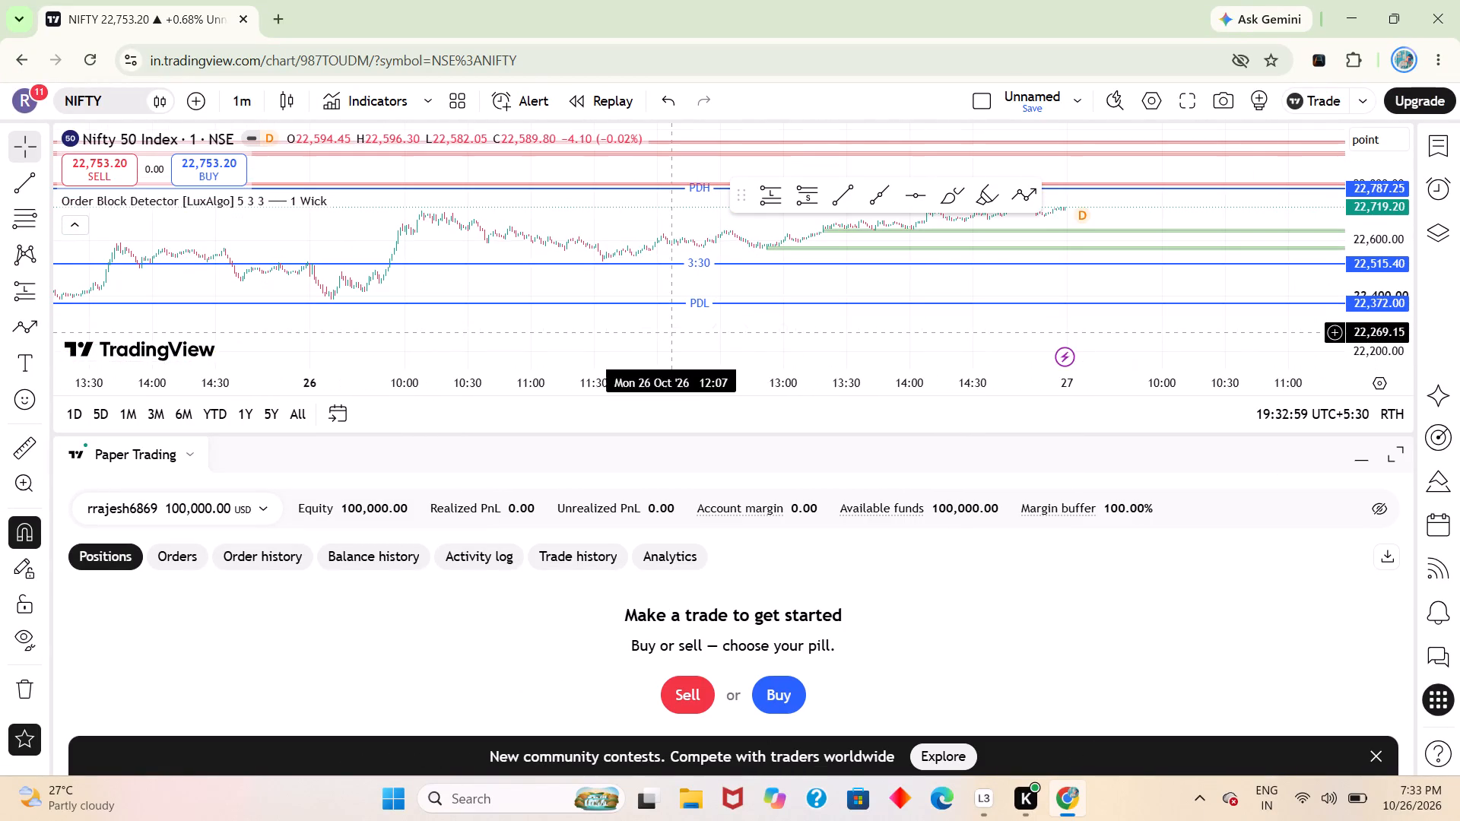
{"action": "left_click", "coordinate": [1394, 456]}
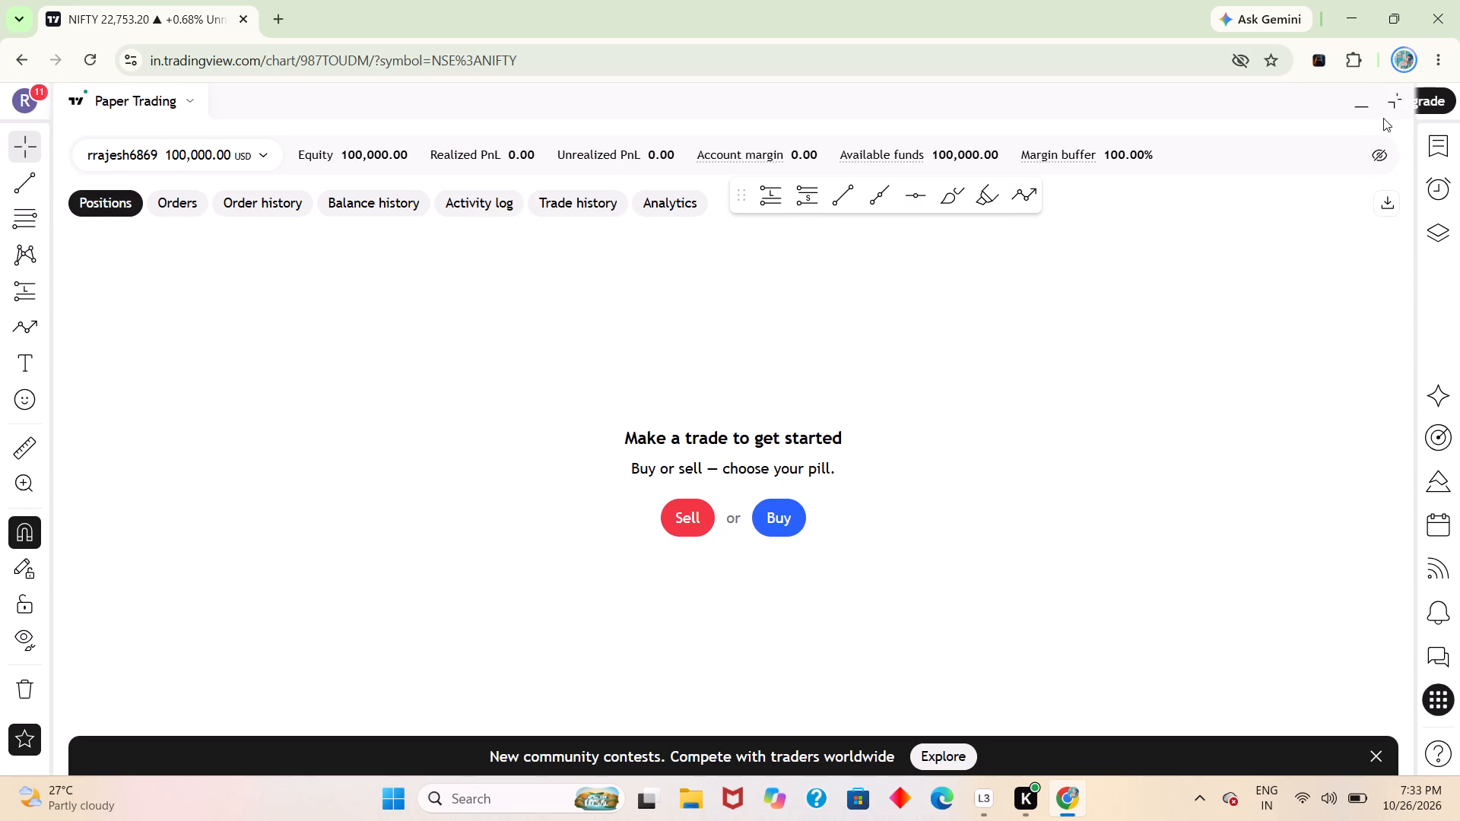
Leave the NIFTY chart without saving and go back to the TradingView home page.
{"action": "left_click_drag", "start_coordinate": [1392, 104], "coordinate": [1354, 102]}
{"action": "left_click", "coordinate": [17, 71]}
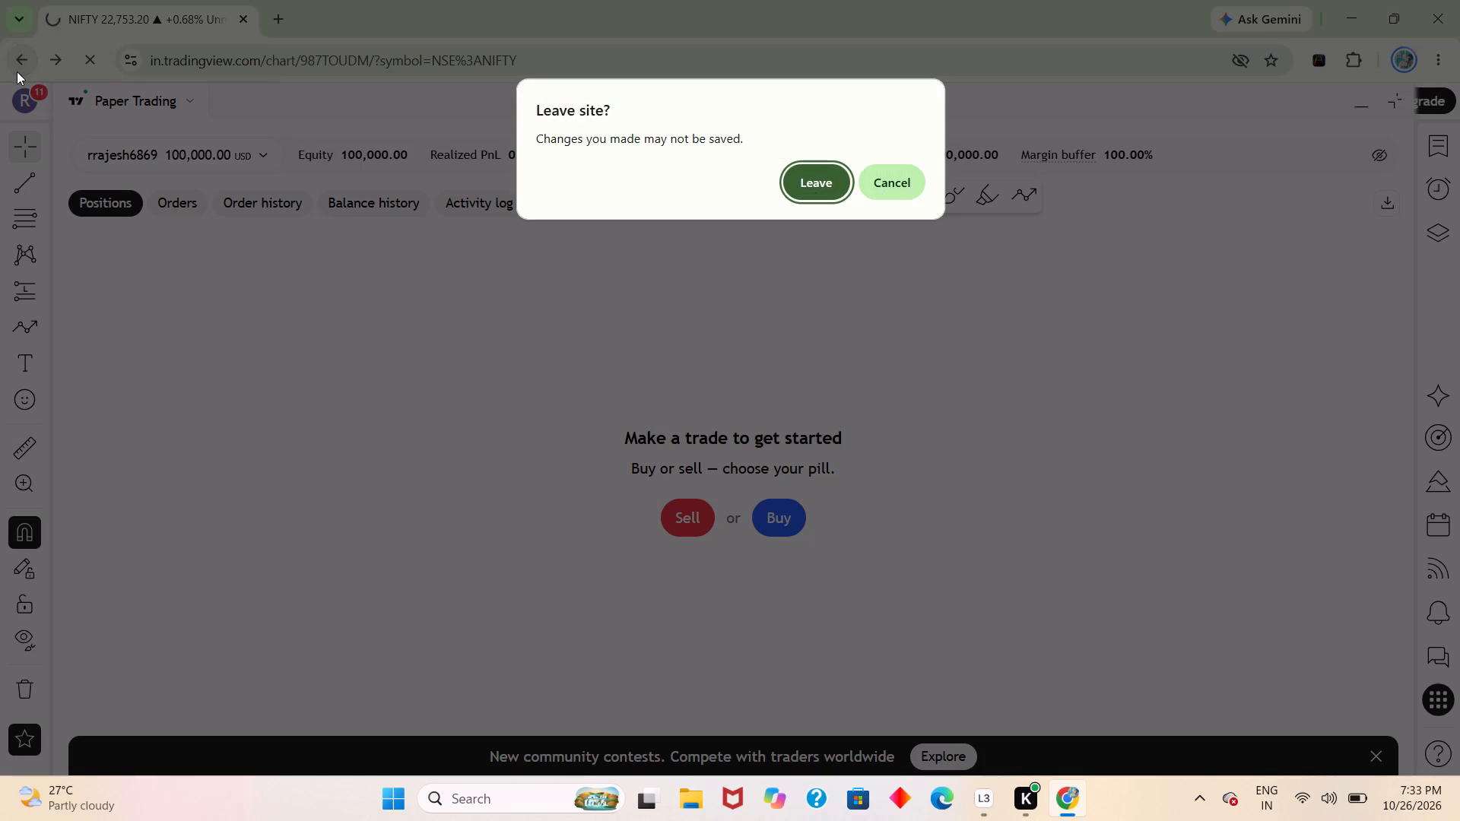
{"action": "left_click", "coordinate": [789, 182]}
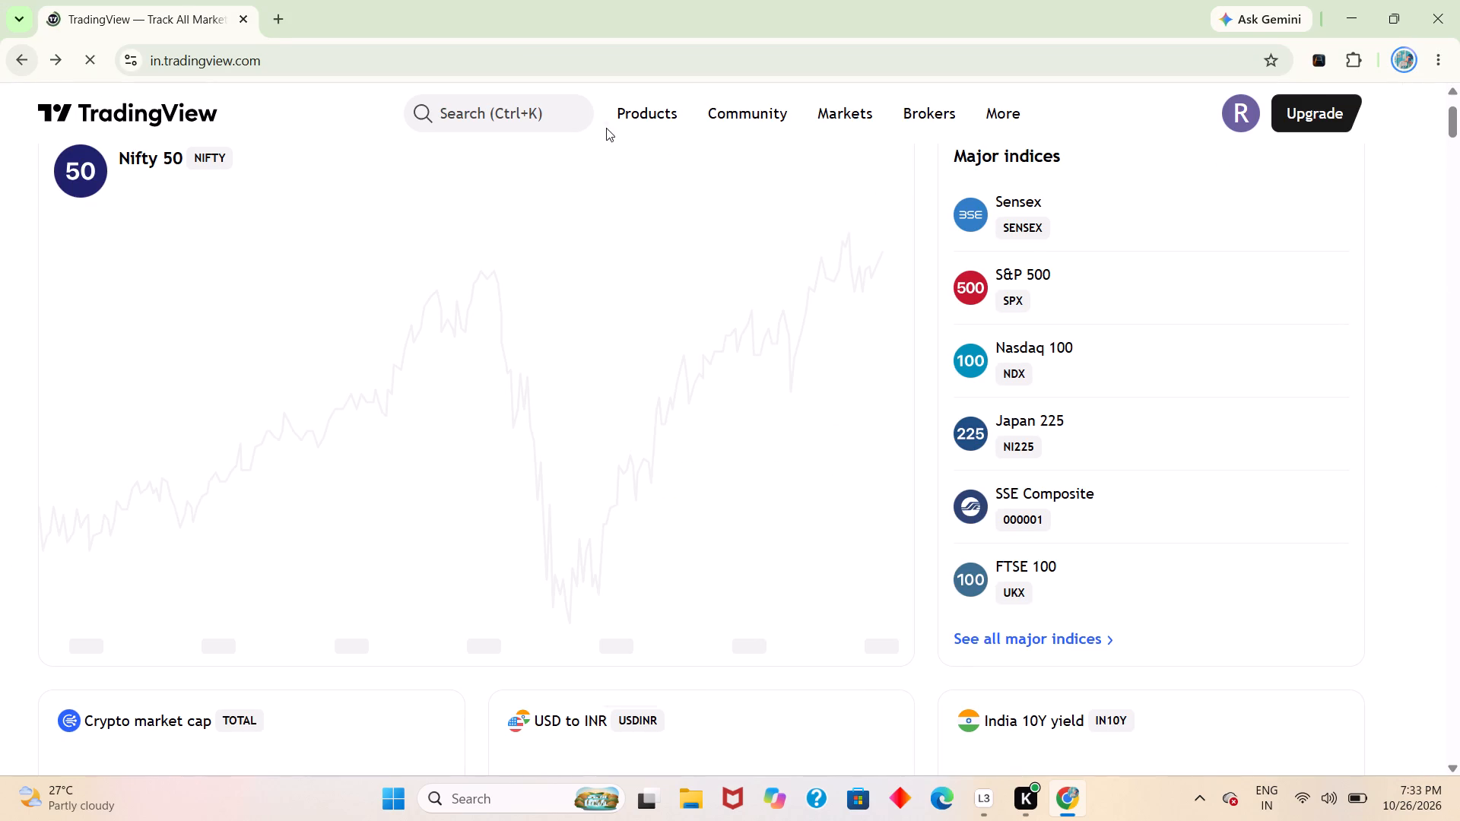
Open the Sensex page from the major indices and look over its overview and price chart.
{"action": "left_click", "coordinate": [1011, 227]}
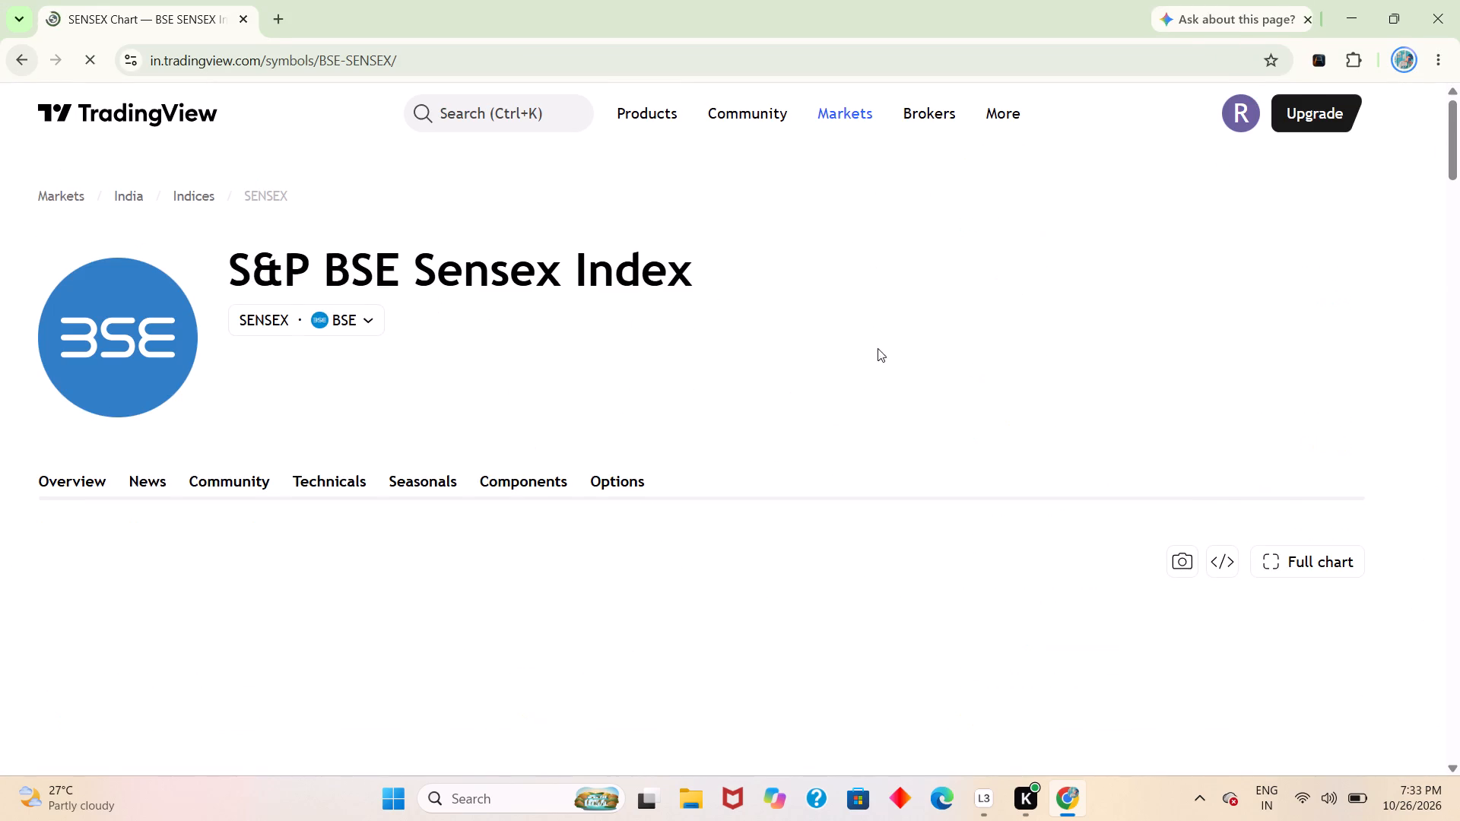
{"action": "scroll", "coordinate": [766, 460], "scroll_direction": "down", "scroll_amount": 1}
{"action": "scroll", "coordinate": [766, 460], "scroll_direction": "up", "scroll_amount": 3}
{"action": "scroll", "coordinate": [766, 460], "scroll_direction": "down", "scroll_amount": 1}
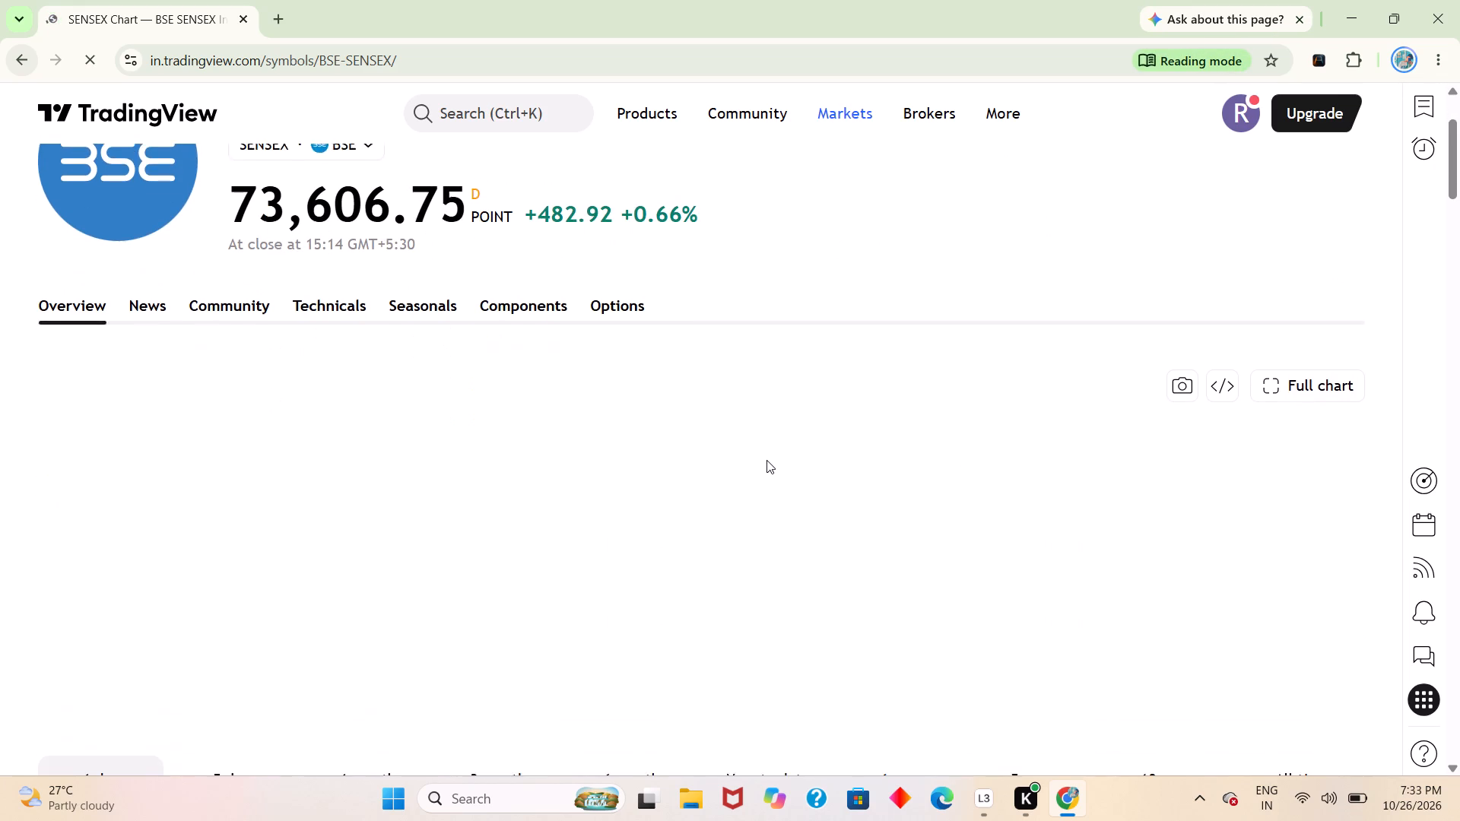
{"action": "scroll", "coordinate": [766, 460], "scroll_direction": "down", "scroll_amount": 2}
{"action": "scroll", "coordinate": [766, 460], "scroll_direction": "up", "scroll_amount": 5}
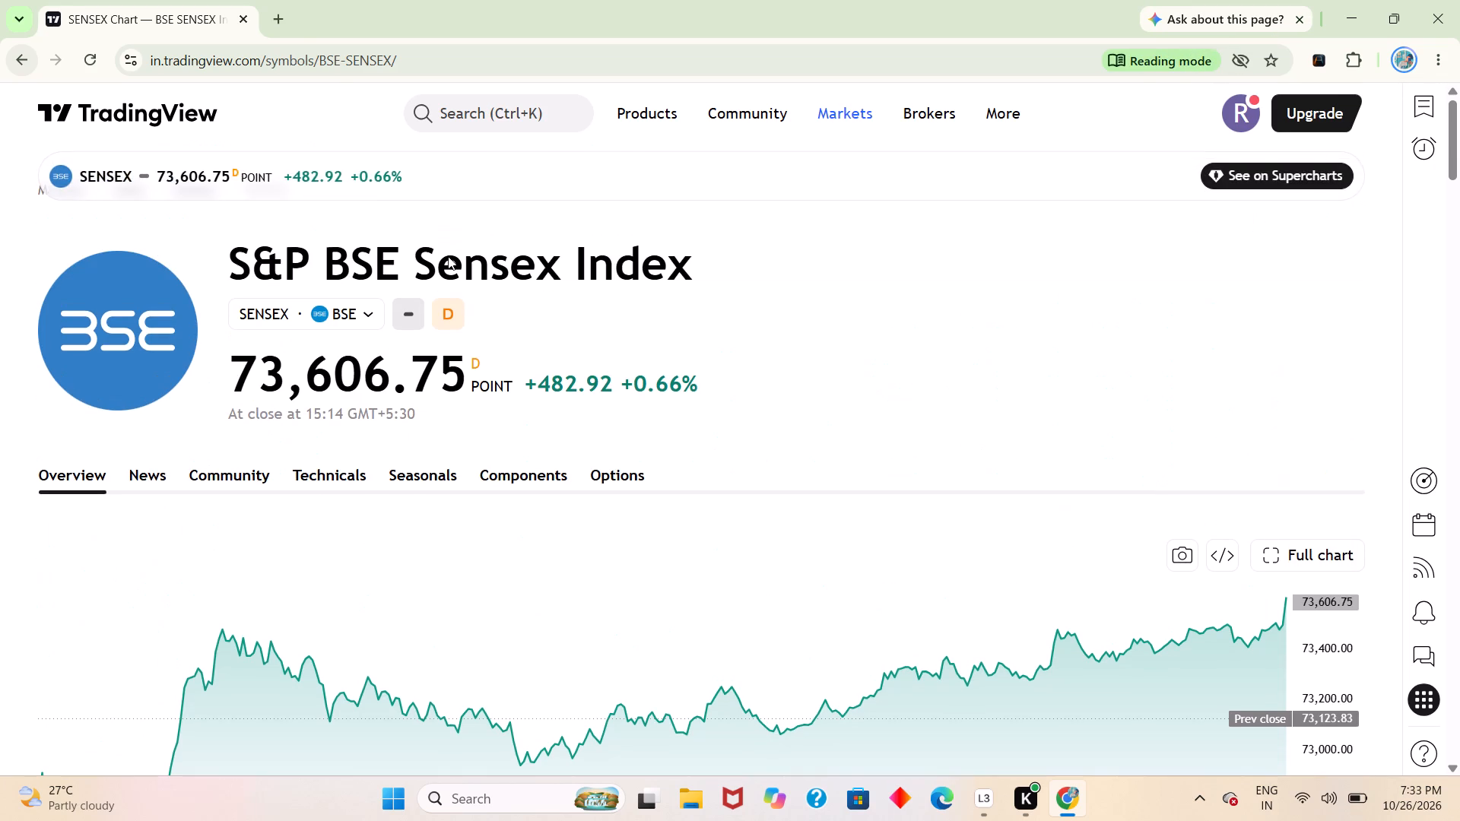
Search Google for "india vix" in a new browser tab.
{"action": "left_click", "coordinate": [277, 15]}
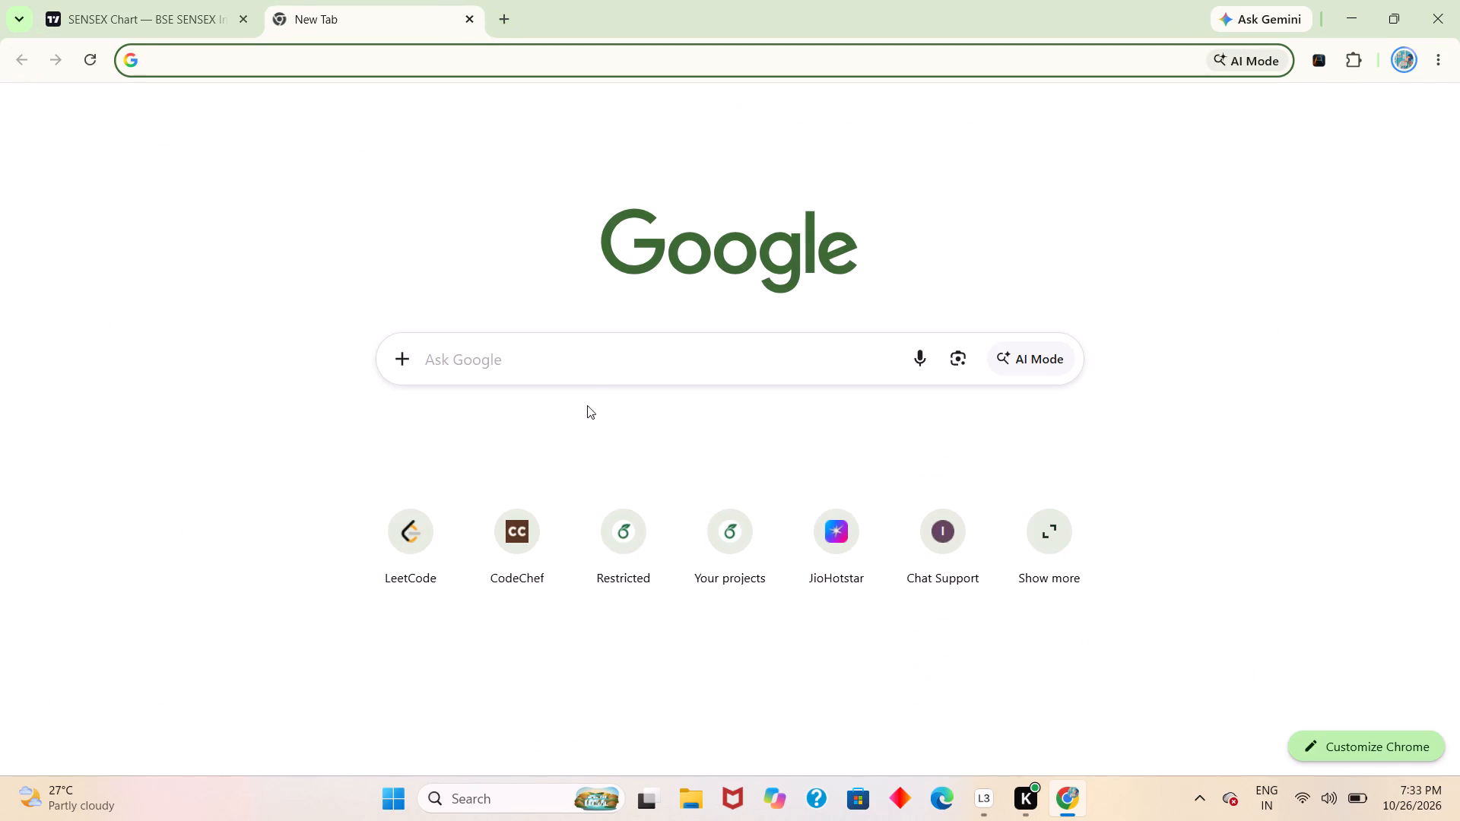
{"action": "left_click", "coordinate": [592, 368]}
{"action": "key", "text": "i"}
{"action": "type", "text": "ndia"}
{"action": "key", "text": "space"}
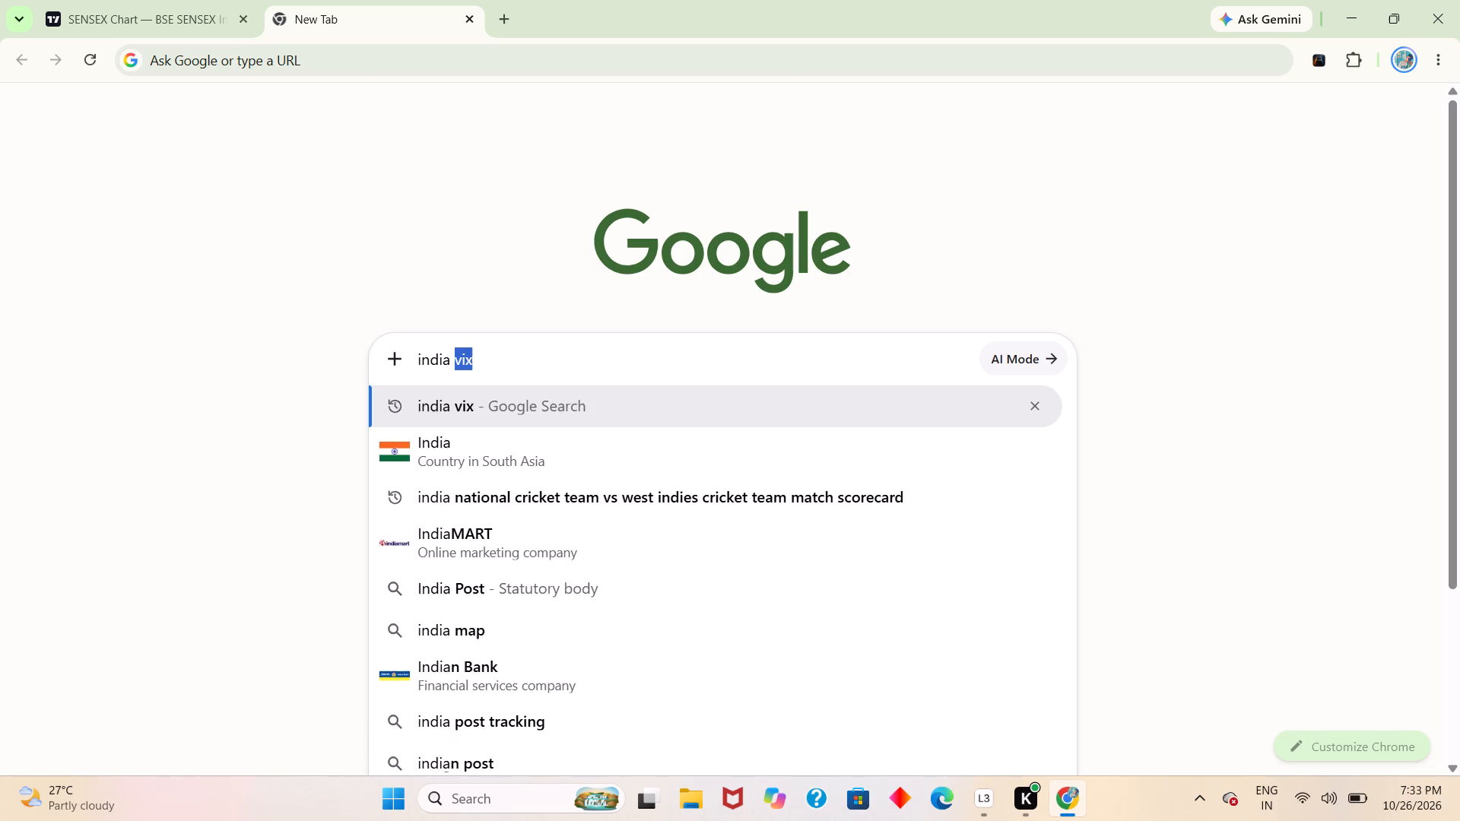
{"action": "key", "text": "Return"}
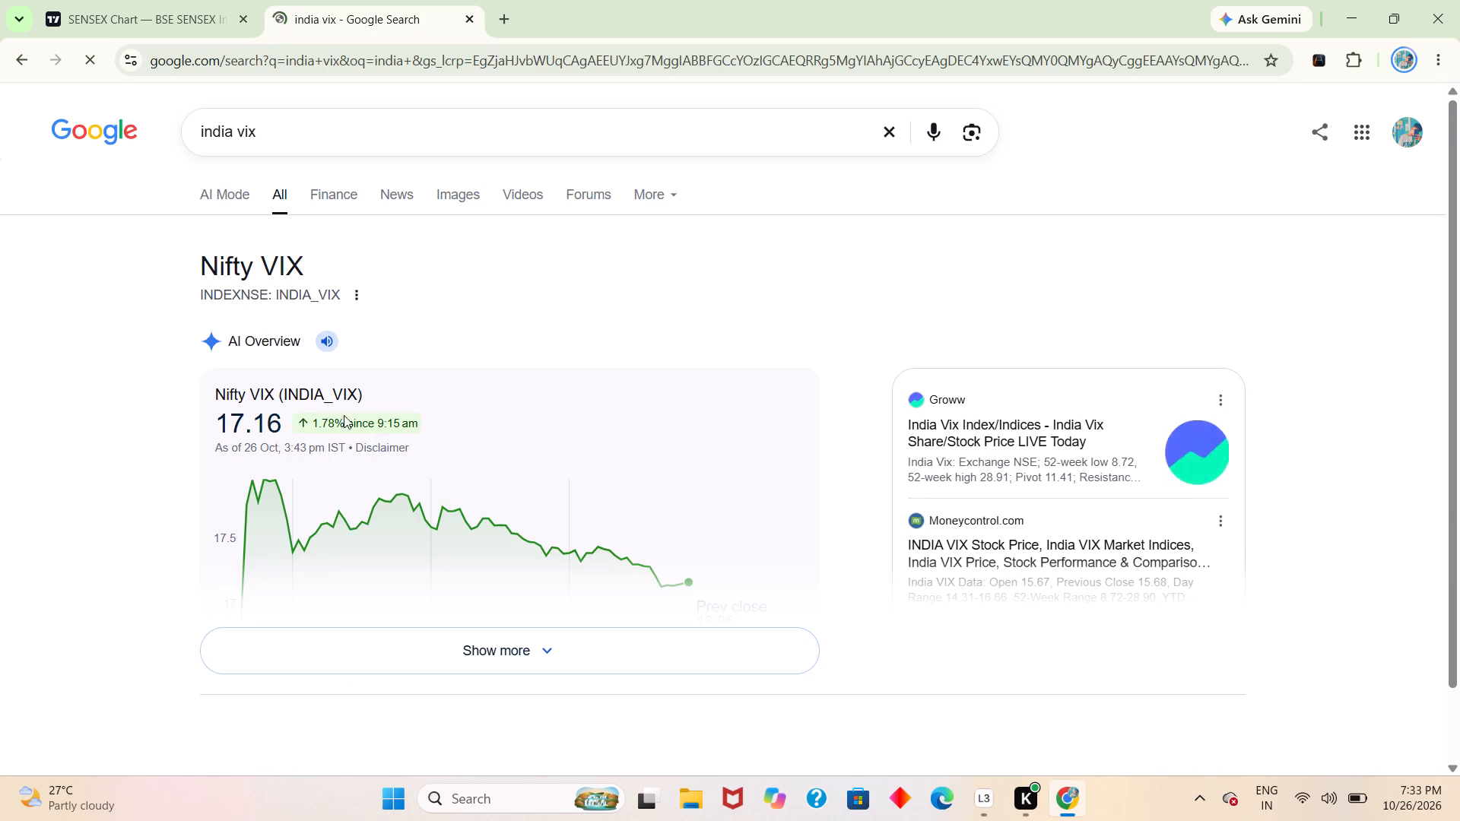
Expand the AI overview for India VIX and read its key details, definition and the related search results.
{"action": "scroll", "coordinate": [357, 469], "scroll_direction": "down", "scroll_amount": 1}
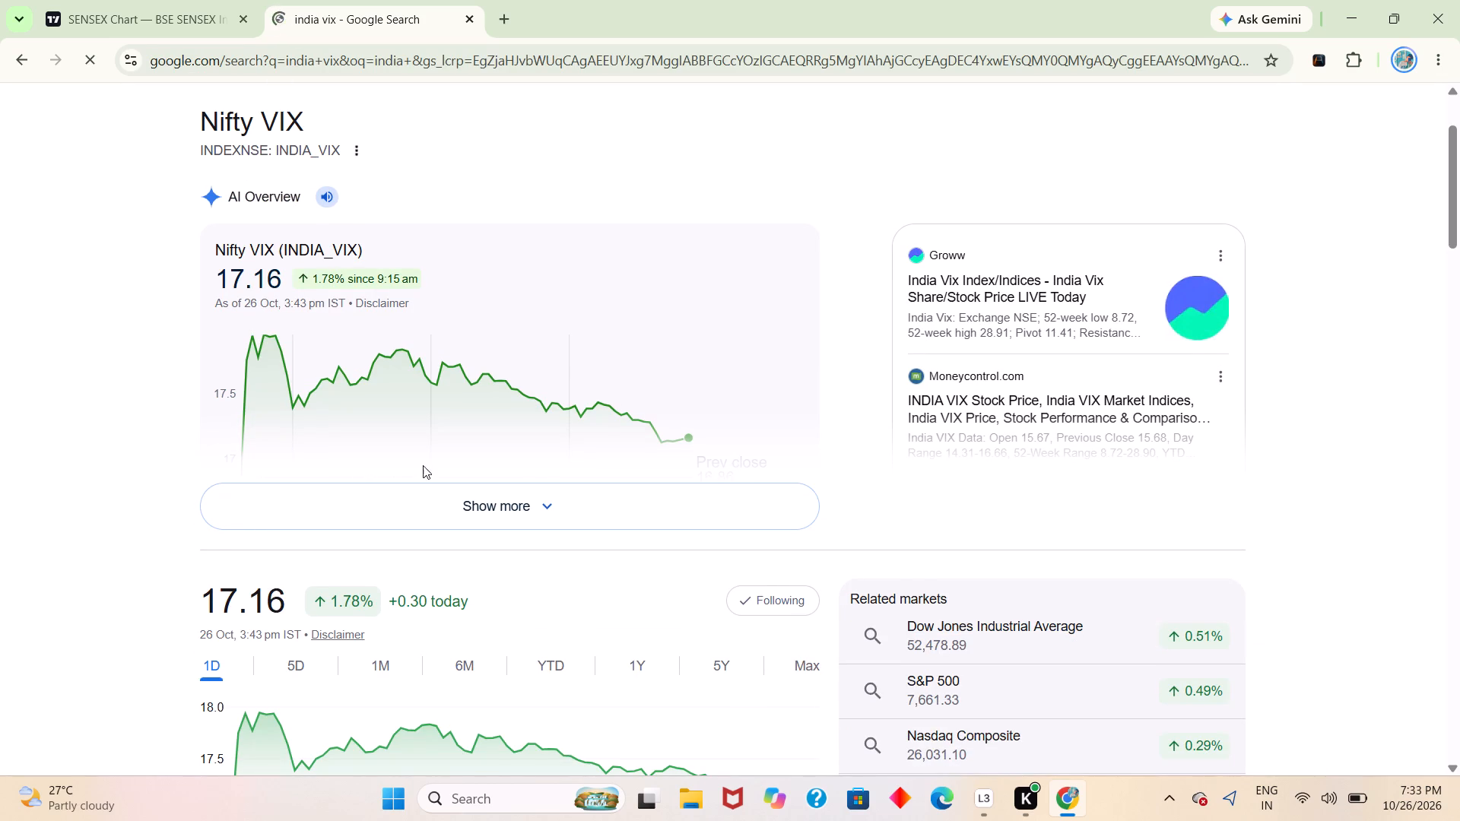
{"action": "left_click", "coordinate": [484, 501]}
{"action": "scroll", "coordinate": [484, 501], "scroll_direction": "down", "scroll_amount": 2}
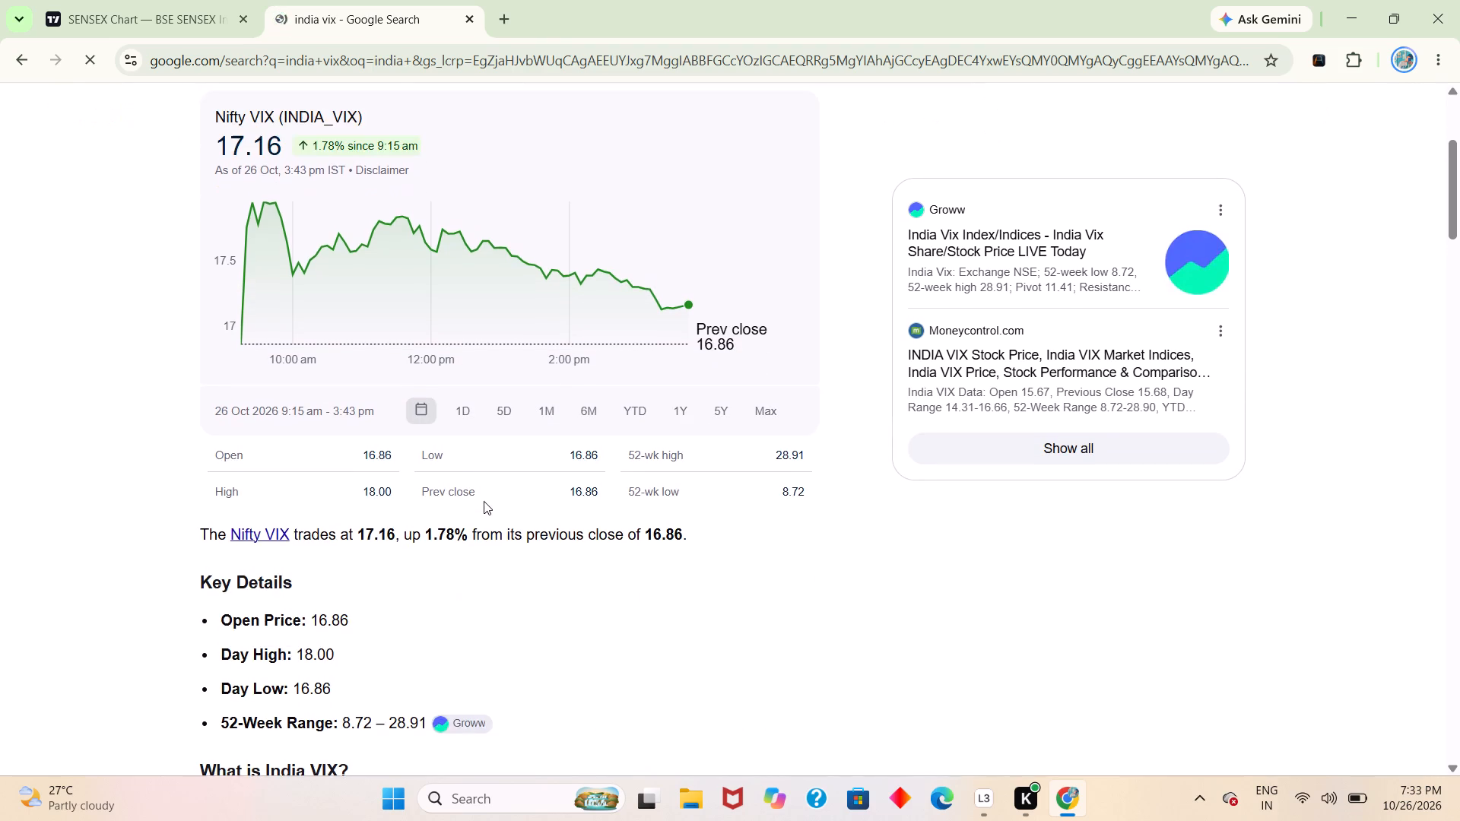
{"action": "scroll", "coordinate": [484, 501], "scroll_direction": "down", "scroll_amount": 3}
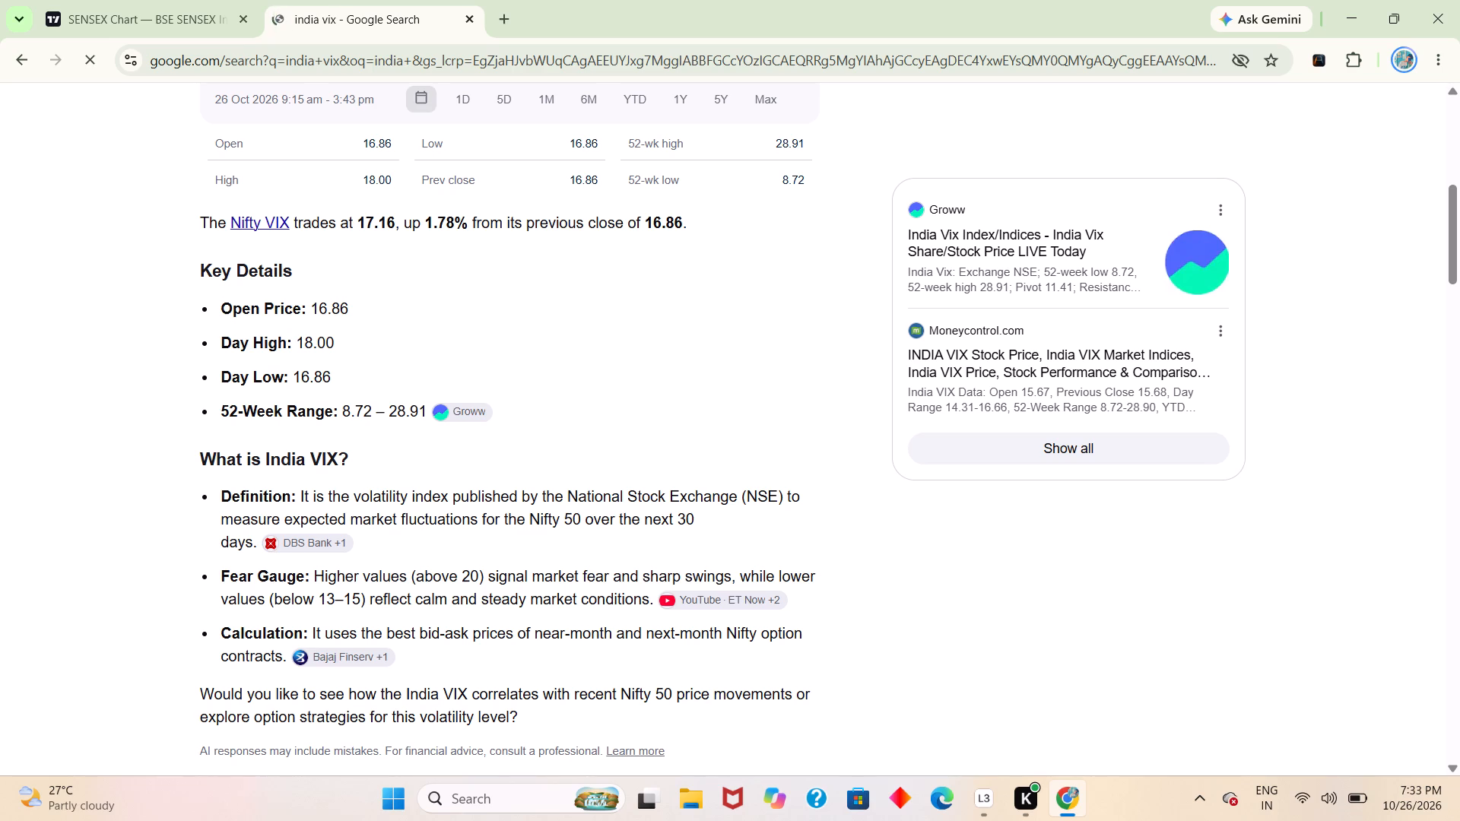
{"action": "scroll", "coordinate": [484, 501], "scroll_direction": "down", "scroll_amount": 2}
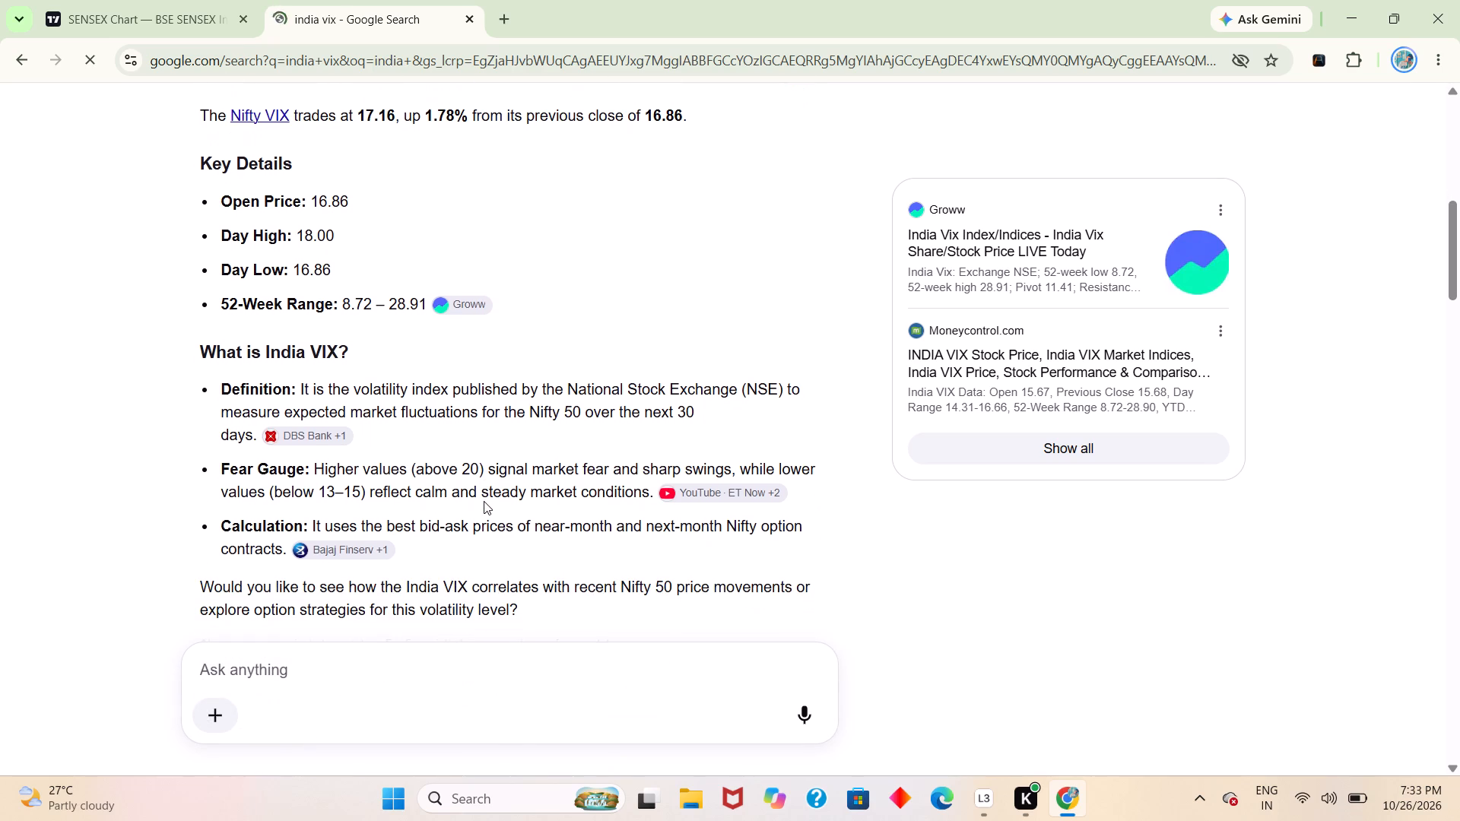
{"action": "scroll", "coordinate": [484, 501], "scroll_direction": "down", "scroll_amount": 2}
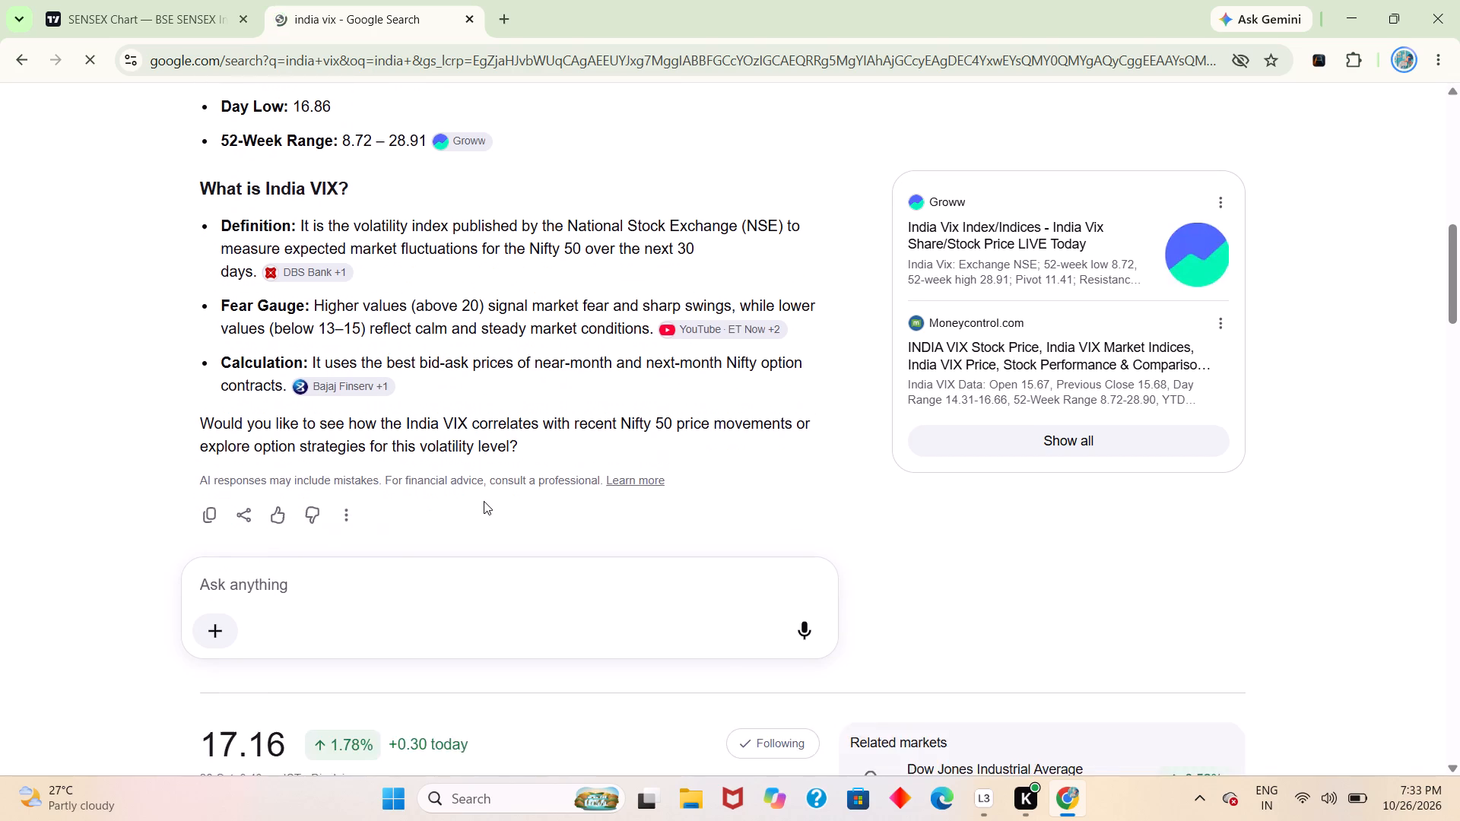
{"action": "scroll", "coordinate": [484, 501], "scroll_direction": "down", "scroll_amount": 8}
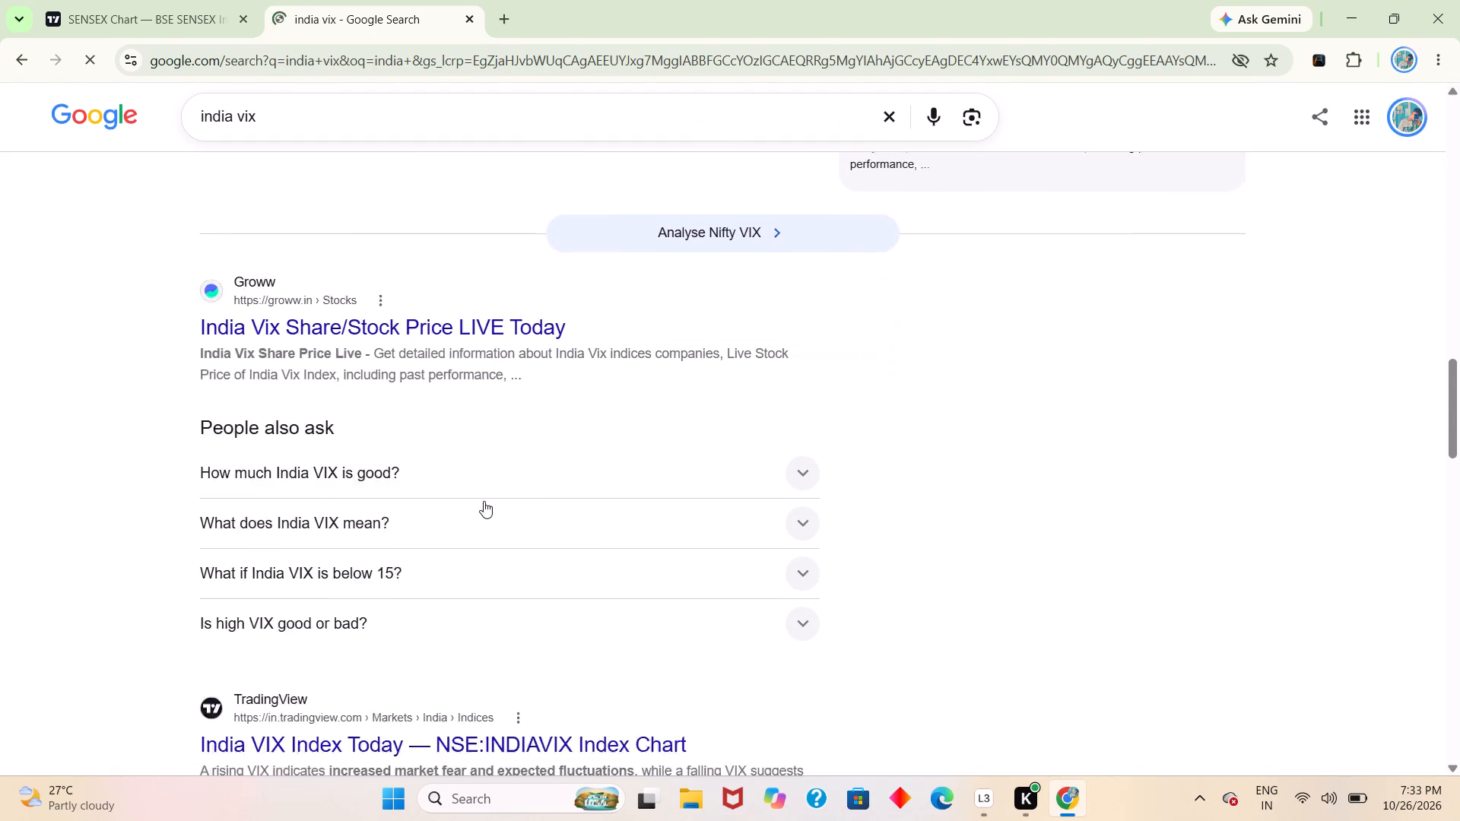
{"action": "scroll", "coordinate": [484, 501], "scroll_direction": "down", "scroll_amount": 2}
{"action": "scroll", "coordinate": [484, 501], "scroll_direction": "up", "scroll_amount": 1}
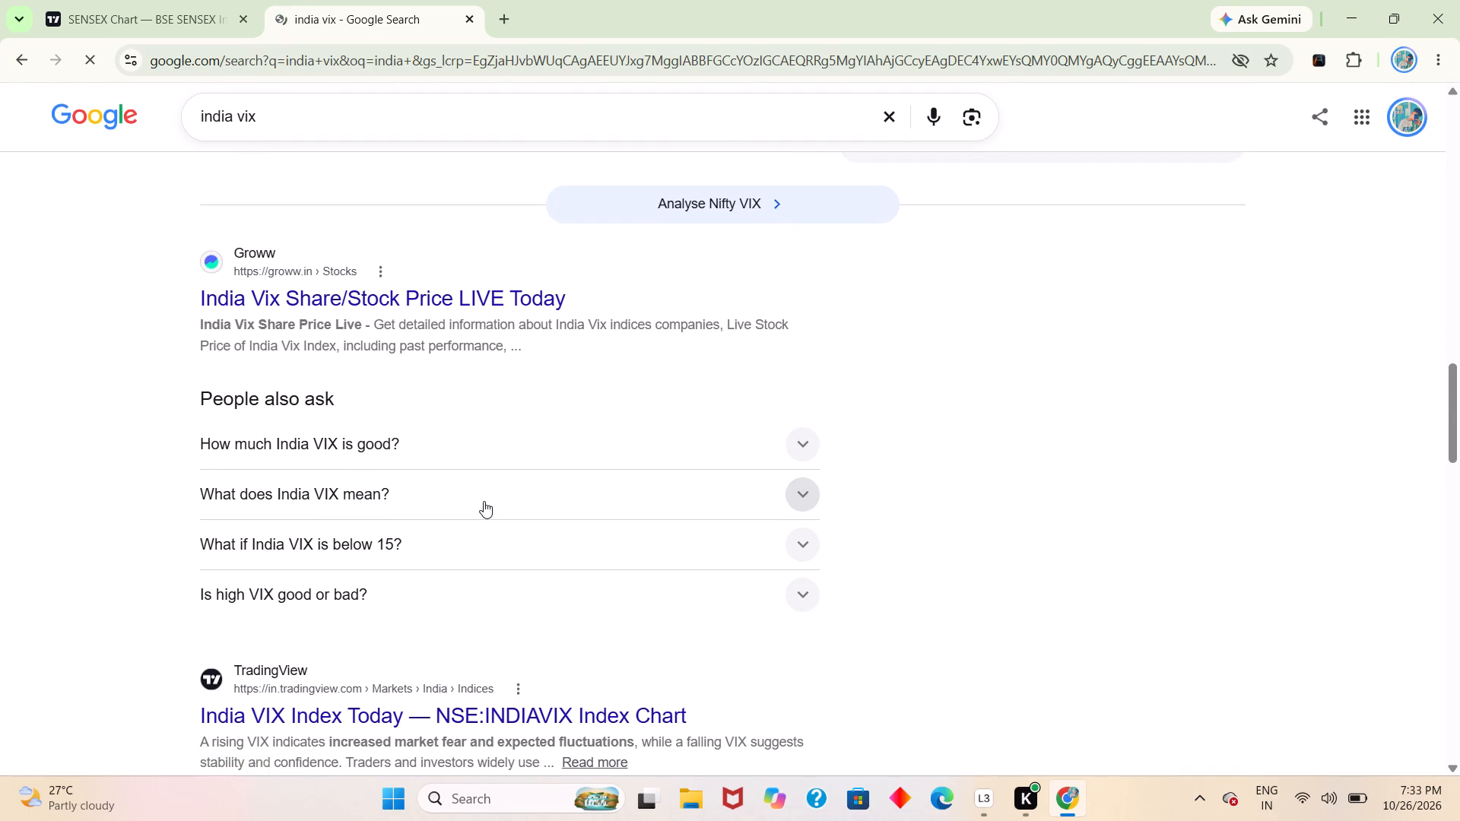
{"action": "scroll", "coordinate": [484, 501], "scroll_direction": "up", "scroll_amount": 9}
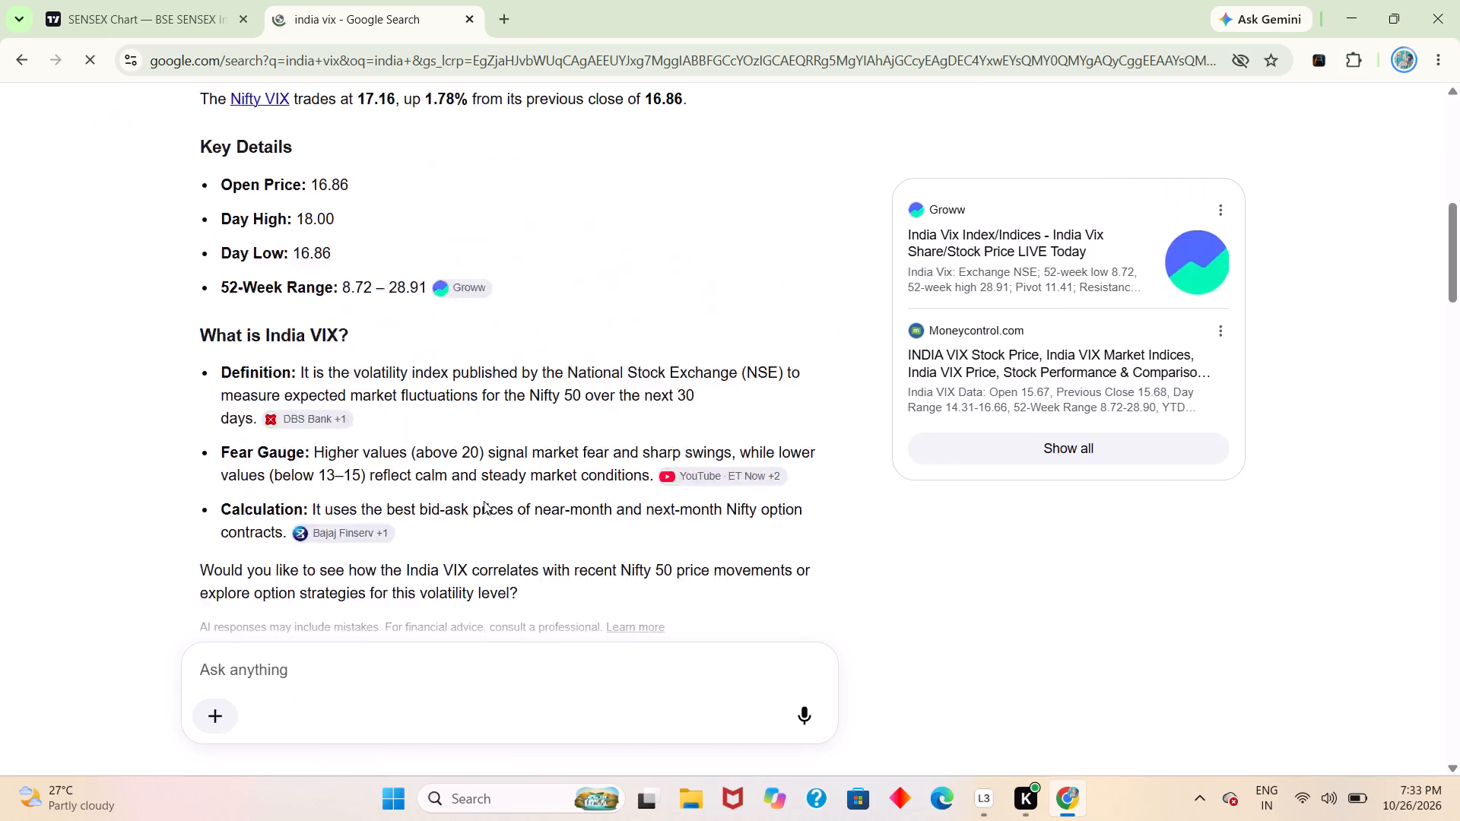
{"action": "scroll", "coordinate": [484, 501], "scroll_direction": "up", "scroll_amount": 6}
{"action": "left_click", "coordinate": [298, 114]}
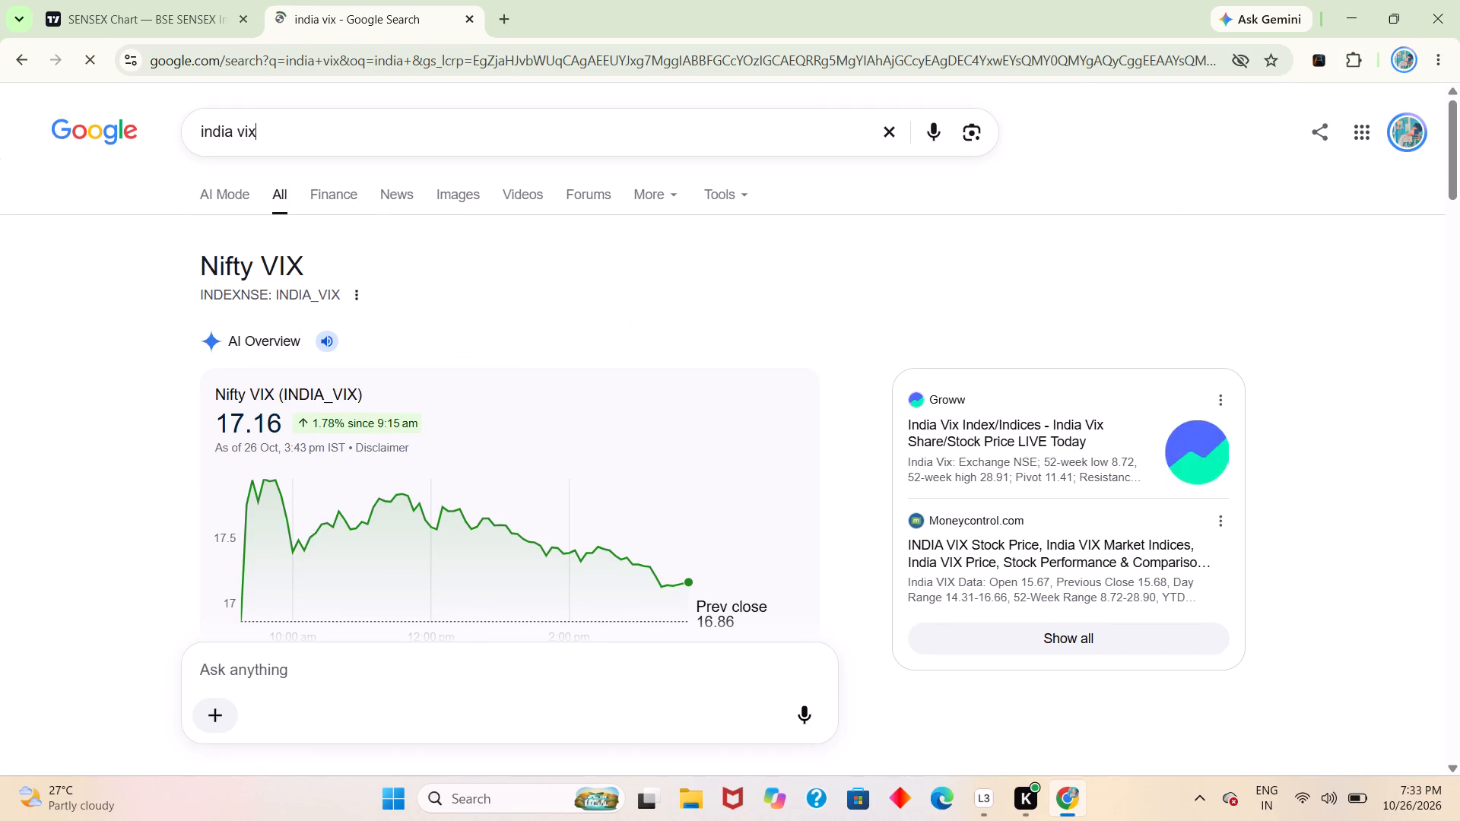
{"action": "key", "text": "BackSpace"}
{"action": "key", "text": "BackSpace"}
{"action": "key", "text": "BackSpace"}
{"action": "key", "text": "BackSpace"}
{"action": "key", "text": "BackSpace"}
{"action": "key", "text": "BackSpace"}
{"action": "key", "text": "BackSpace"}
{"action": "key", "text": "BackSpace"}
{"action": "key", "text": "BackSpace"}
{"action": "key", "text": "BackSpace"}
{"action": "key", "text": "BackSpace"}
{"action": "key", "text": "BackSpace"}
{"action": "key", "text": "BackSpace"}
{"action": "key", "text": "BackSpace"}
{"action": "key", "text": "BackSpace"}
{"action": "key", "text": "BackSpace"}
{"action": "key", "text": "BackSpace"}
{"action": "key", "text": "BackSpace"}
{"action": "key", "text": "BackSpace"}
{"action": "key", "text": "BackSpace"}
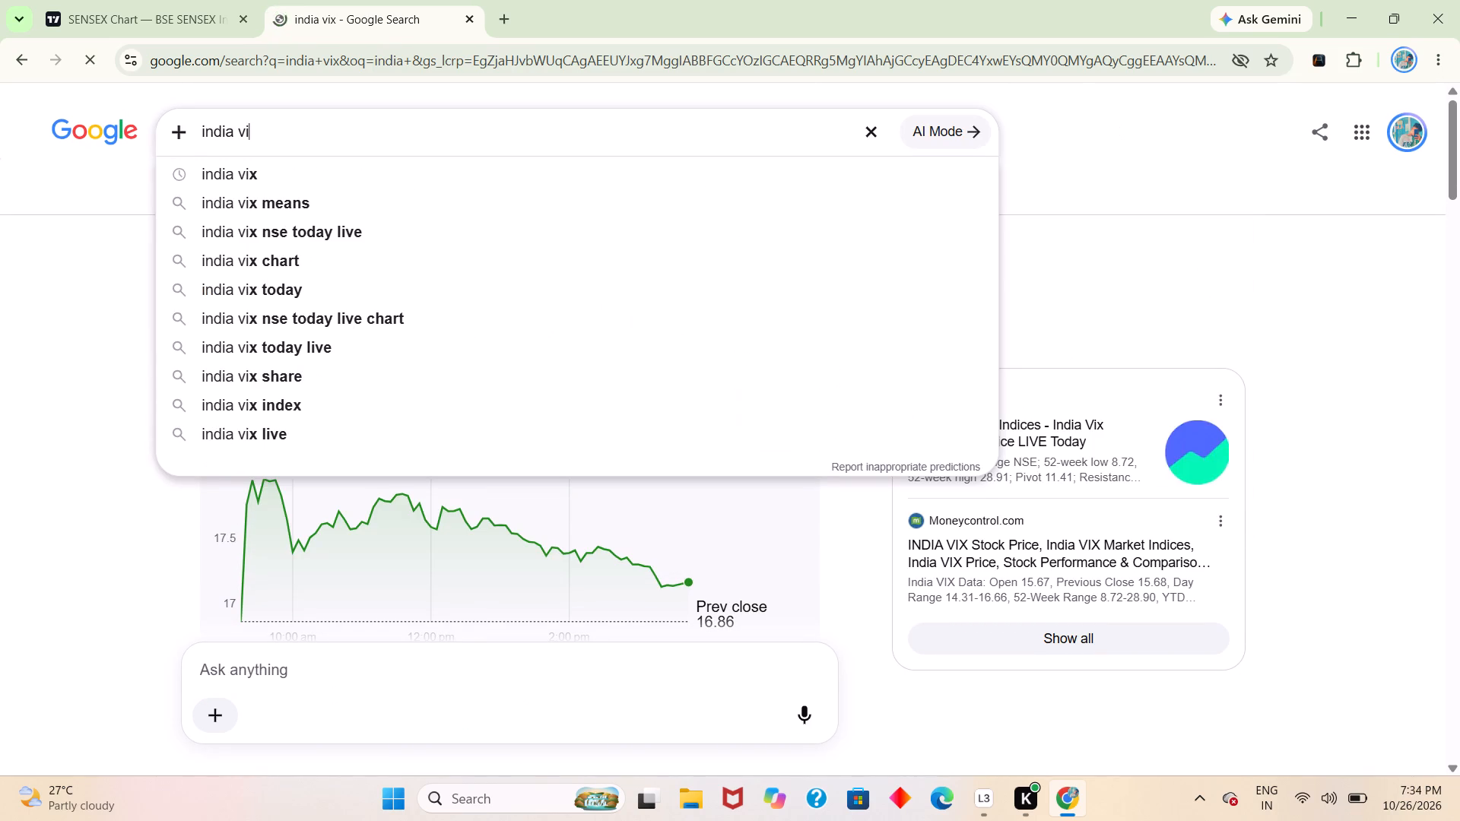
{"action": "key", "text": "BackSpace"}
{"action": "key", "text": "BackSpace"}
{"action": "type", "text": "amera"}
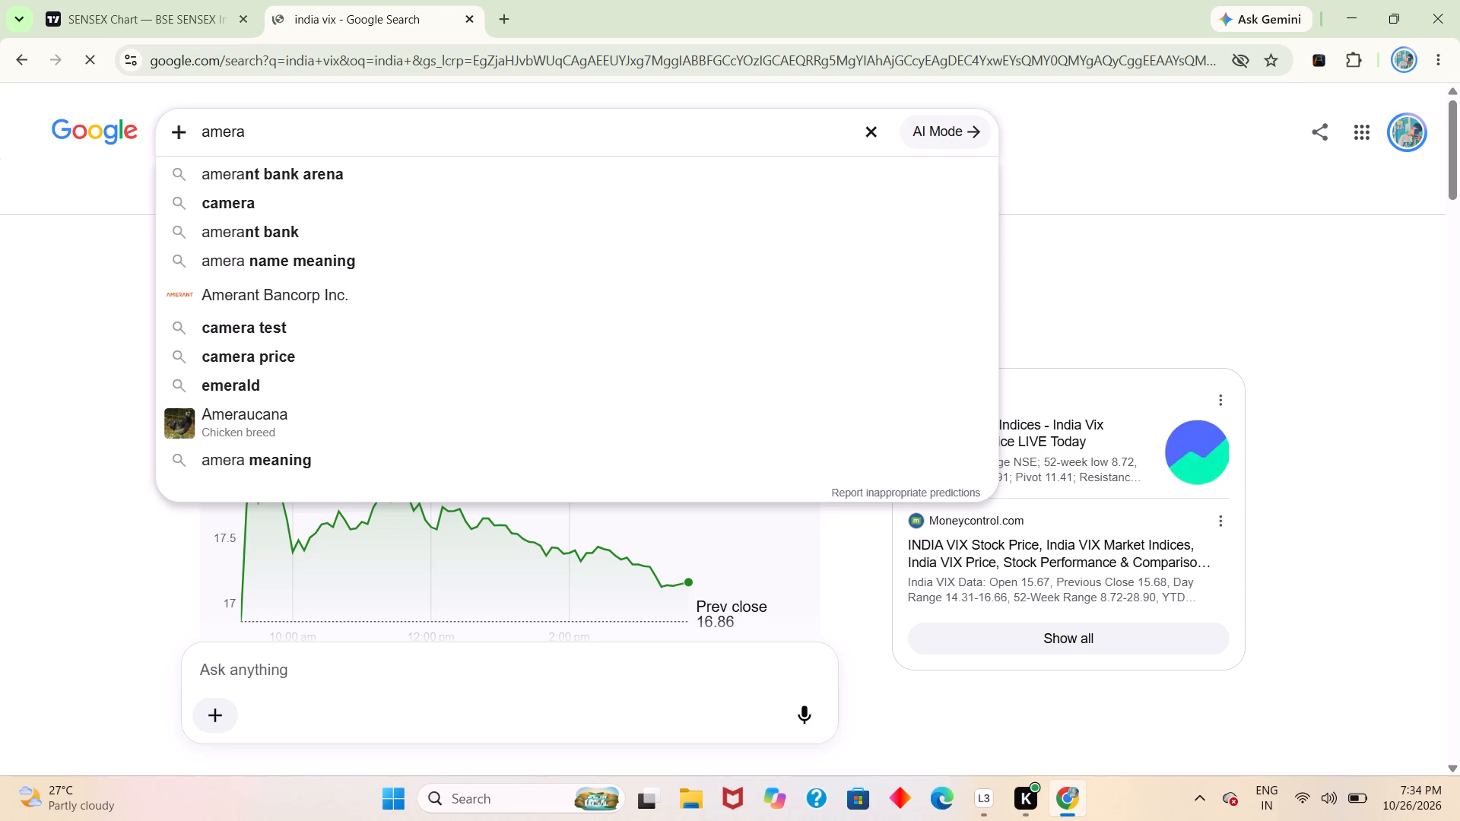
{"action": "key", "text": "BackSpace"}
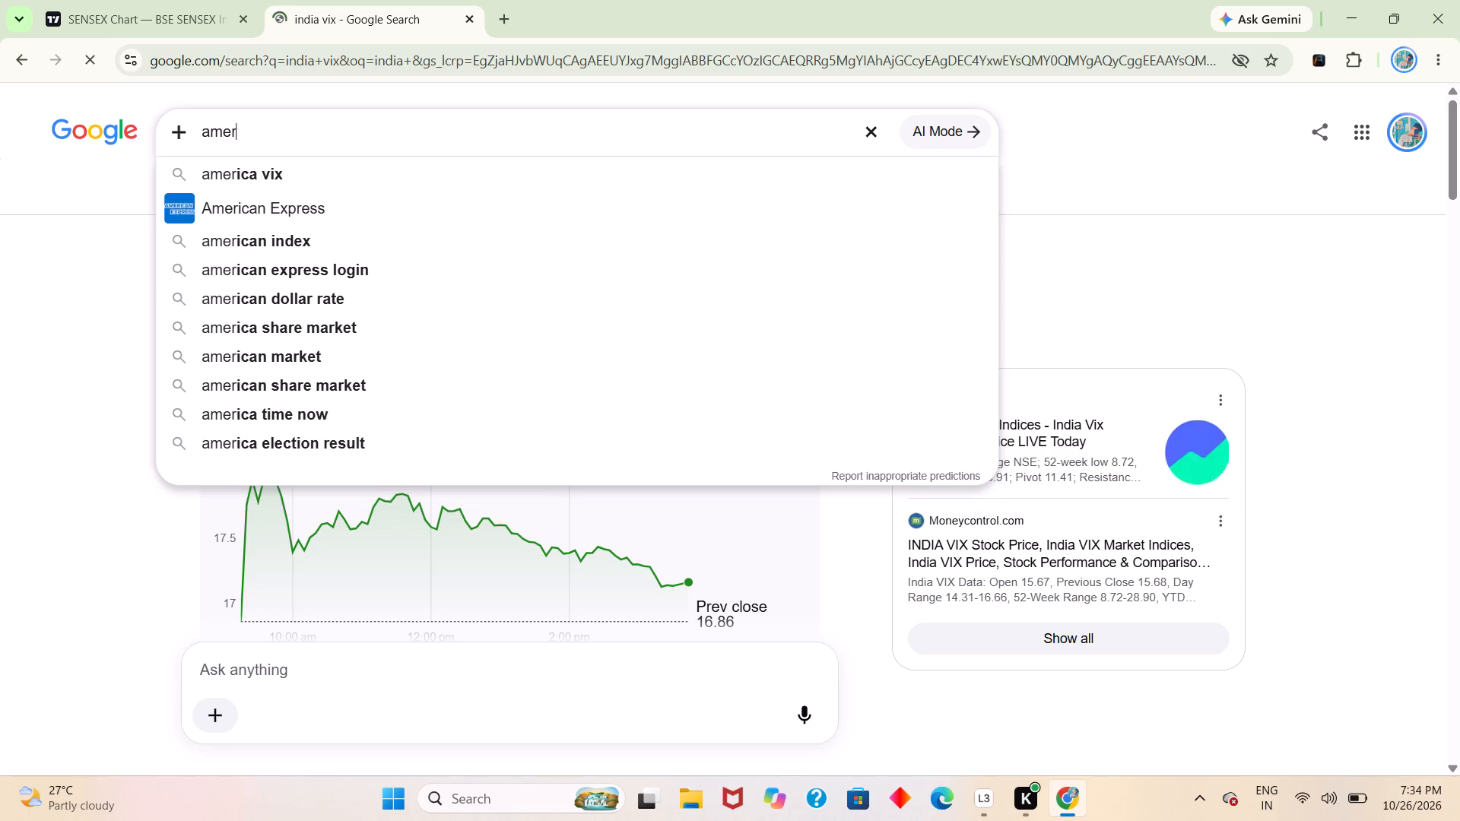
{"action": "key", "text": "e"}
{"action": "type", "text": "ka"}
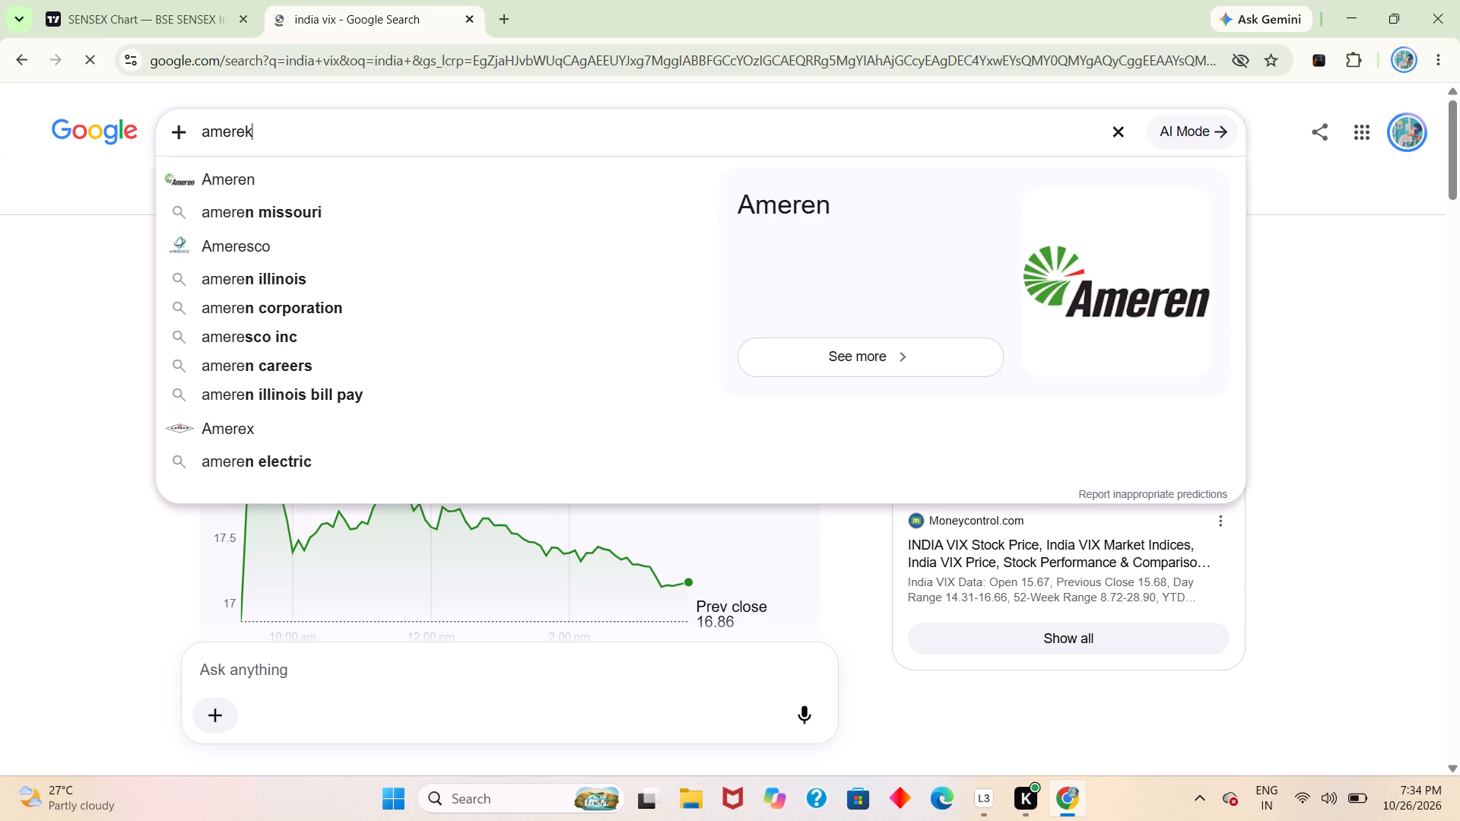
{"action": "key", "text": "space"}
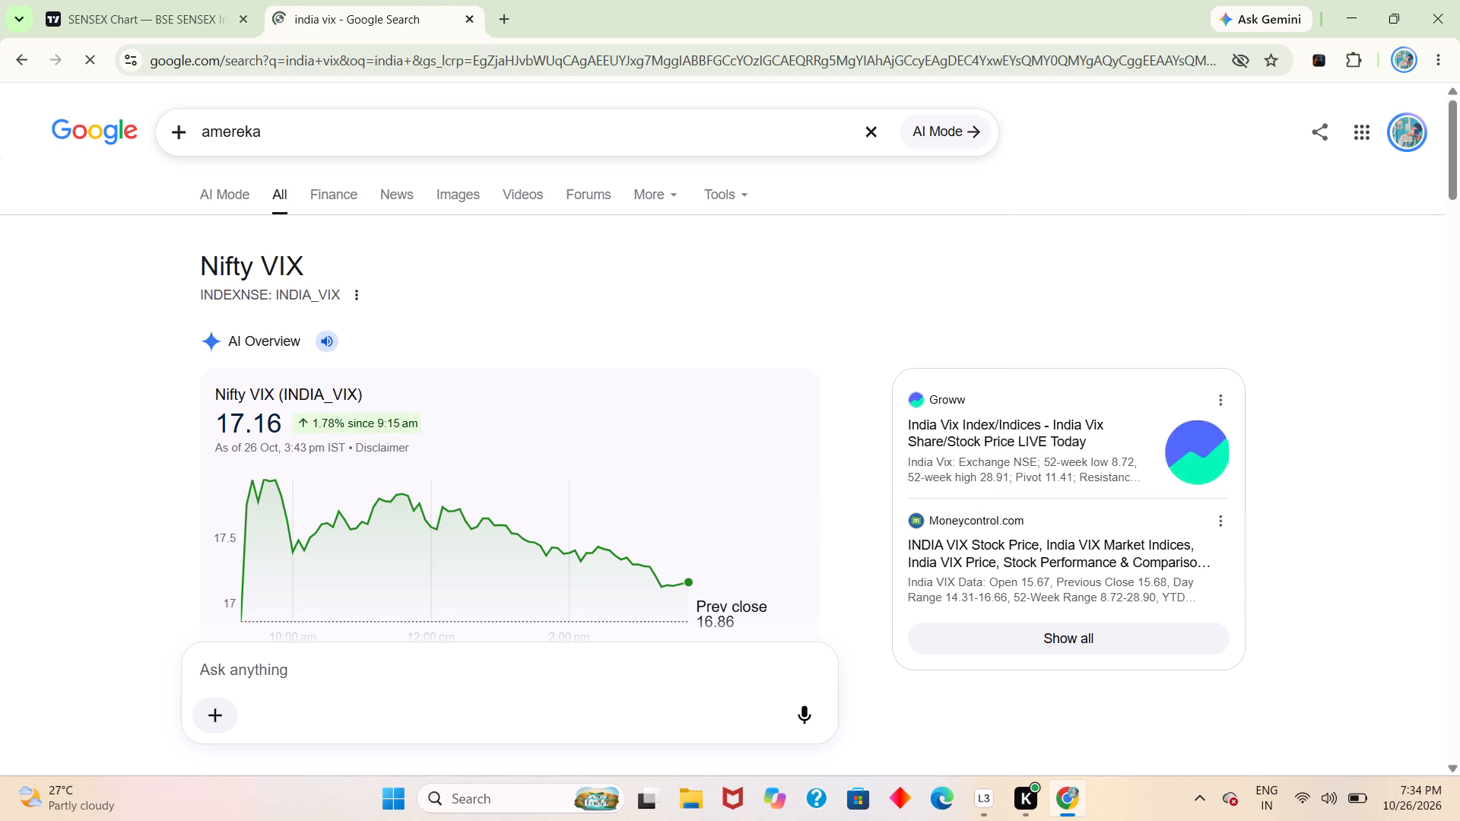
Replace the search query with "us market timings" and examine the trading hours in the results.
{"action": "key", "text": "BackSpace"}
{"action": "key", "text": "BackSpace"}
{"action": "key", "text": "BackSpace"}
{"action": "key", "text": "BackSpace"}
{"action": "key", "text": "BackSpace"}
{"action": "key", "text": "BackSpace"}
{"action": "key", "text": "BackSpace"}
{"action": "key", "text": "BackSpace"}
{"action": "key", "text": "BackSpace"}
{"action": "key", "text": "BackSpace"}
{"action": "key", "text": "BackSpace"}
{"action": "key", "text": "BackSpace"}
{"action": "key", "text": "BackSpace"}
{"action": "key", "text": "BackSpace"}
{"action": "key", "text": "BackSpace"}
{"action": "key", "text": "BackSpace"}
{"action": "key", "text": "BackSpace"}
{"action": "key", "text": "BackSpace"}
{"action": "key", "text": "BackSpace"}
{"action": "key", "text": "BackSpace"}
{"action": "key", "text": "BackSpace"}
{"action": "key", "text": "BackSpace"}
{"action": "key", "text": "BackSpace"}
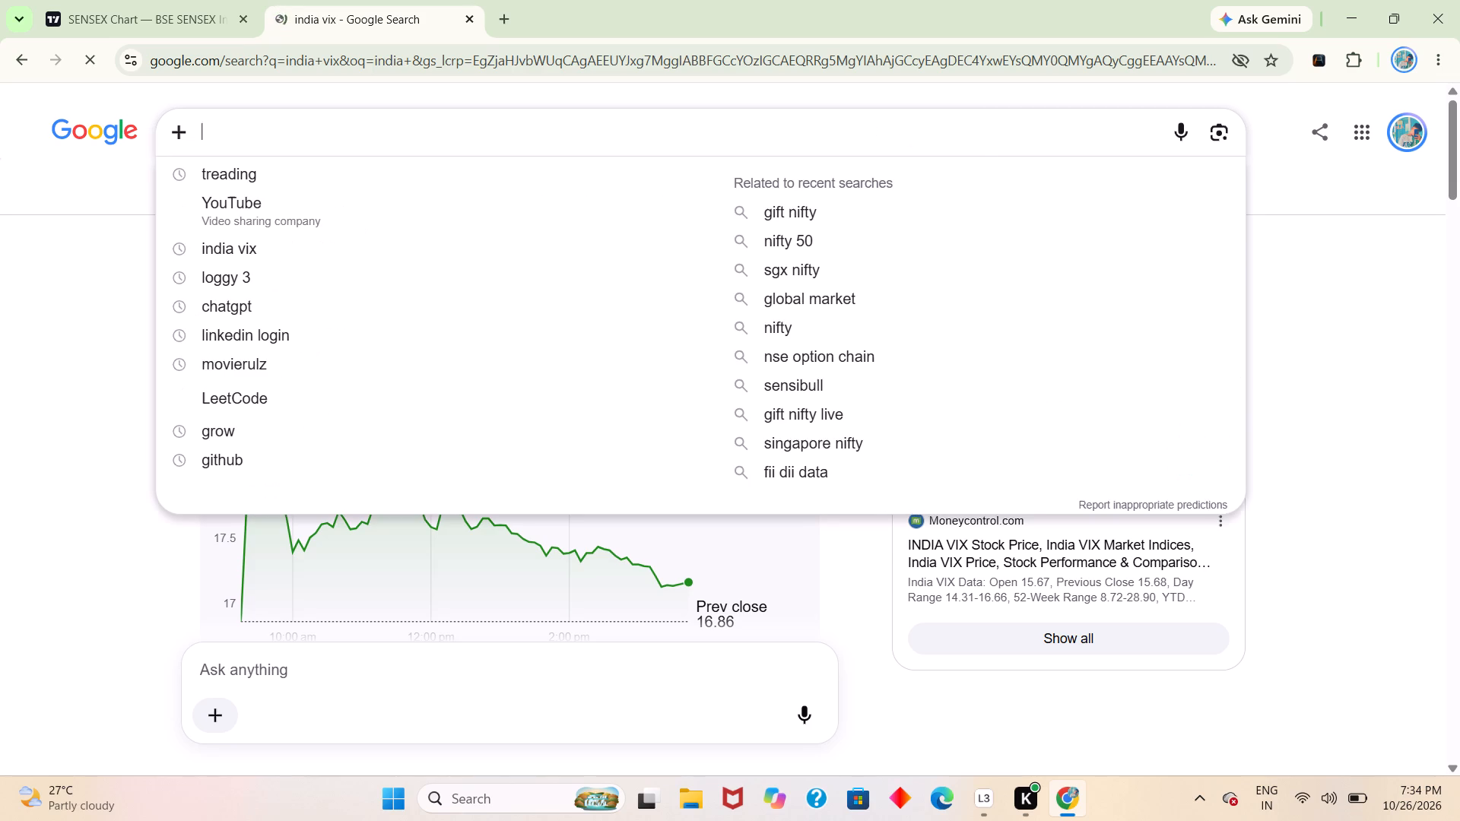
{"action": "key", "text": "BackSpace"}
{"action": "key", "text": "BackSpace"}
{"action": "type", "text": "usa"}
{"action": "key", "text": "space"}
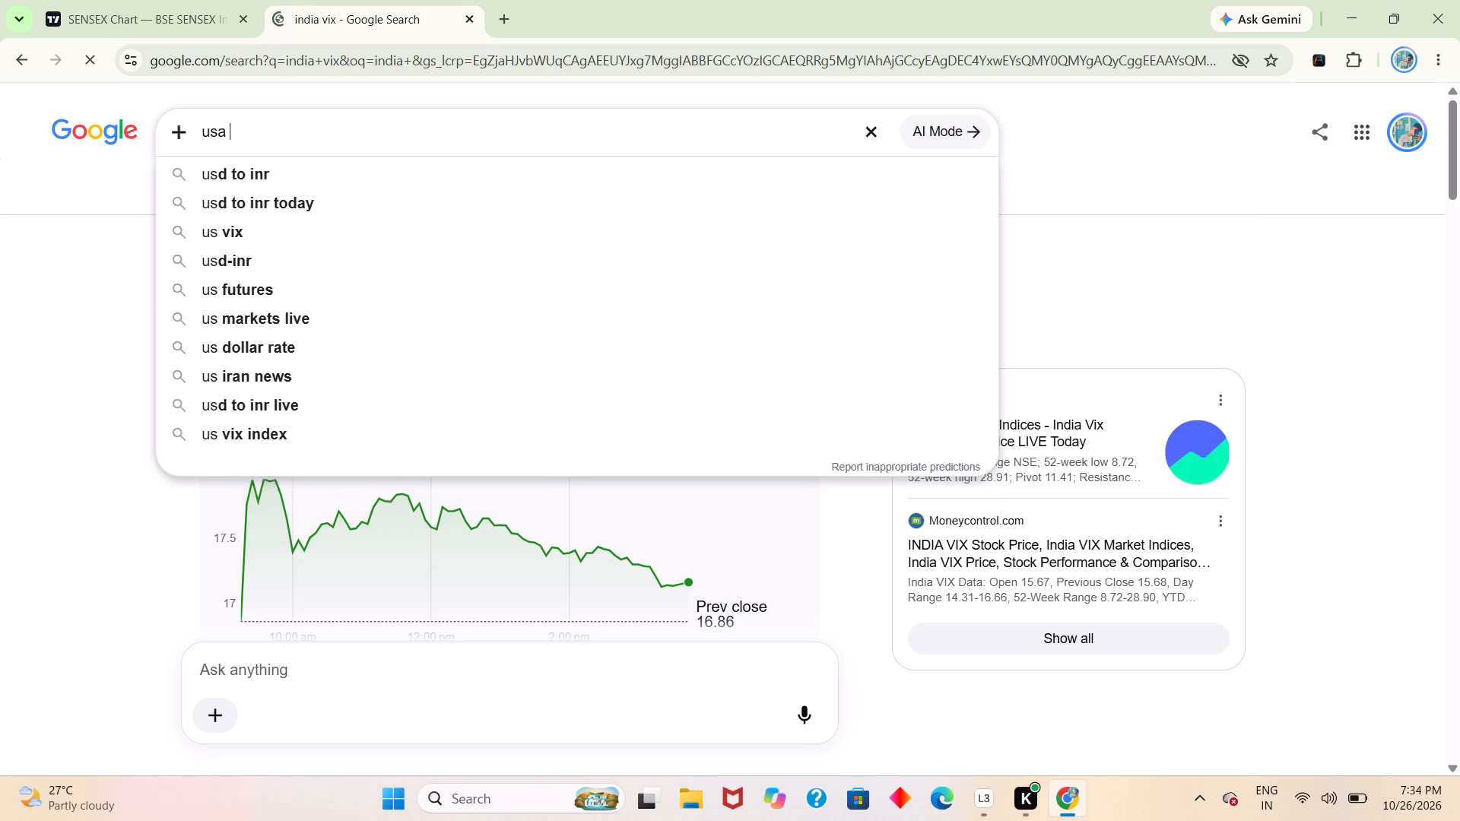
{"action": "type", "text": "mar"}
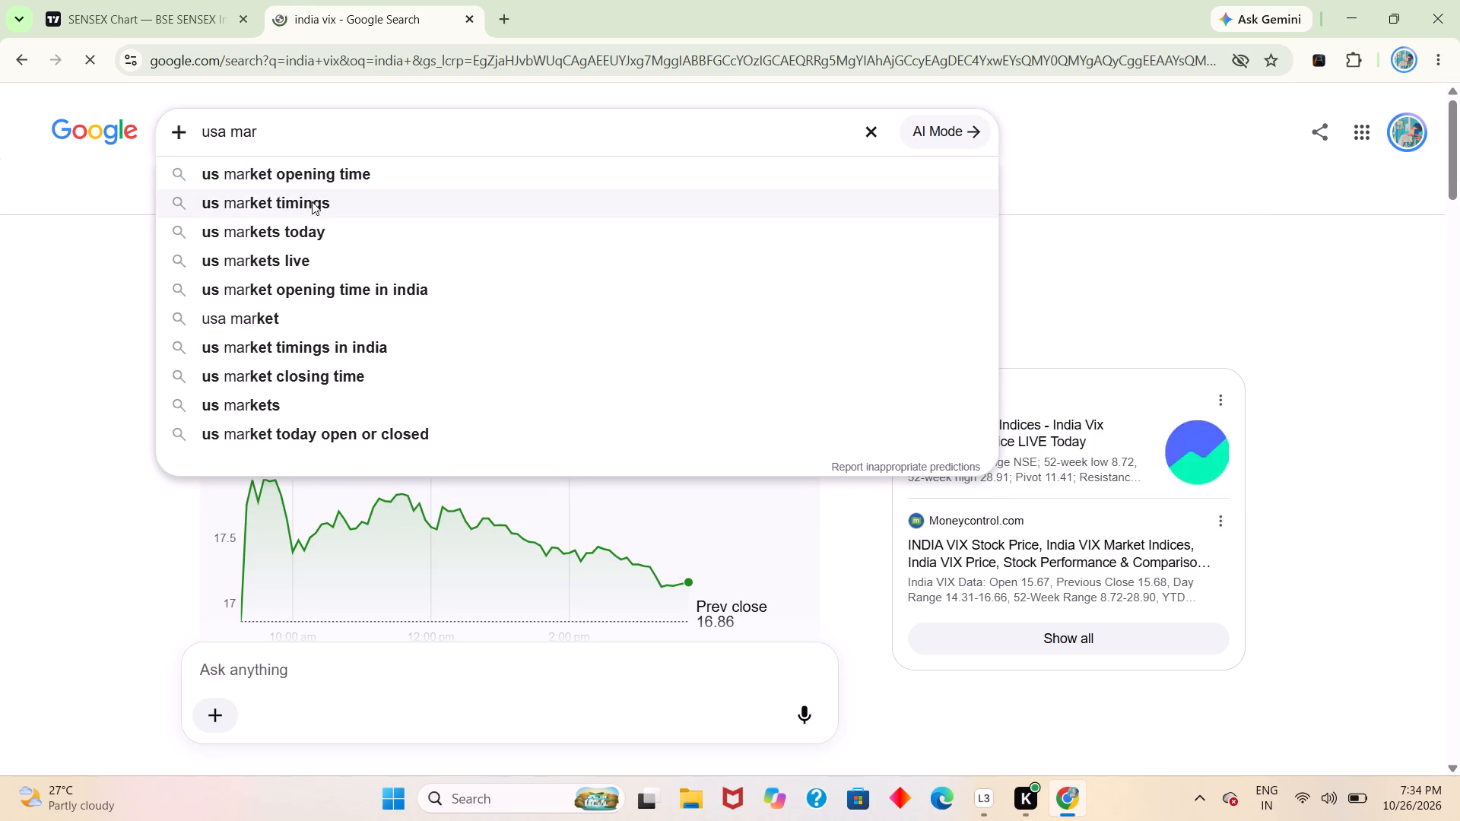
{"action": "left_click", "coordinate": [311, 202]}
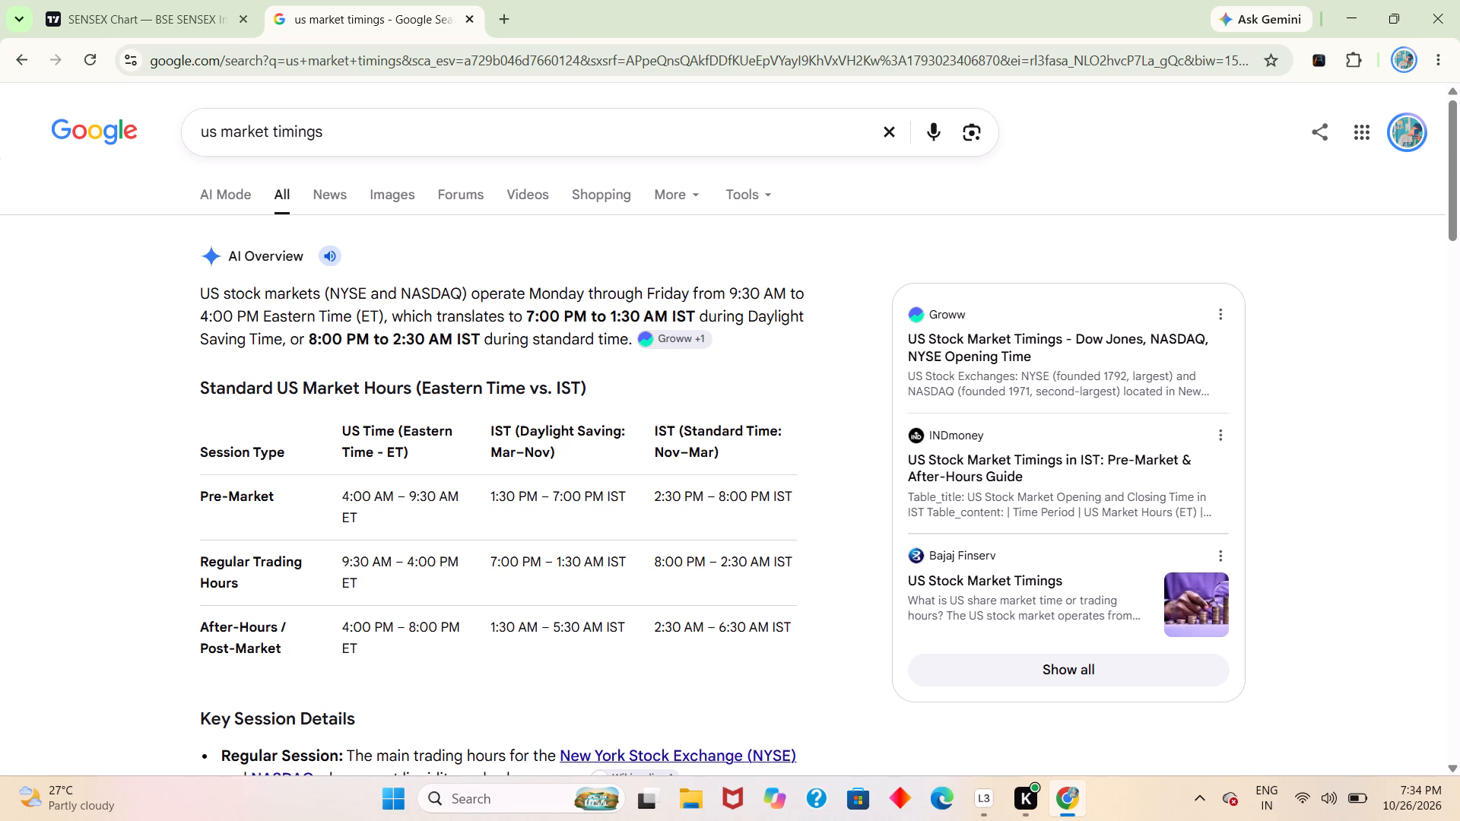
{"action": "left_click", "coordinate": [417, 341]}
{"action": "scroll", "coordinate": [533, 441], "scroll_direction": "down", "scroll_amount": 1}
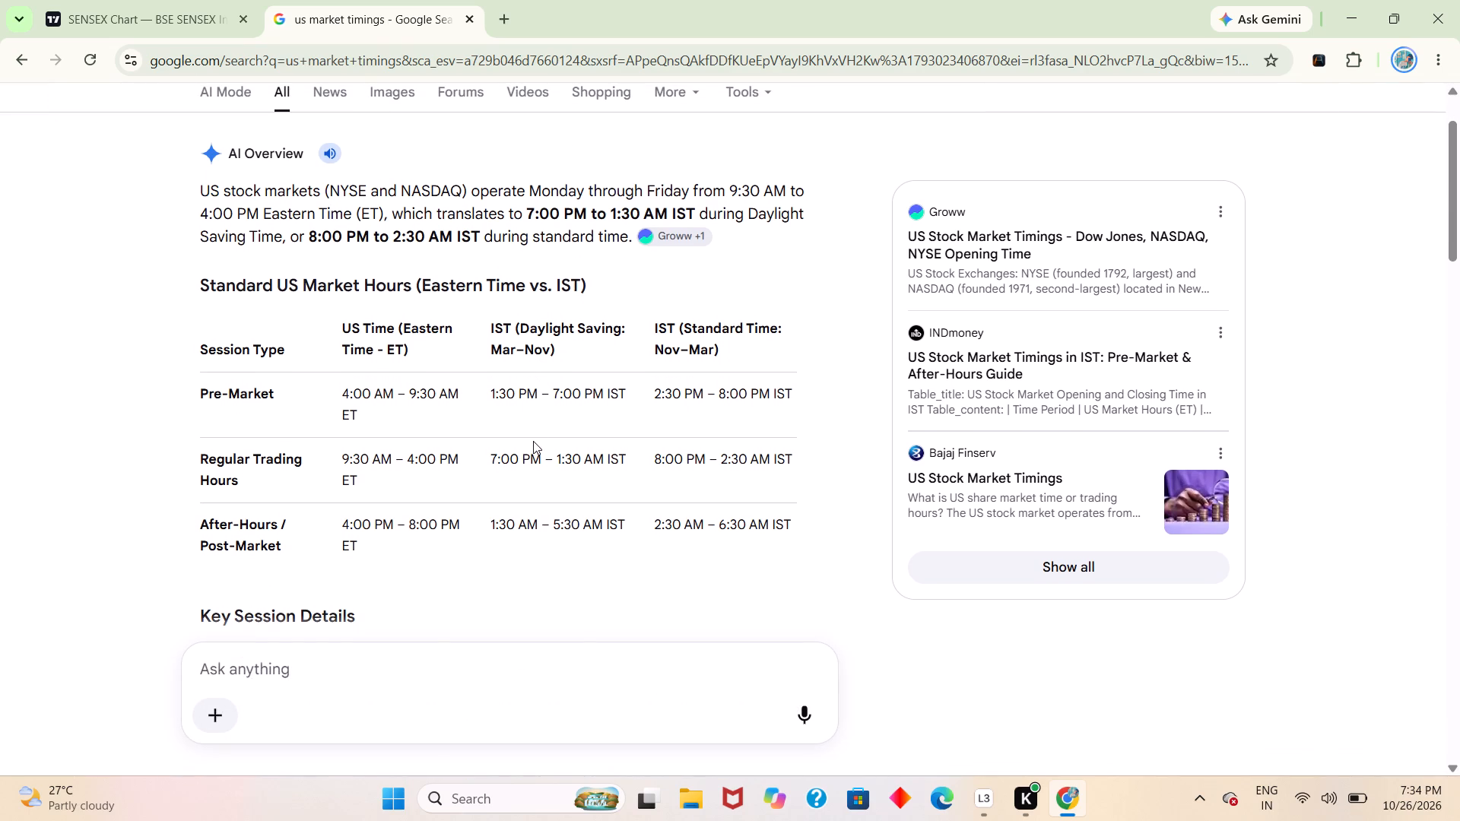
{"action": "scroll", "coordinate": [533, 441], "scroll_direction": "down", "scroll_amount": 3}
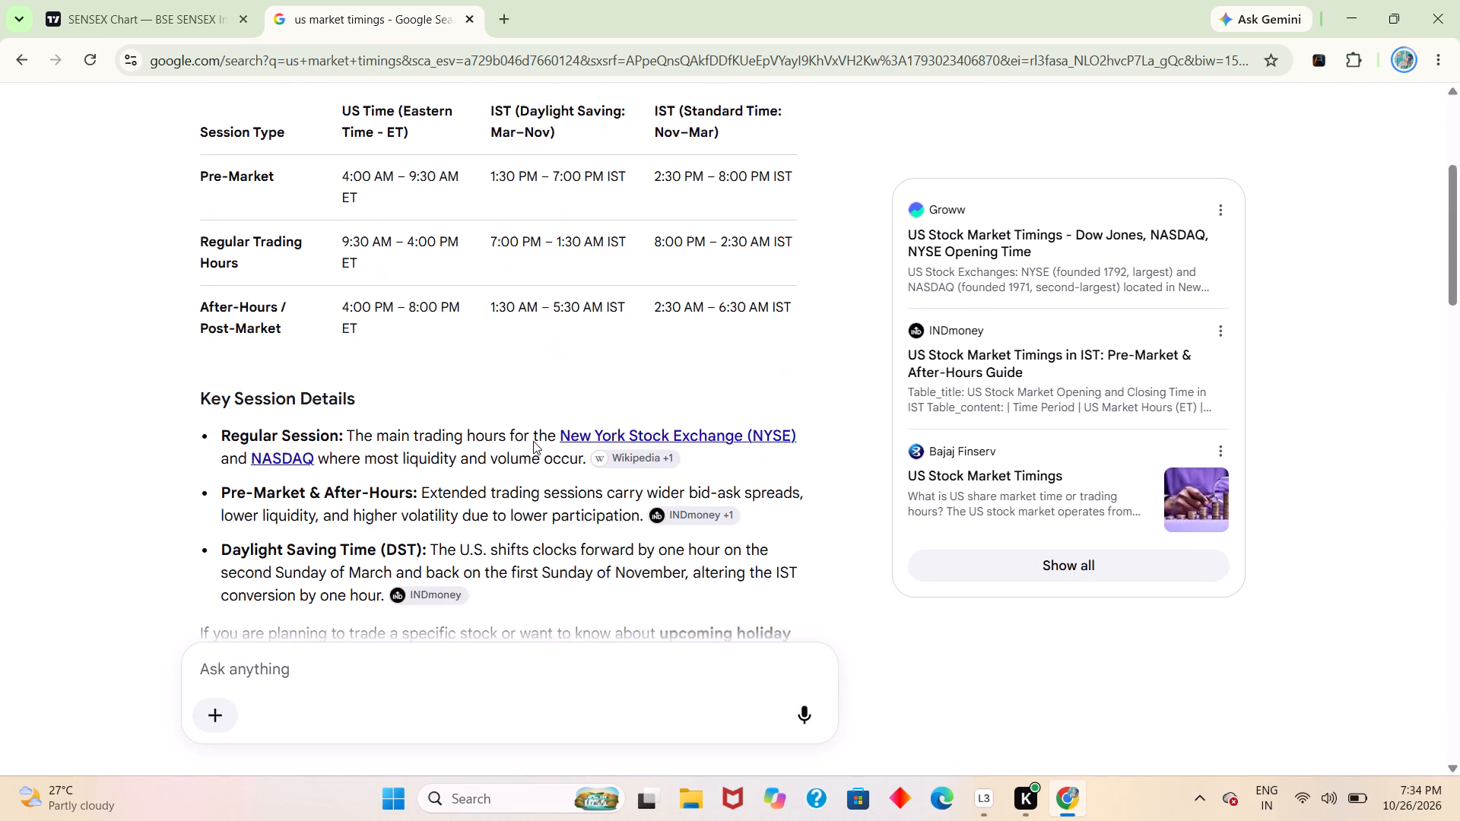
{"action": "scroll", "coordinate": [424, 275], "scroll_direction": "down", "scroll_amount": 8}
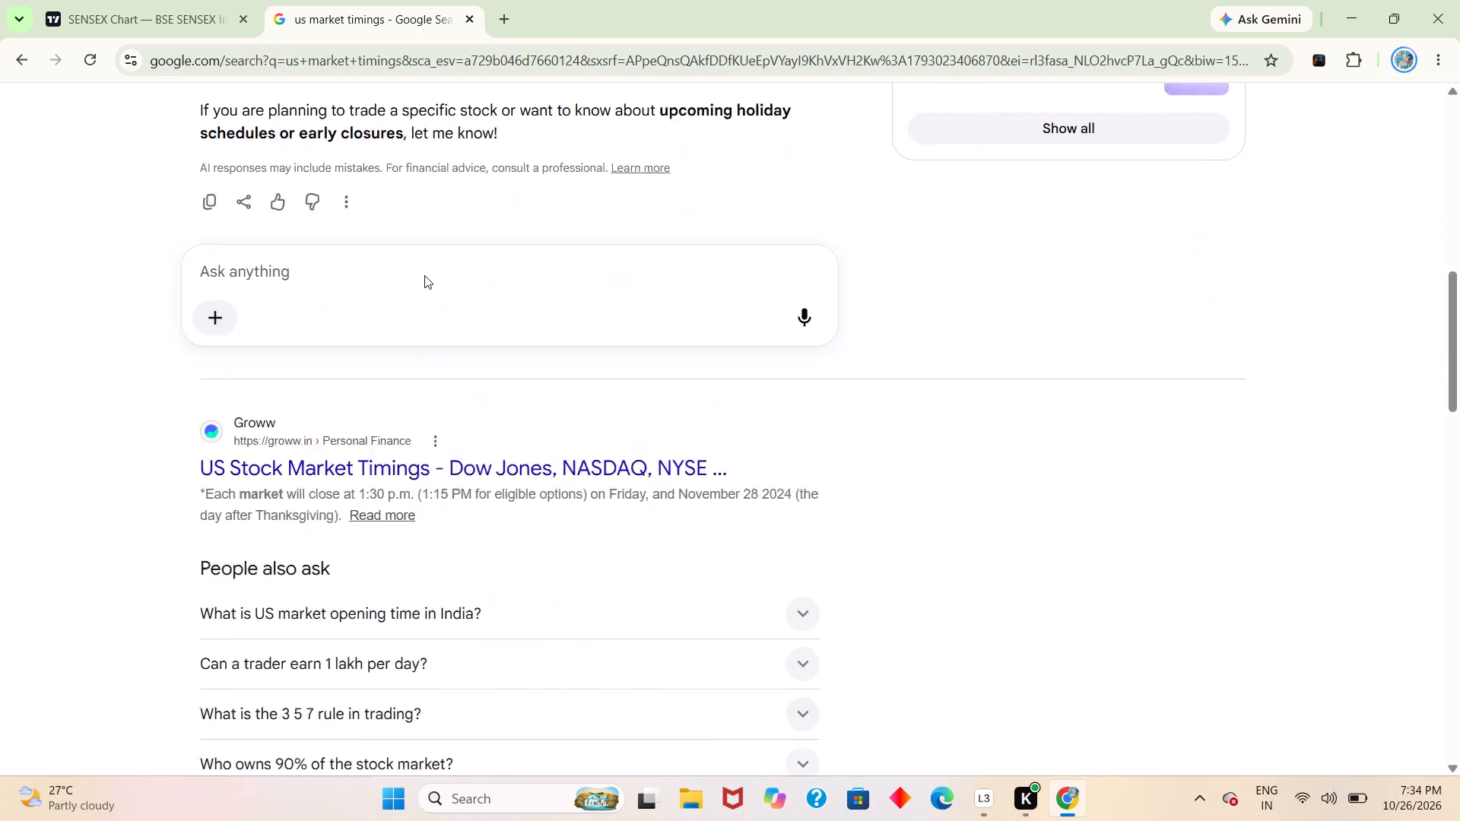
{"action": "scroll", "coordinate": [455, 473], "scroll_direction": "up", "scroll_amount": 9}
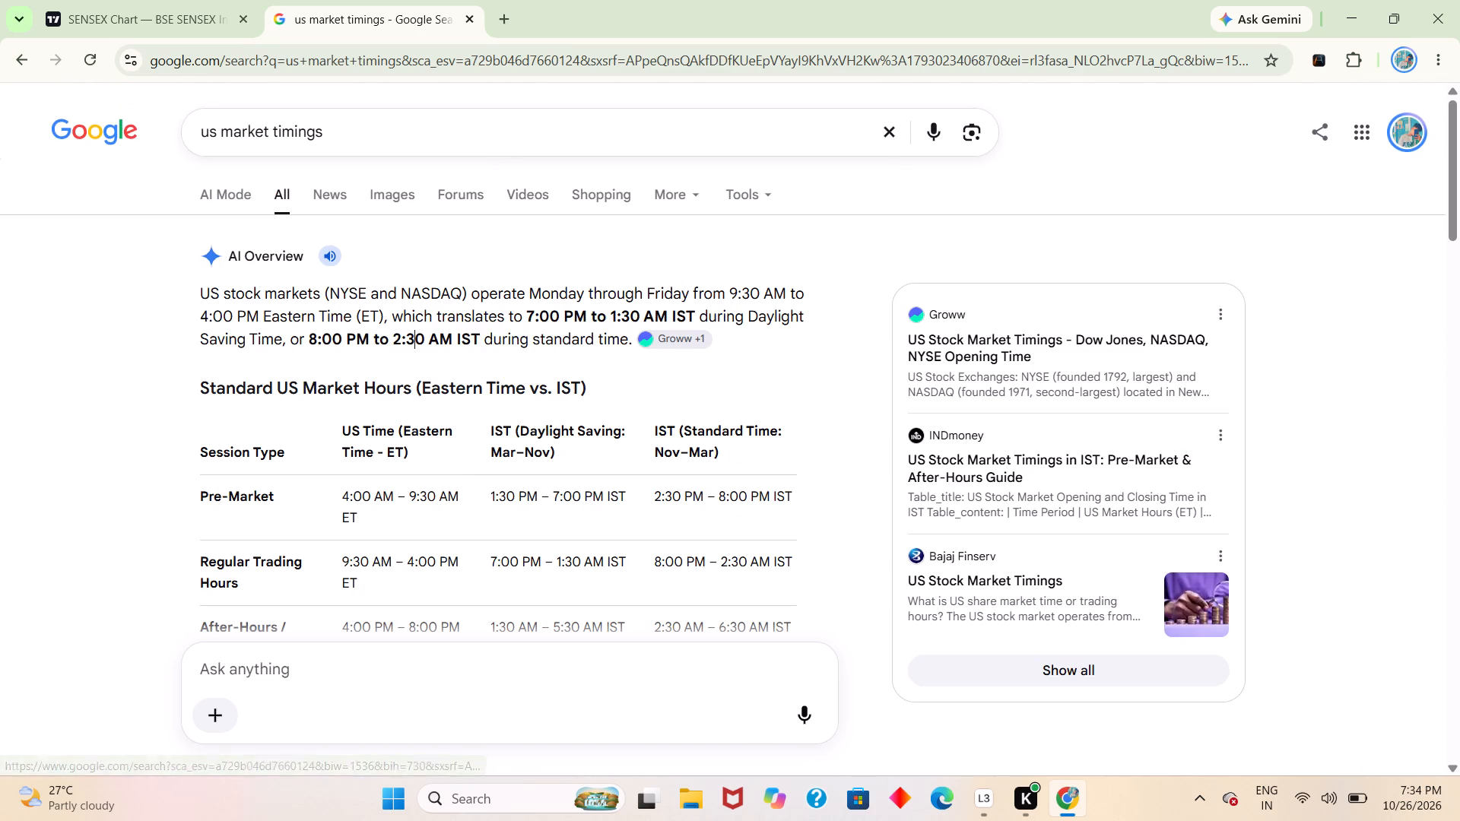
Extend the search to "us market timings in india" and expand the full AI overview of the hours.
{"action": "left_click", "coordinate": [451, 135]}
{"action": "key", "text": "space"}
{"action": "type", "text": "in"}
{"action": "key", "text": "space"}
{"action": "left_click", "coordinate": [440, 174]}
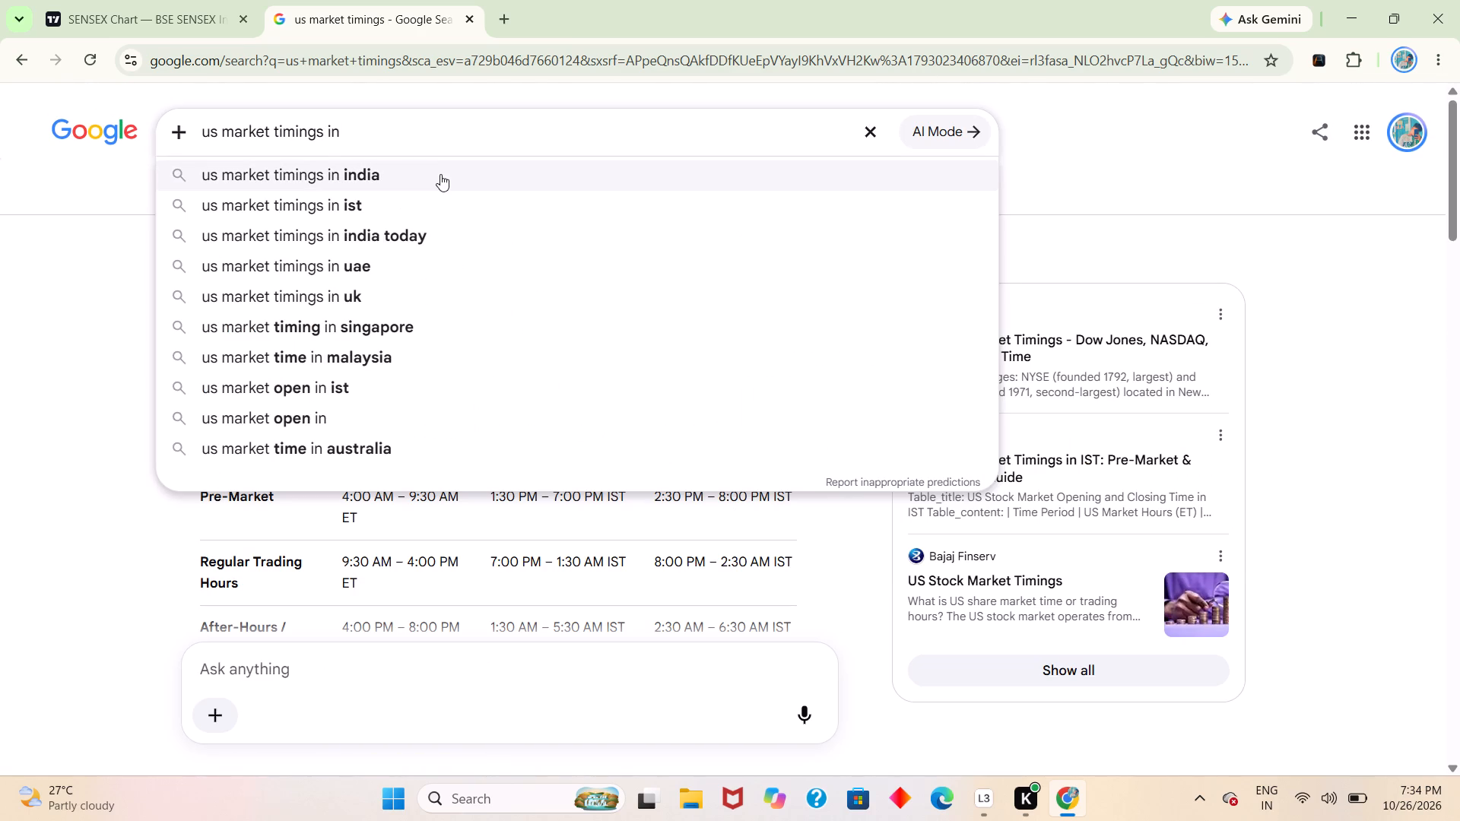
{"action": "scroll", "coordinate": [440, 174], "scroll_direction": "down", "scroll_amount": 1}
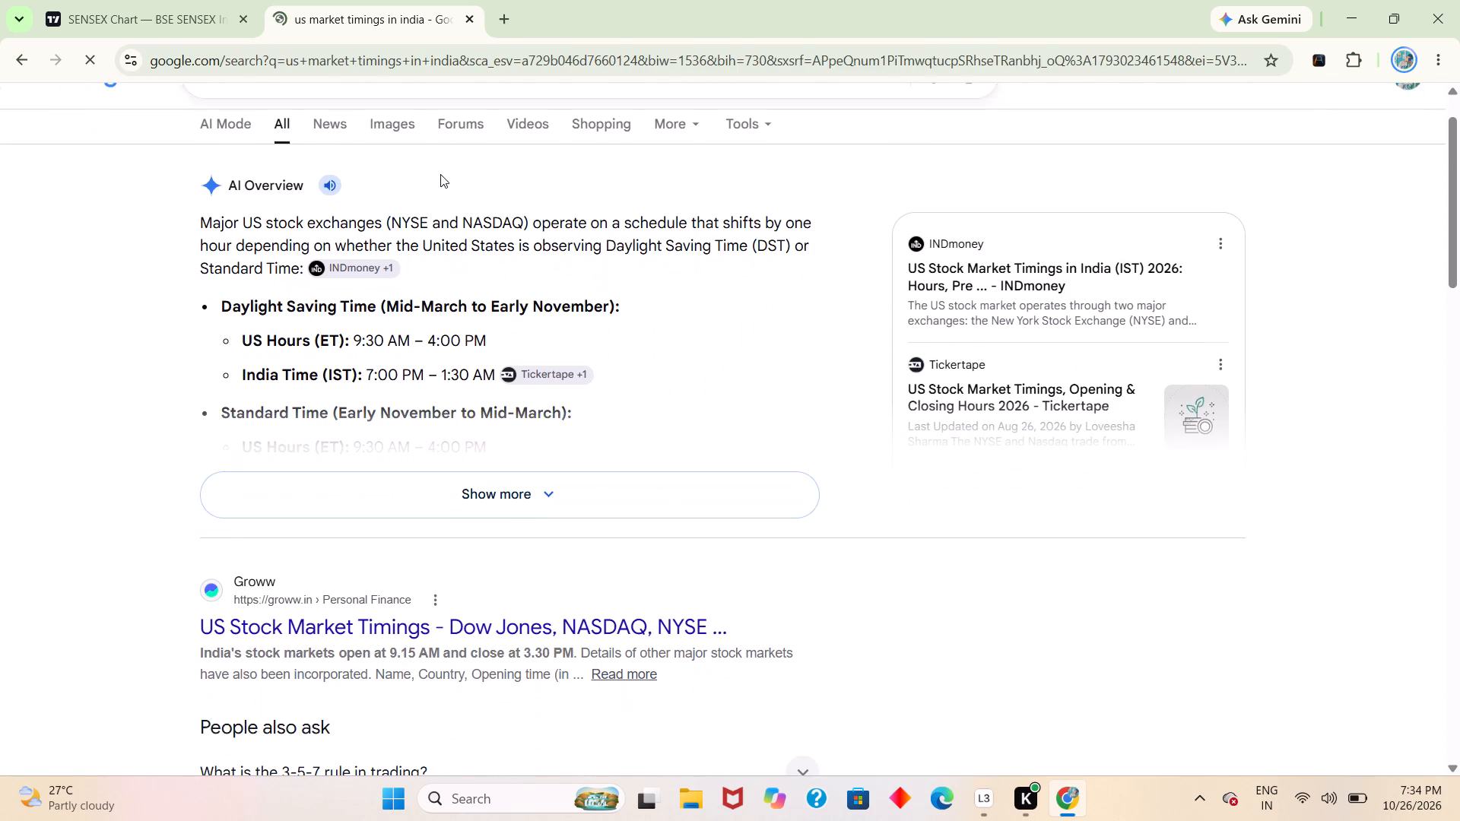
{"action": "left_click", "coordinate": [494, 476]}
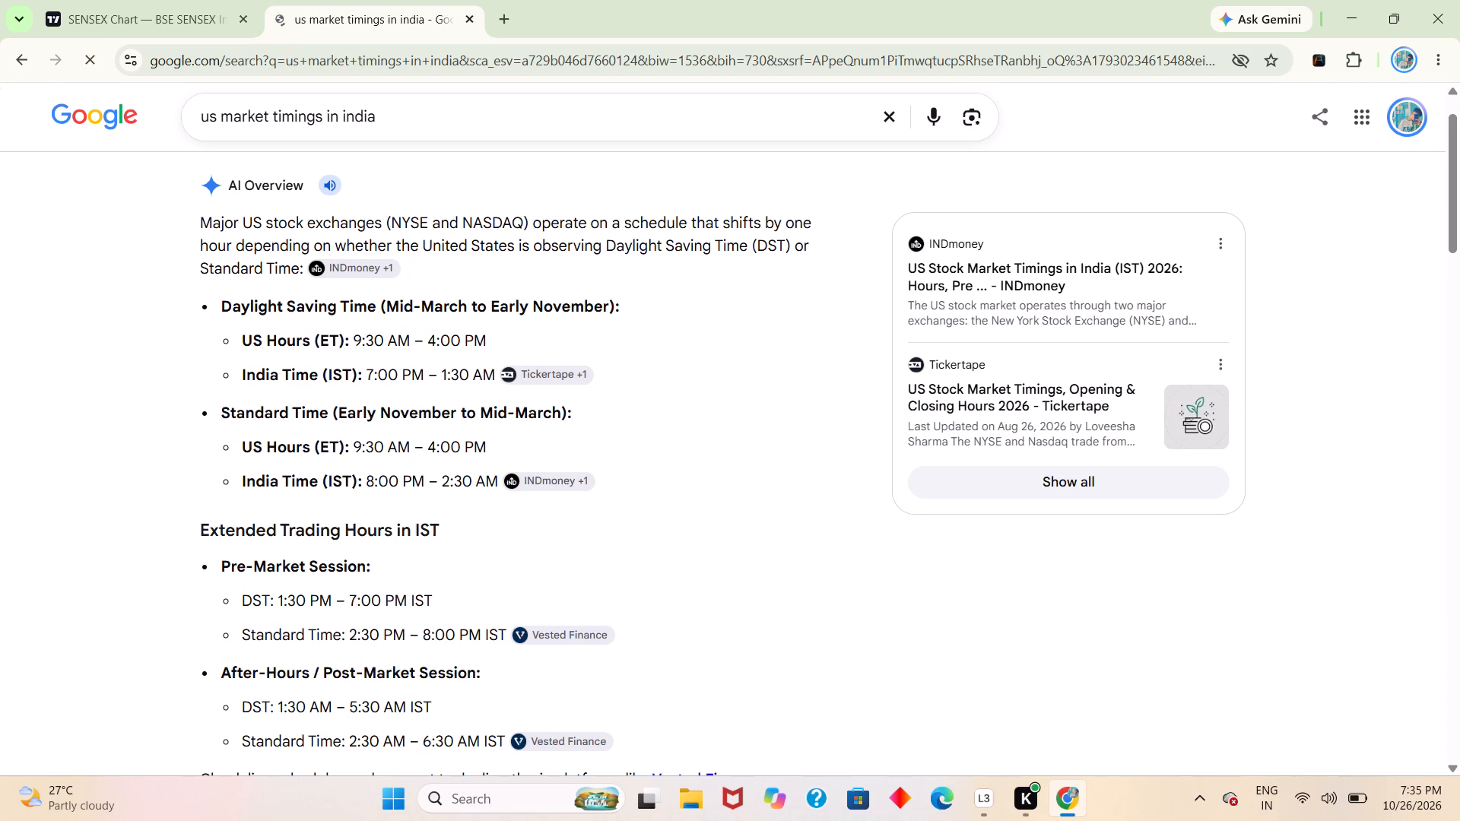
Read the AI overview's regular, pre-market and after-hours US trading times in IST and the results below it.
{"action": "left_click", "coordinate": [494, 476]}
{"action": "scroll", "coordinate": [494, 476], "scroll_direction": "down", "scroll_amount": 2}
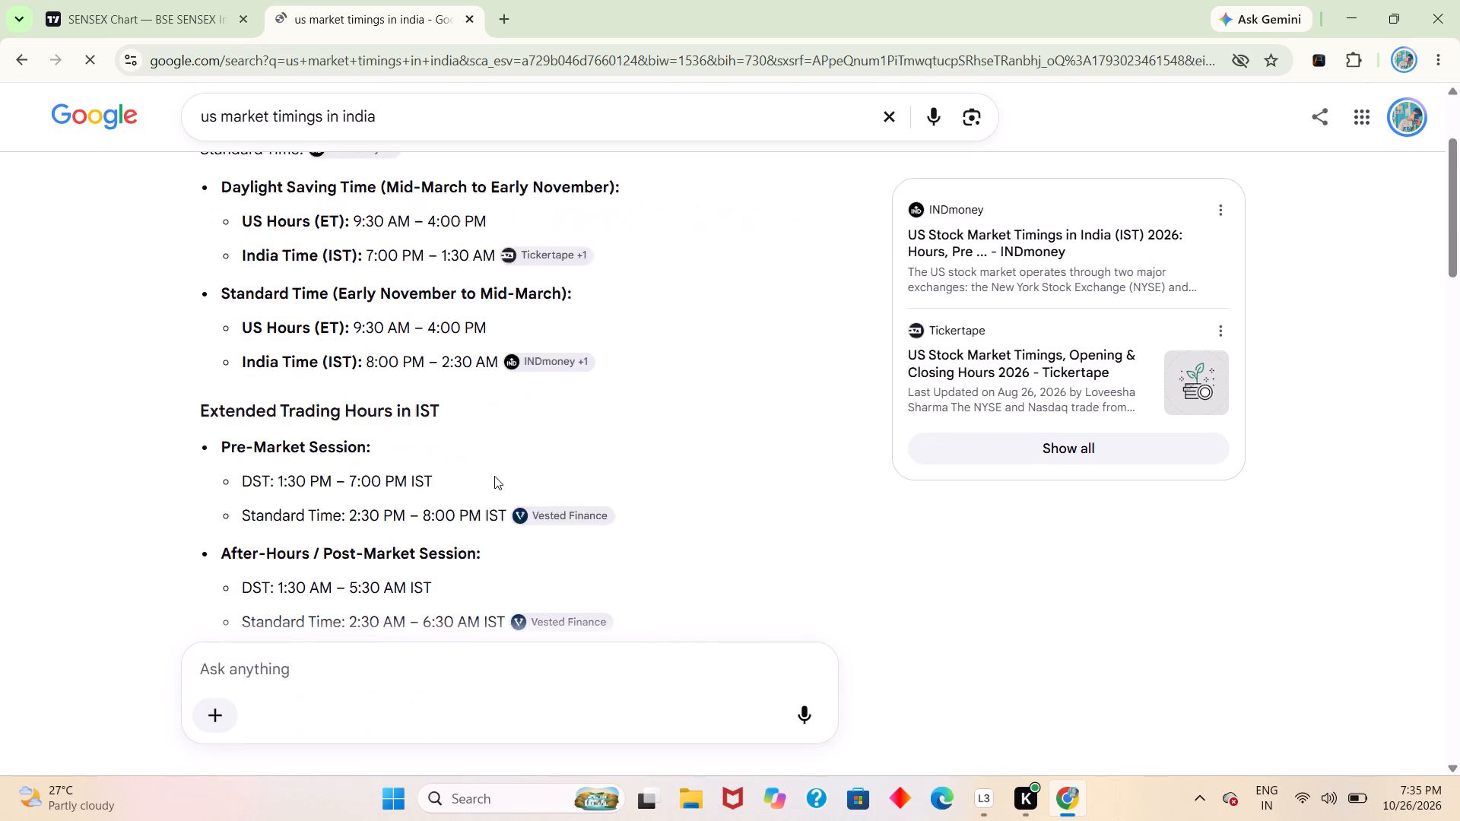
{"action": "scroll", "coordinate": [494, 476], "scroll_direction": "down", "scroll_amount": 2}
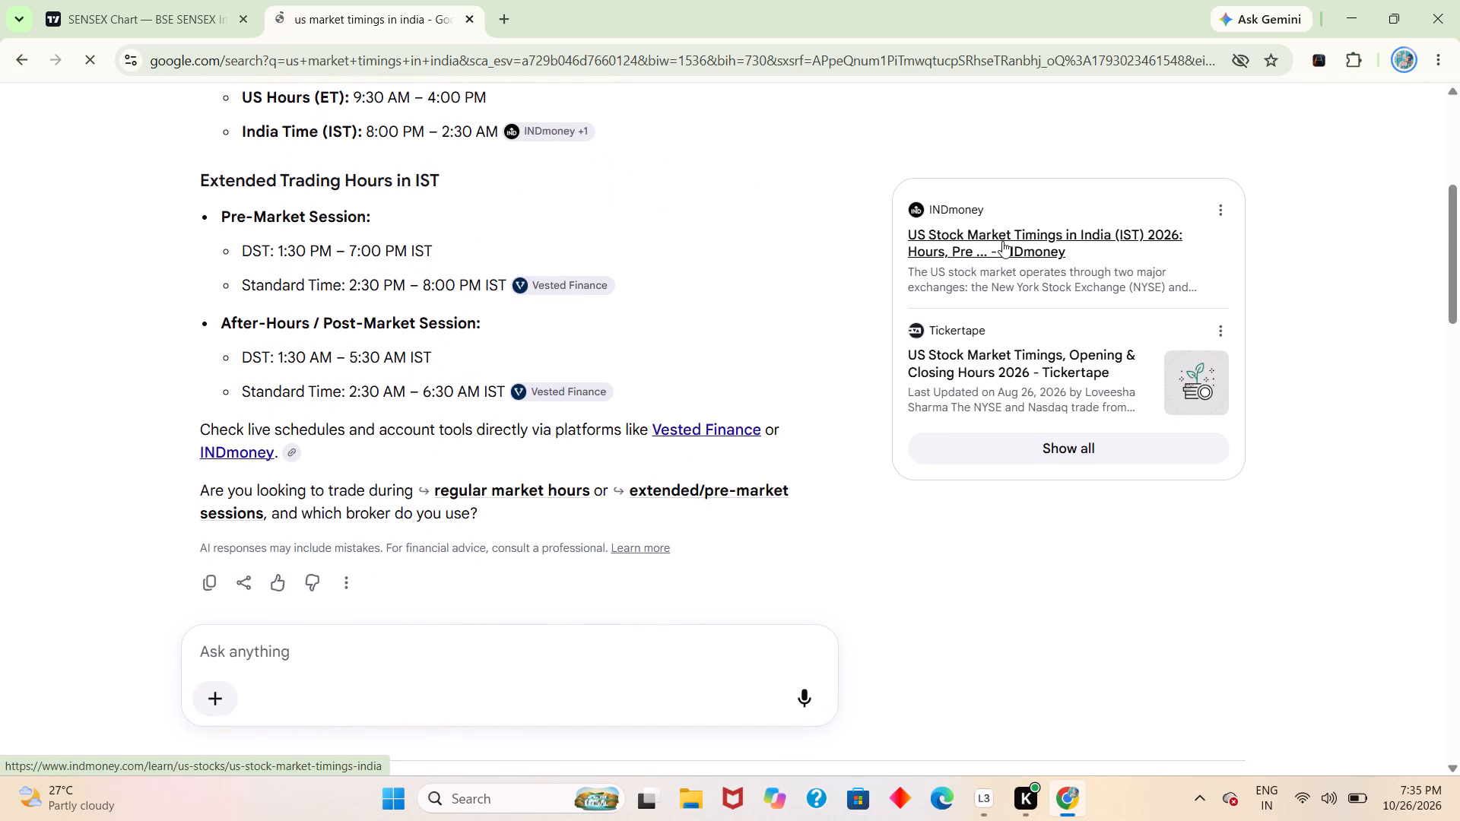
{"action": "scroll", "coordinate": [448, 458], "scroll_direction": "down", "scroll_amount": 2}
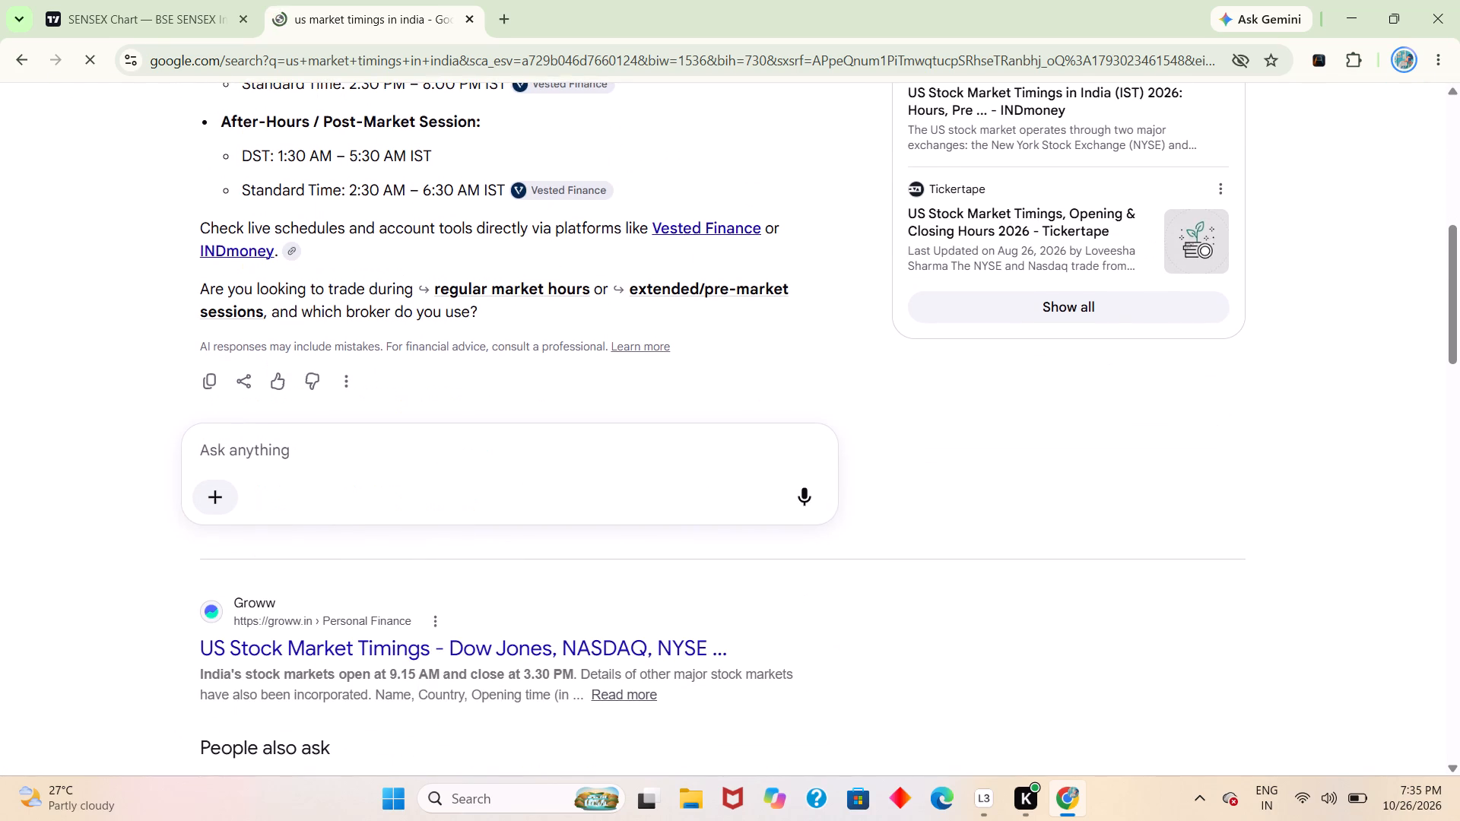
{"action": "scroll", "coordinate": [448, 458], "scroll_direction": "up", "scroll_amount": 1}
{"action": "left_click", "coordinate": [448, 458]}
{"action": "left_click", "coordinate": [444, 467]}
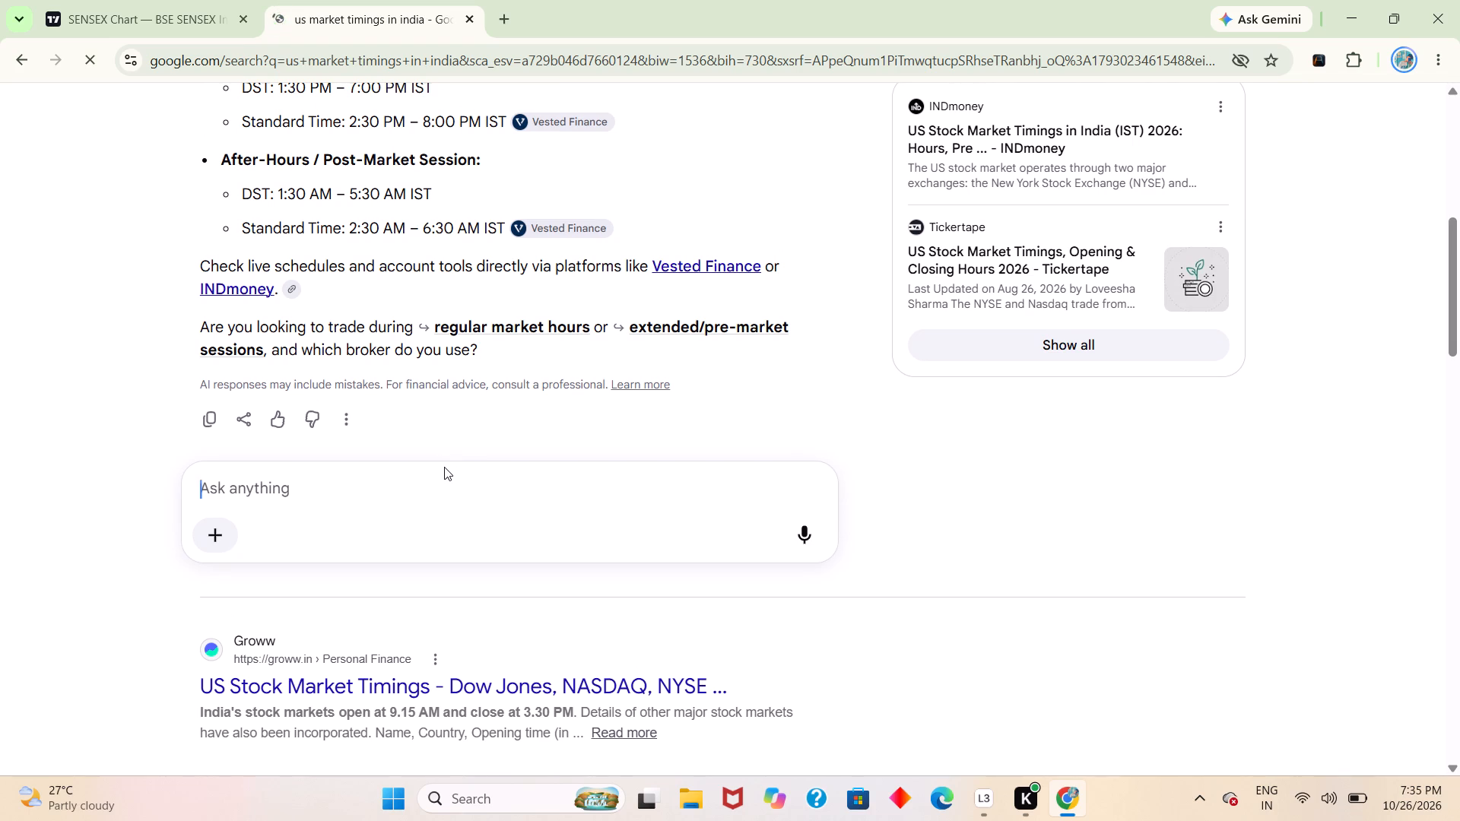
{"action": "scroll", "coordinate": [440, 474], "scroll_direction": "up", "scroll_amount": 1}
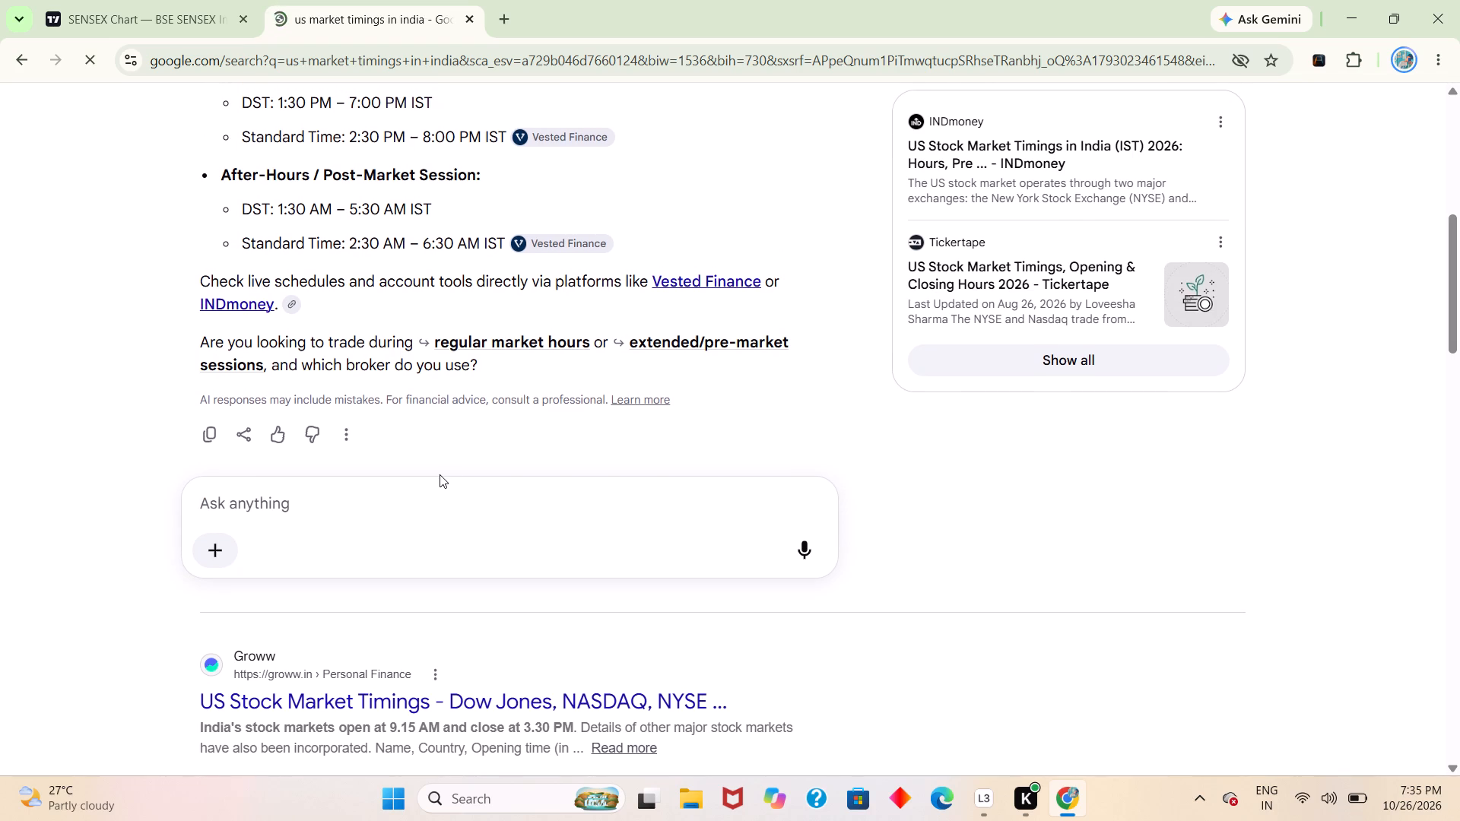
{"action": "scroll", "coordinate": [440, 474], "scroll_direction": "up", "scroll_amount": 6}
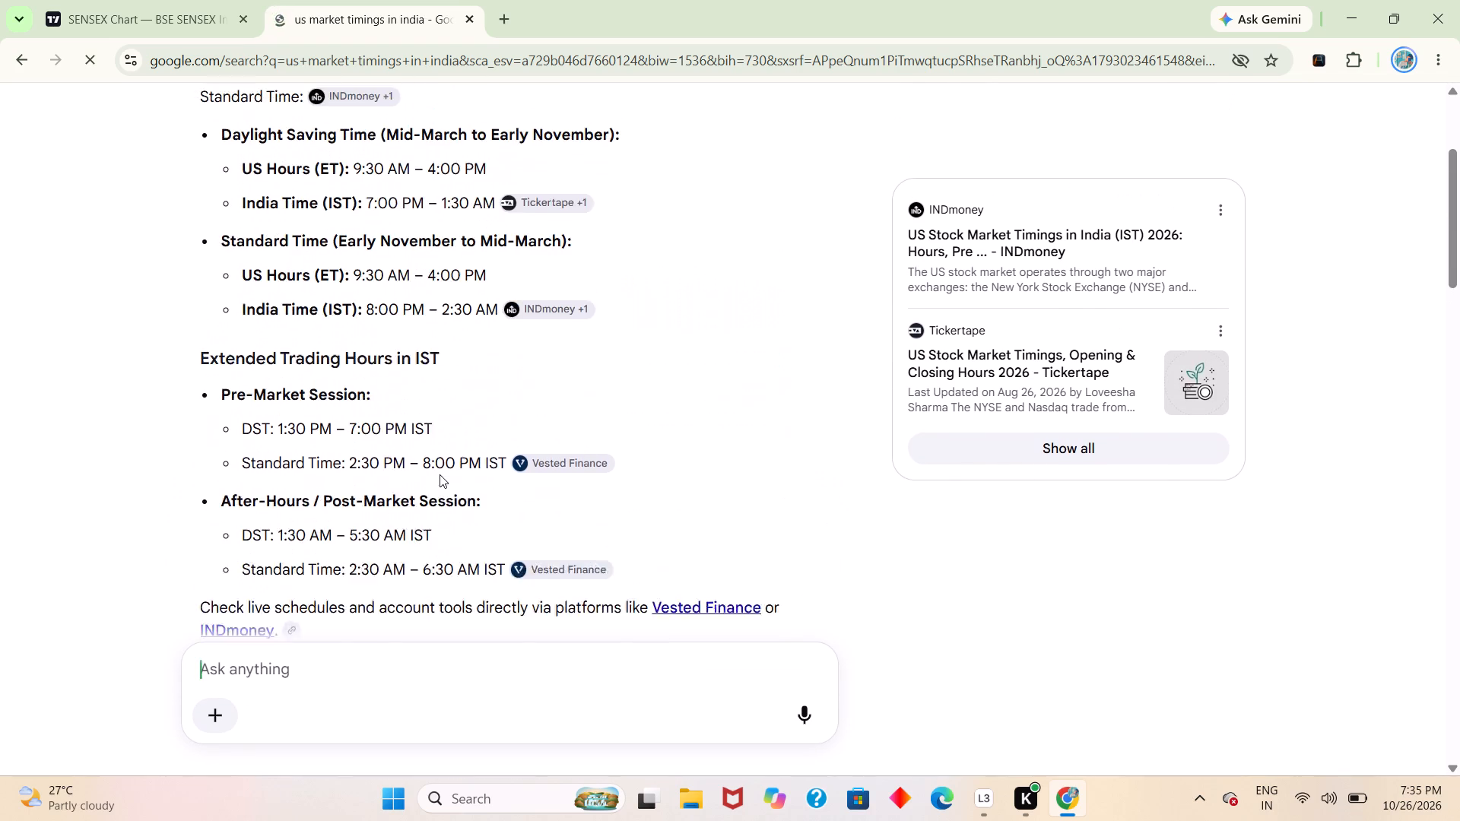
{"action": "scroll", "coordinate": [440, 474], "scroll_direction": "up", "scroll_amount": 3}
Replace the search query with the suggested search "us stock market top 50 companies".
{"action": "left_click", "coordinate": [420, 128]}
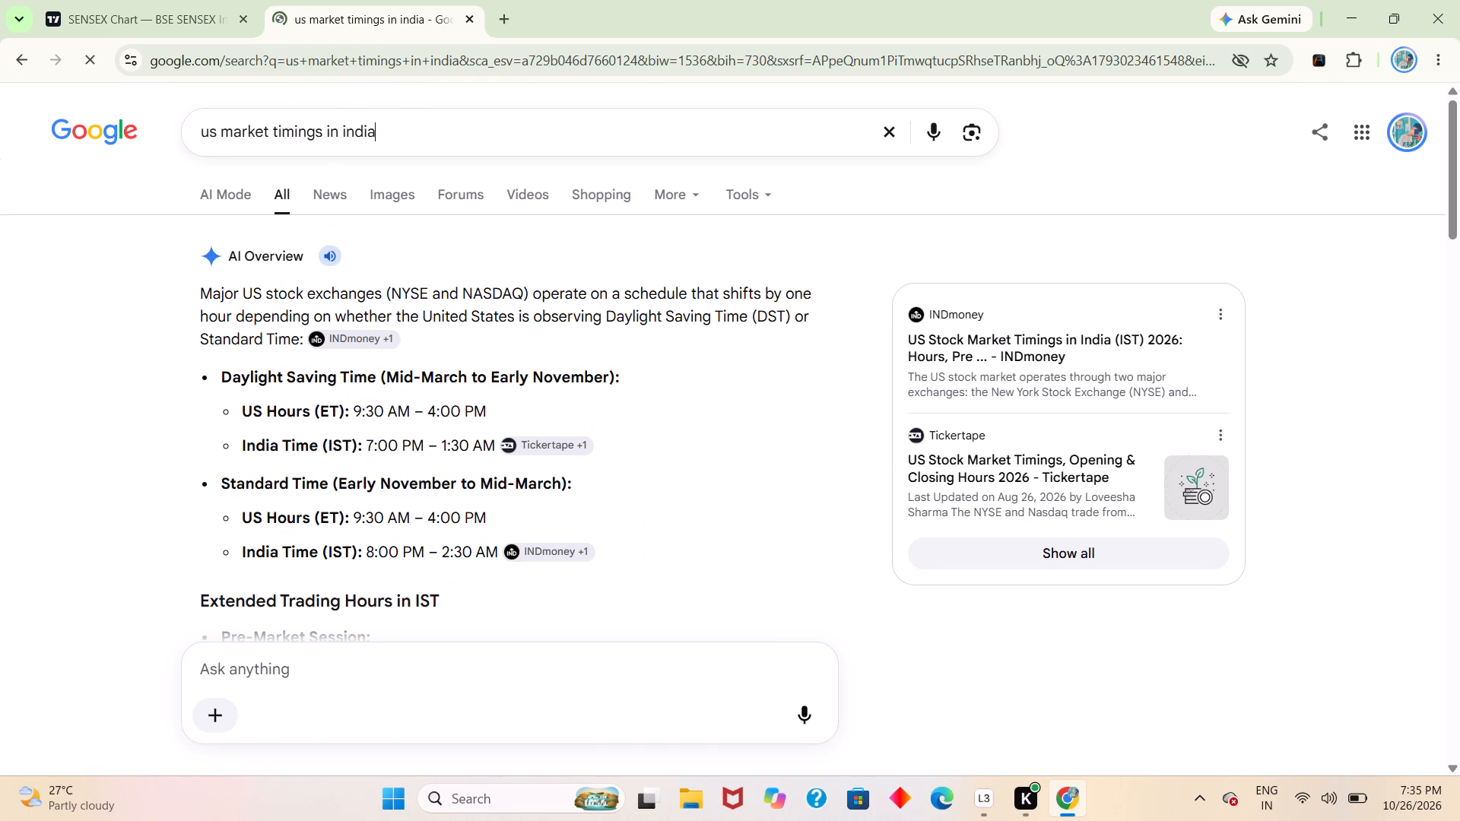
{"action": "key", "text": "BackSpace"}
{"action": "key", "text": "BackSpace"}
{"action": "key", "text": "BackSpace"}
{"action": "key", "text": "BackSpace"}
{"action": "key", "text": "BackSpace"}
{"action": "key", "text": "BackSpace"}
{"action": "key", "text": "BackSpace"}
{"action": "key", "text": "BackSpace"}
{"action": "key", "text": "BackSpace"}
{"action": "key", "text": "BackSpace"}
{"action": "key", "text": "BackSpace"}
{"action": "key", "text": "BackSpace"}
{"action": "key", "text": "BackSpace"}
{"action": "key", "text": "BackSpace"}
{"action": "key", "text": "BackSpace"}
{"action": "key", "text": "BackSpace"}
{"action": "key", "text": "BackSpace"}
{"action": "key", "text": "BackSpace"}
{"action": "key", "text": "BackSpace"}
{"action": "key", "text": "BackSpace"}
{"action": "key", "text": "BackSpace"}
{"action": "key", "text": "BackSpace"}
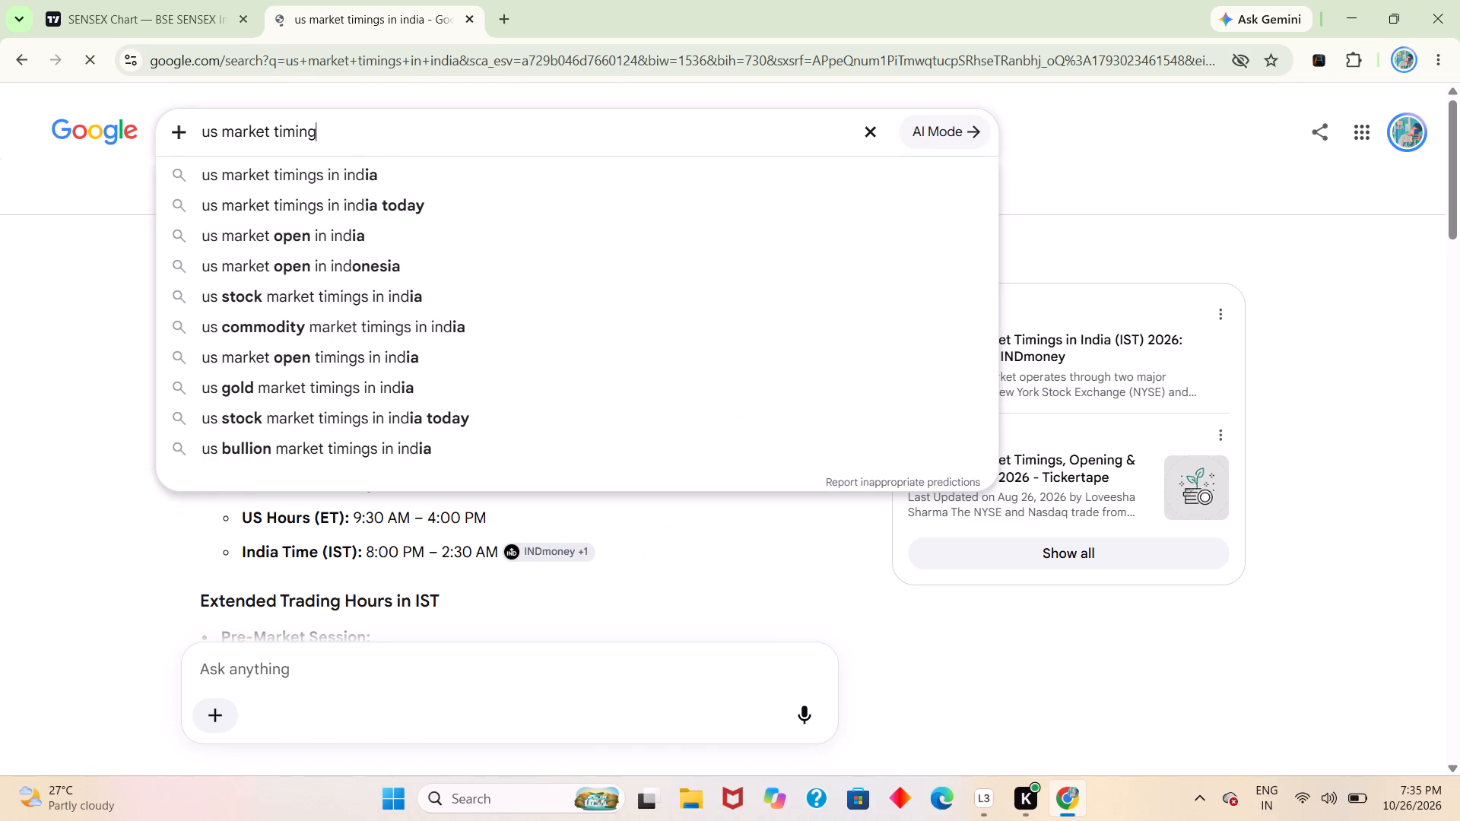
{"action": "key", "text": "BackSpace"}
{"action": "key", "text": "BackSpace"}
{"action": "key", "text": "BackSpace"}
{"action": "key", "text": "BackSpace"}
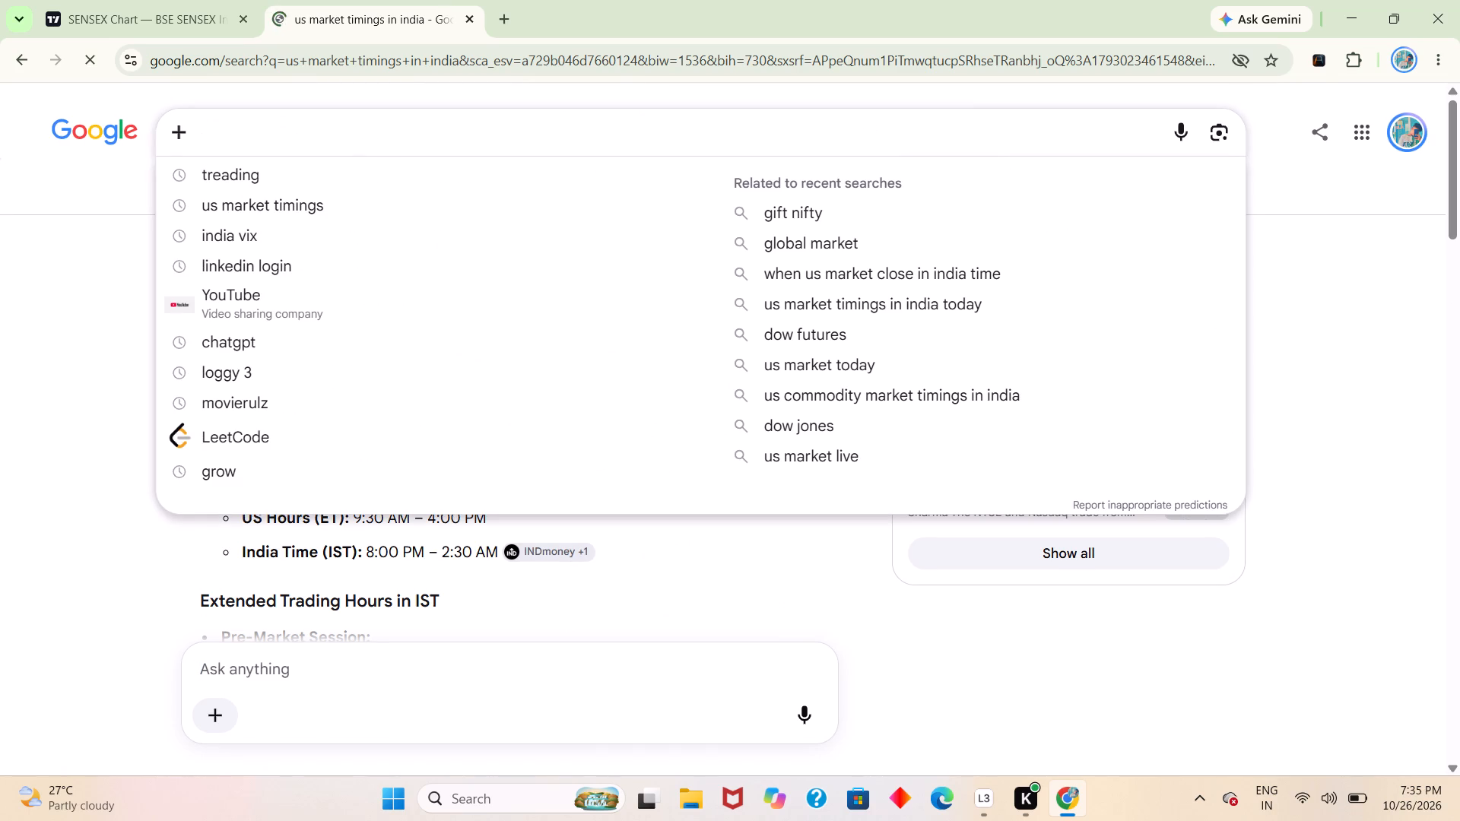
{"action": "type", "text": "usa"}
{"action": "key", "text": "space"}
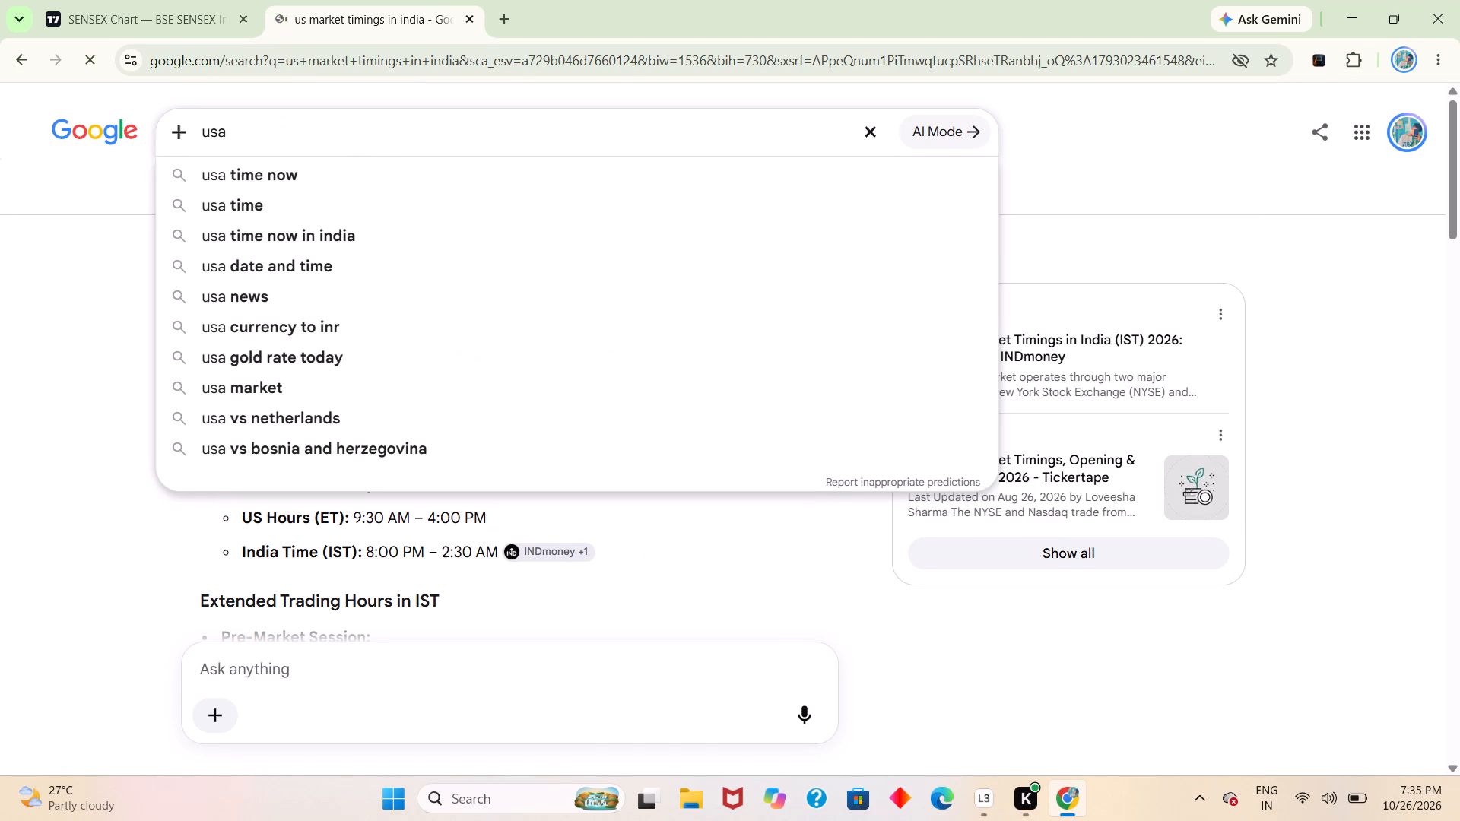
{"action": "type", "text": "stack"}
{"action": "key", "text": "space"}
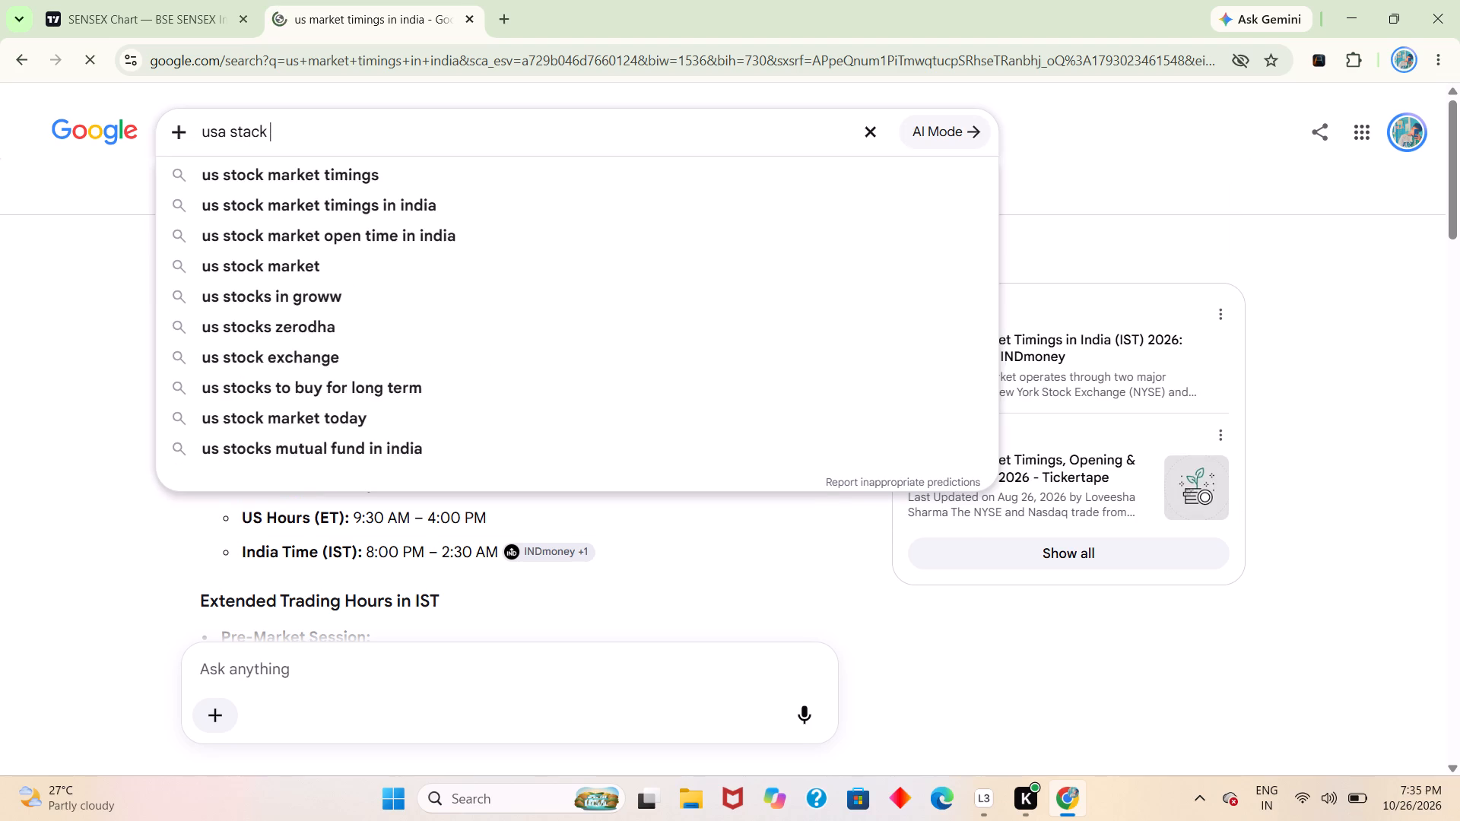
{"action": "type", "text": "market com"}
{"action": "key", "text": "BackSpace"}
{"action": "key", "text": "BackSpace"}
{"action": "key", "text": "BackSpace"}
{"action": "key", "text": "space"}
{"action": "type", "text": "top"}
{"action": "key", "text": "space"}
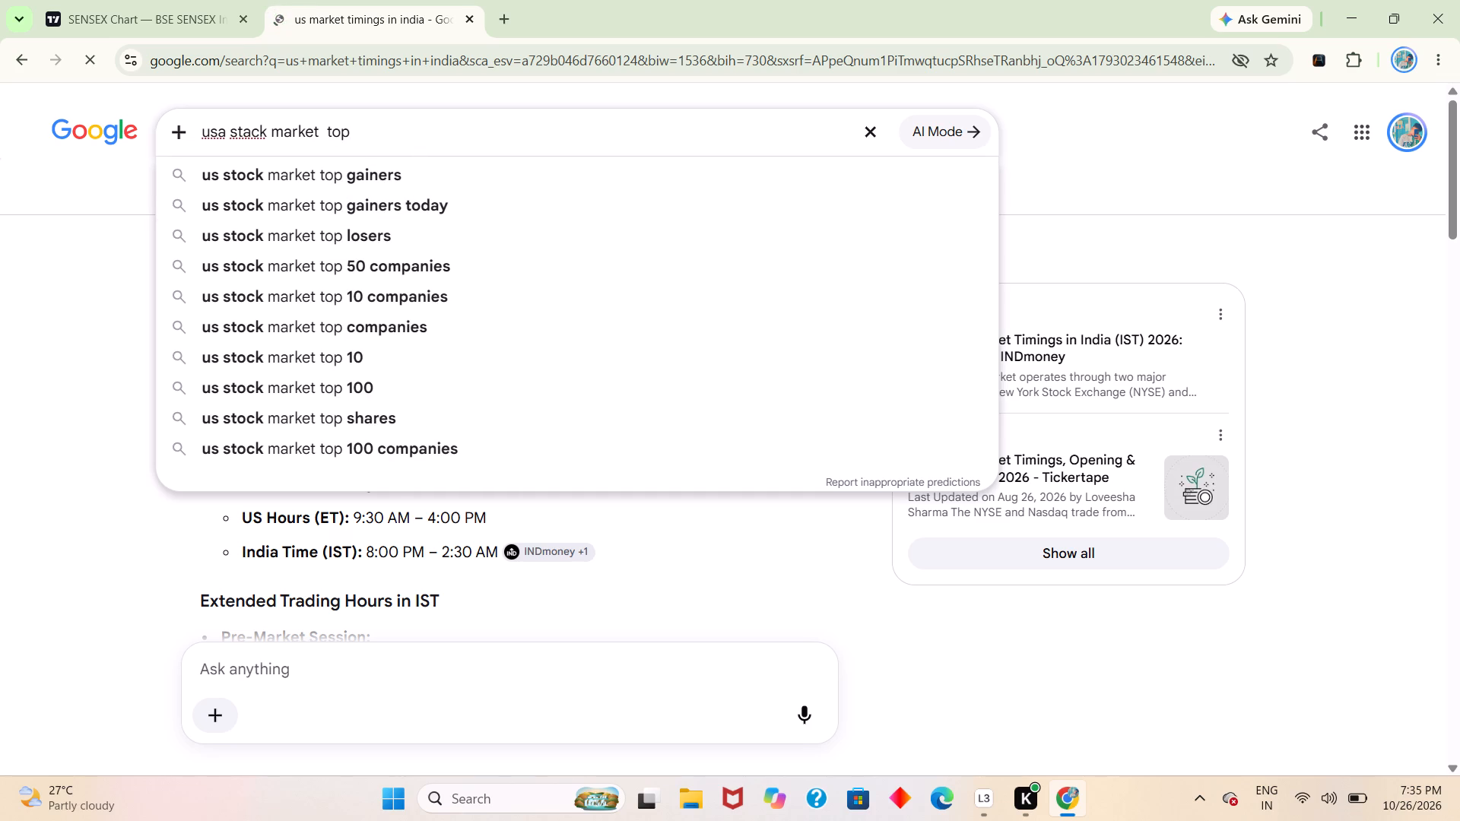
{"action": "triple_click", "coordinate": [405, 255]}
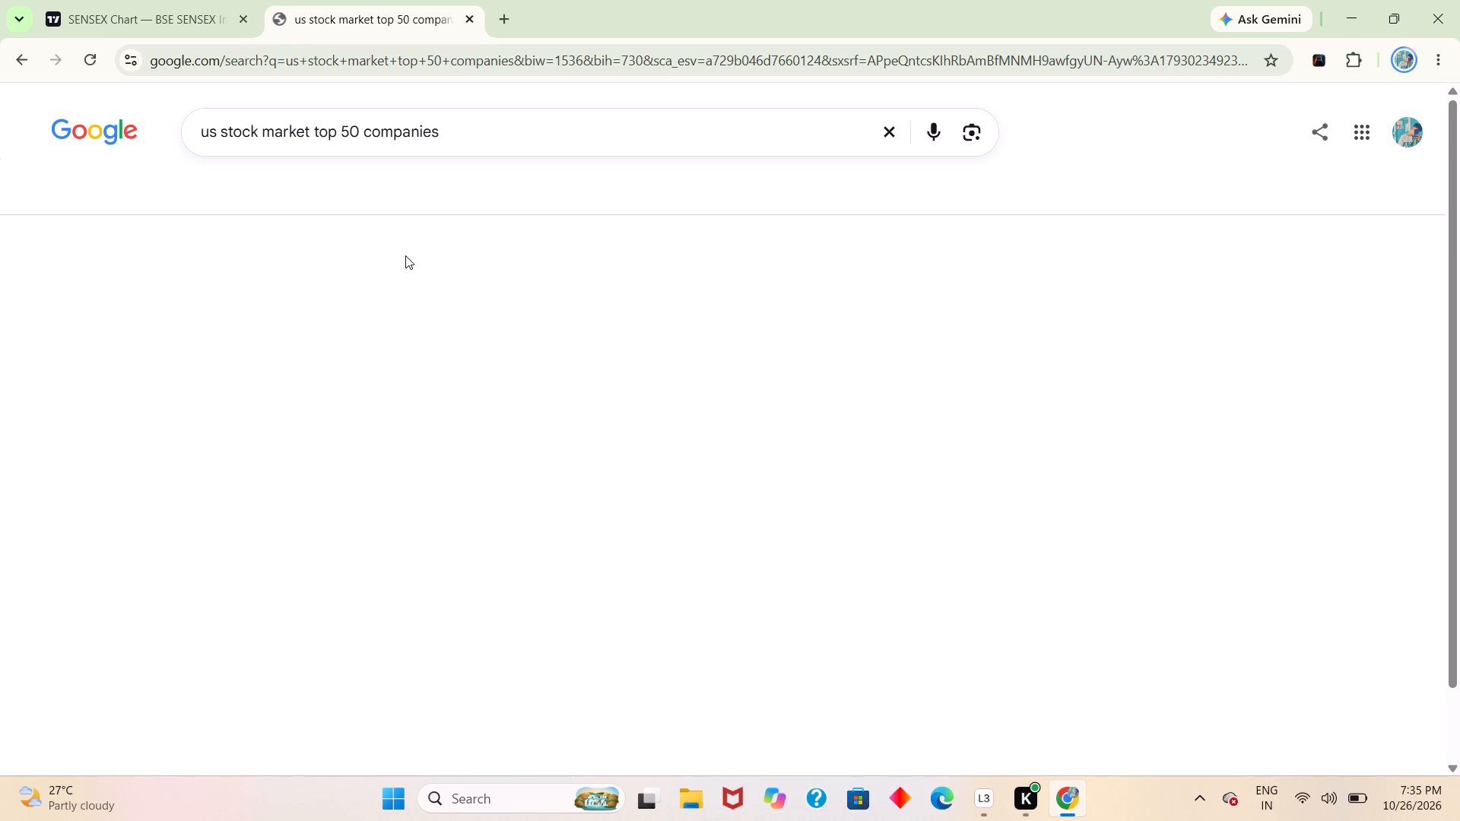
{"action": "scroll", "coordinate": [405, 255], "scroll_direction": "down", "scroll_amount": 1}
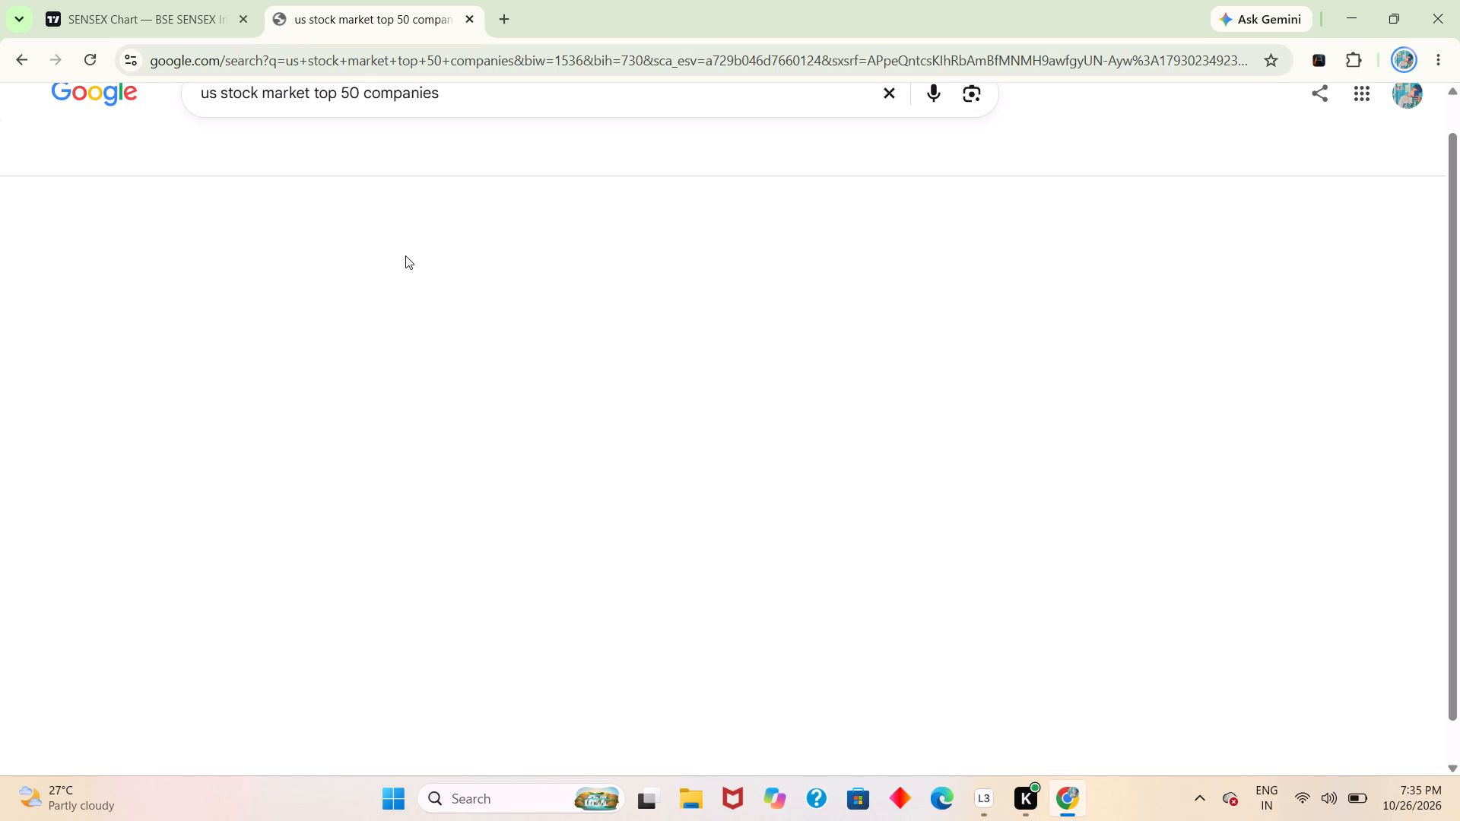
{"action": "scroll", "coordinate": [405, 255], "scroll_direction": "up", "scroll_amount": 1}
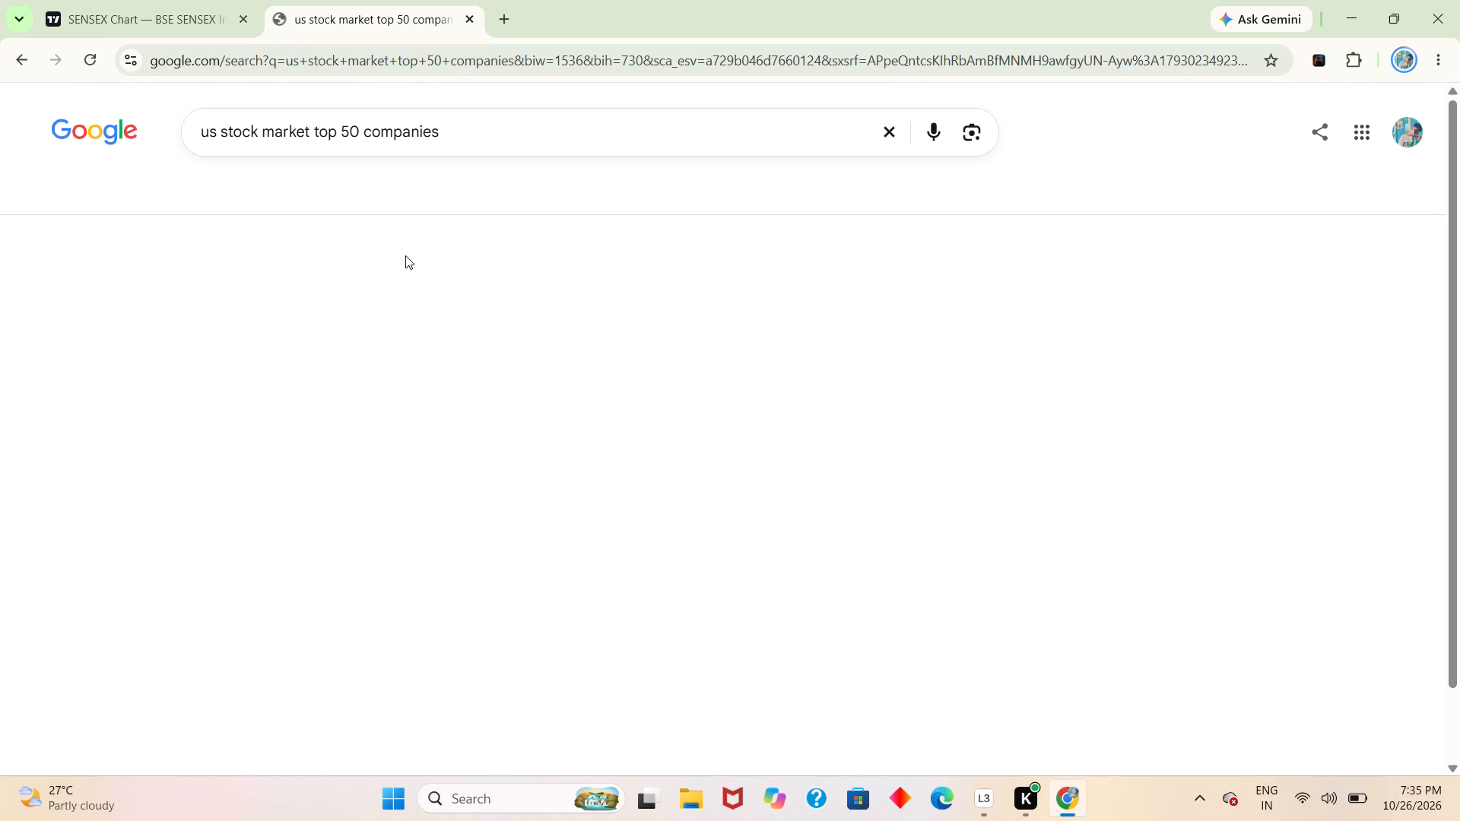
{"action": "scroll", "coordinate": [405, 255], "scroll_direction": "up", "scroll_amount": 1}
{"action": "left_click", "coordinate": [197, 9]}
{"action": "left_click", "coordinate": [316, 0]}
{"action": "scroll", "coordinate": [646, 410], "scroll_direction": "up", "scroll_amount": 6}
Switch to Loggy3, review the recording sessions by pay period and by month, and return to the browser.
{"action": "left_click", "coordinate": [979, 800]}
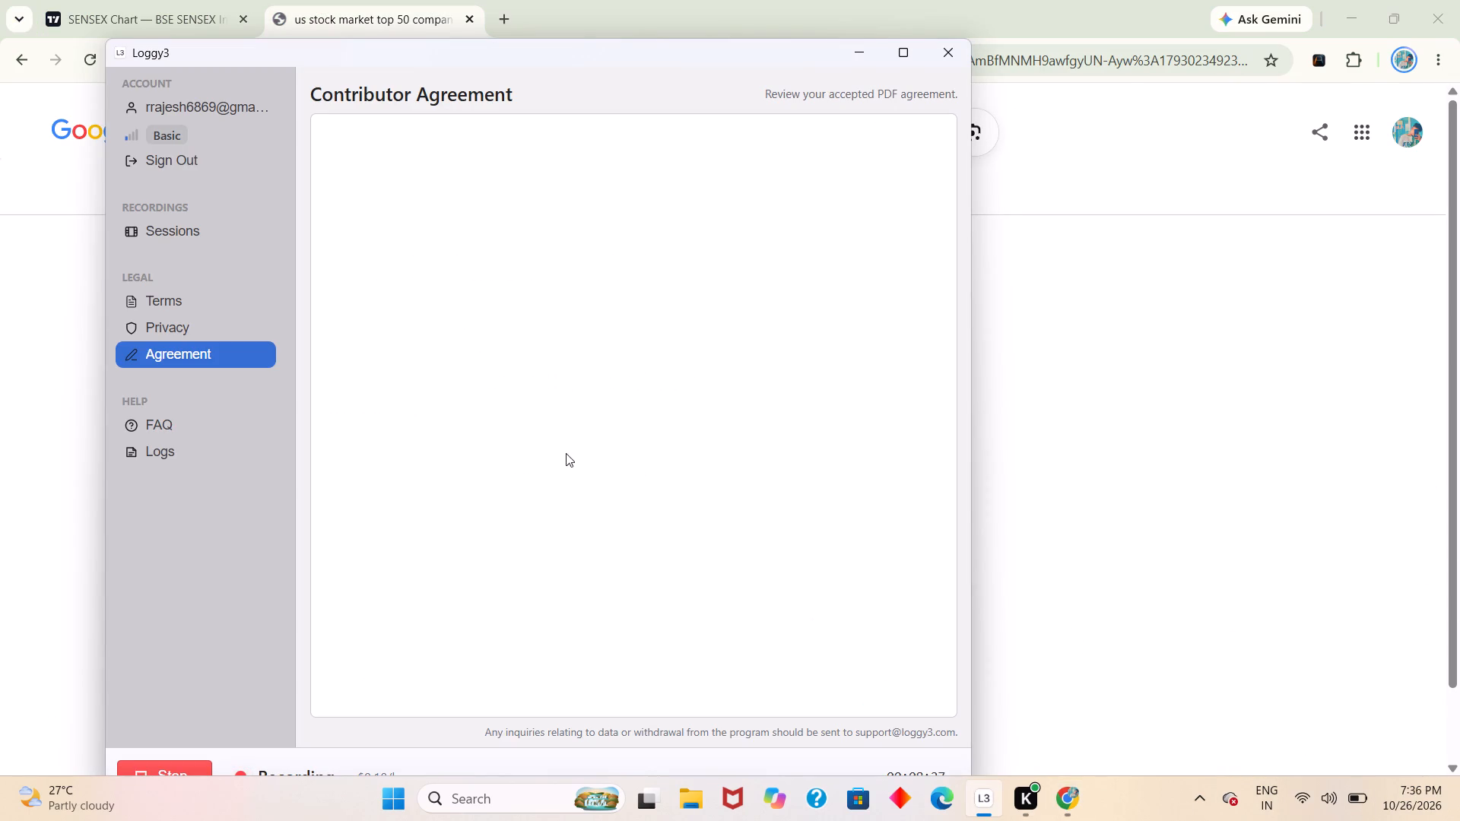
{"action": "scroll", "coordinate": [519, 420], "scroll_direction": "up", "scroll_amount": 4}
{"action": "left_click", "coordinate": [166, 230]}
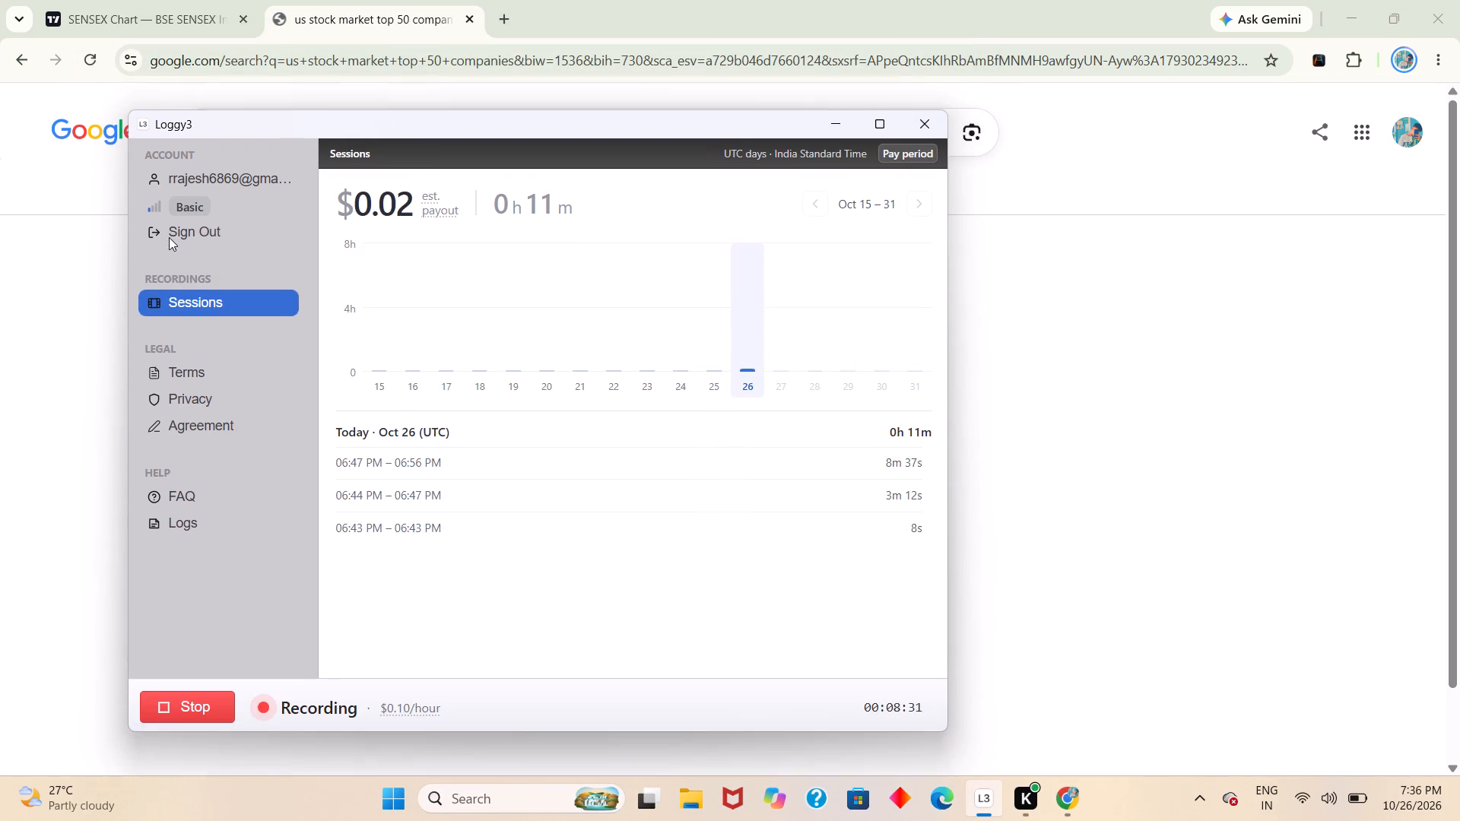
{"action": "scroll", "coordinate": [430, 436], "scroll_direction": "down", "scroll_amount": 1}
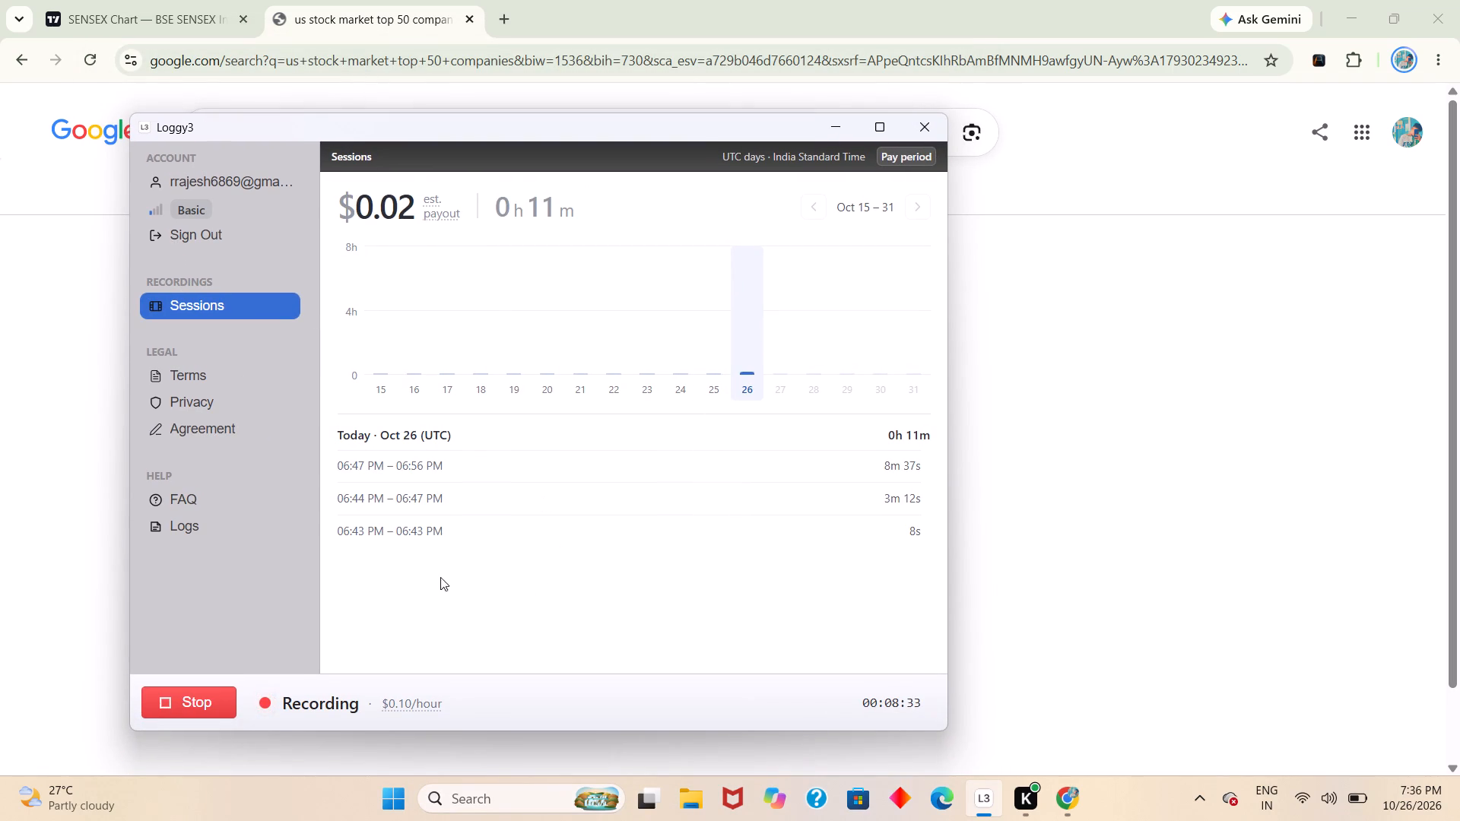
{"action": "scroll", "coordinate": [306, 634], "scroll_direction": "down", "scroll_amount": 1}
{"action": "left_click", "coordinate": [901, 156]}
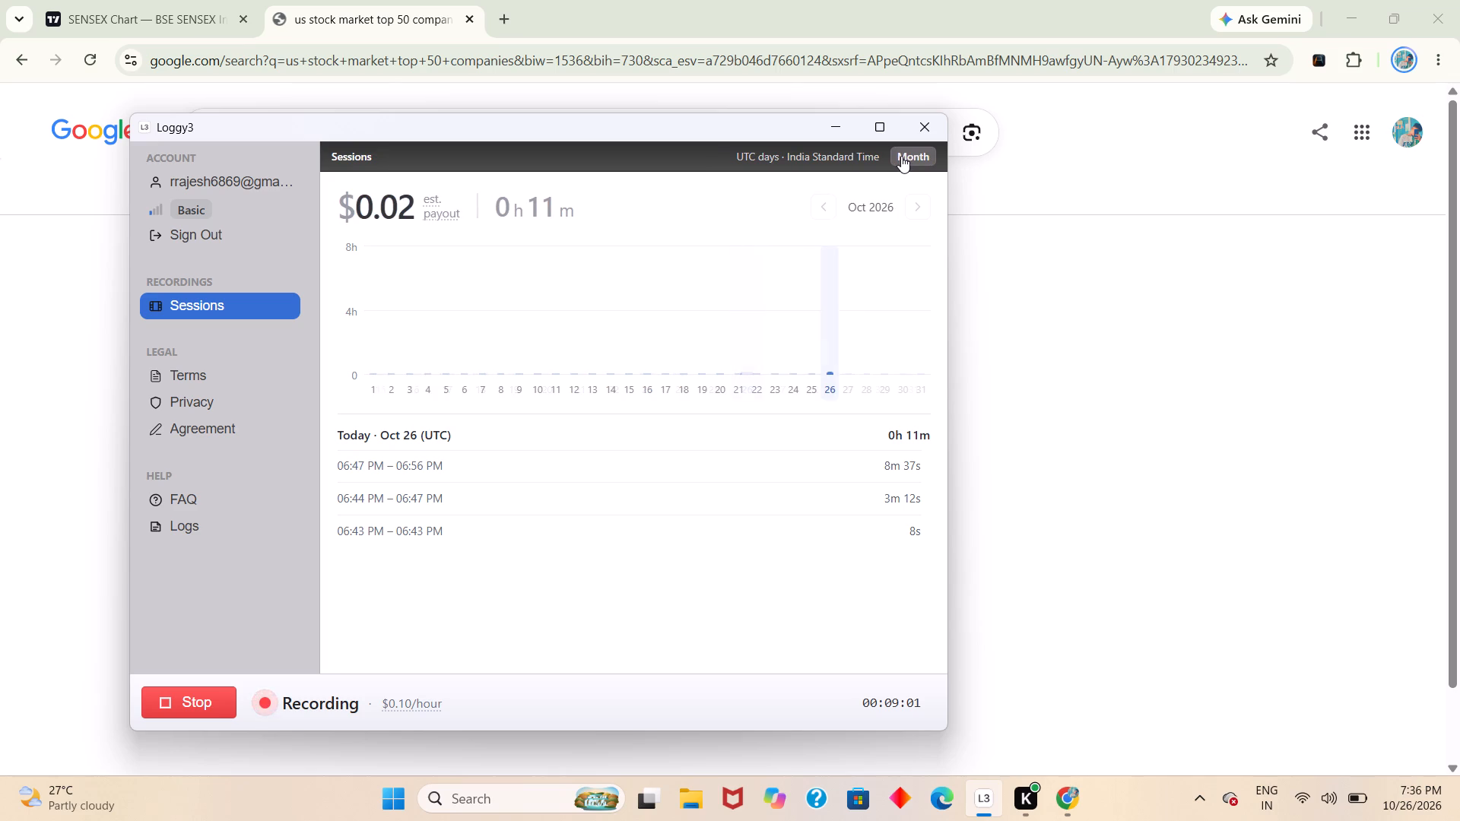
{"action": "left_click", "coordinate": [827, 200]}
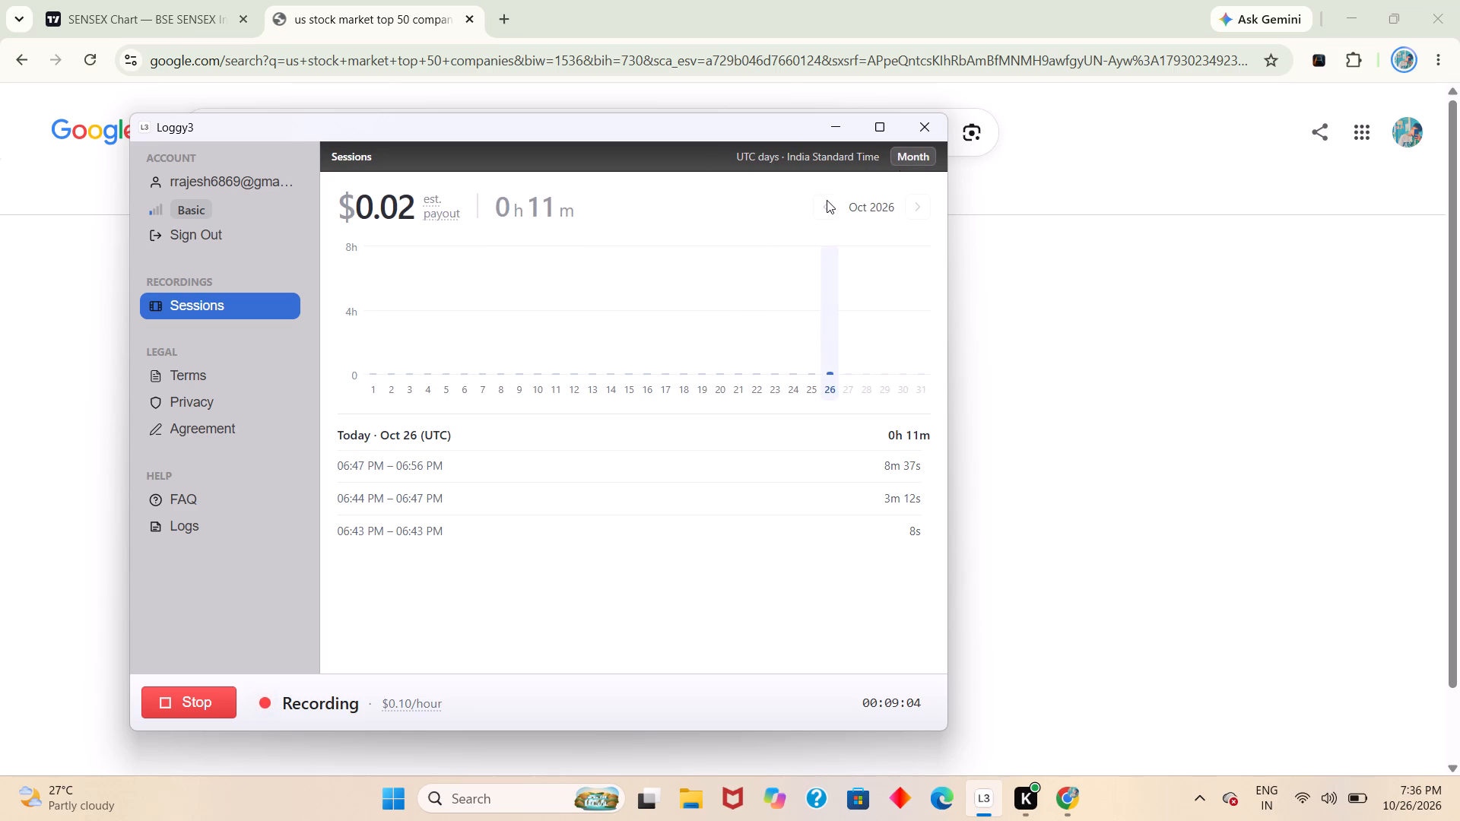
{"action": "left_click", "coordinate": [903, 159]}
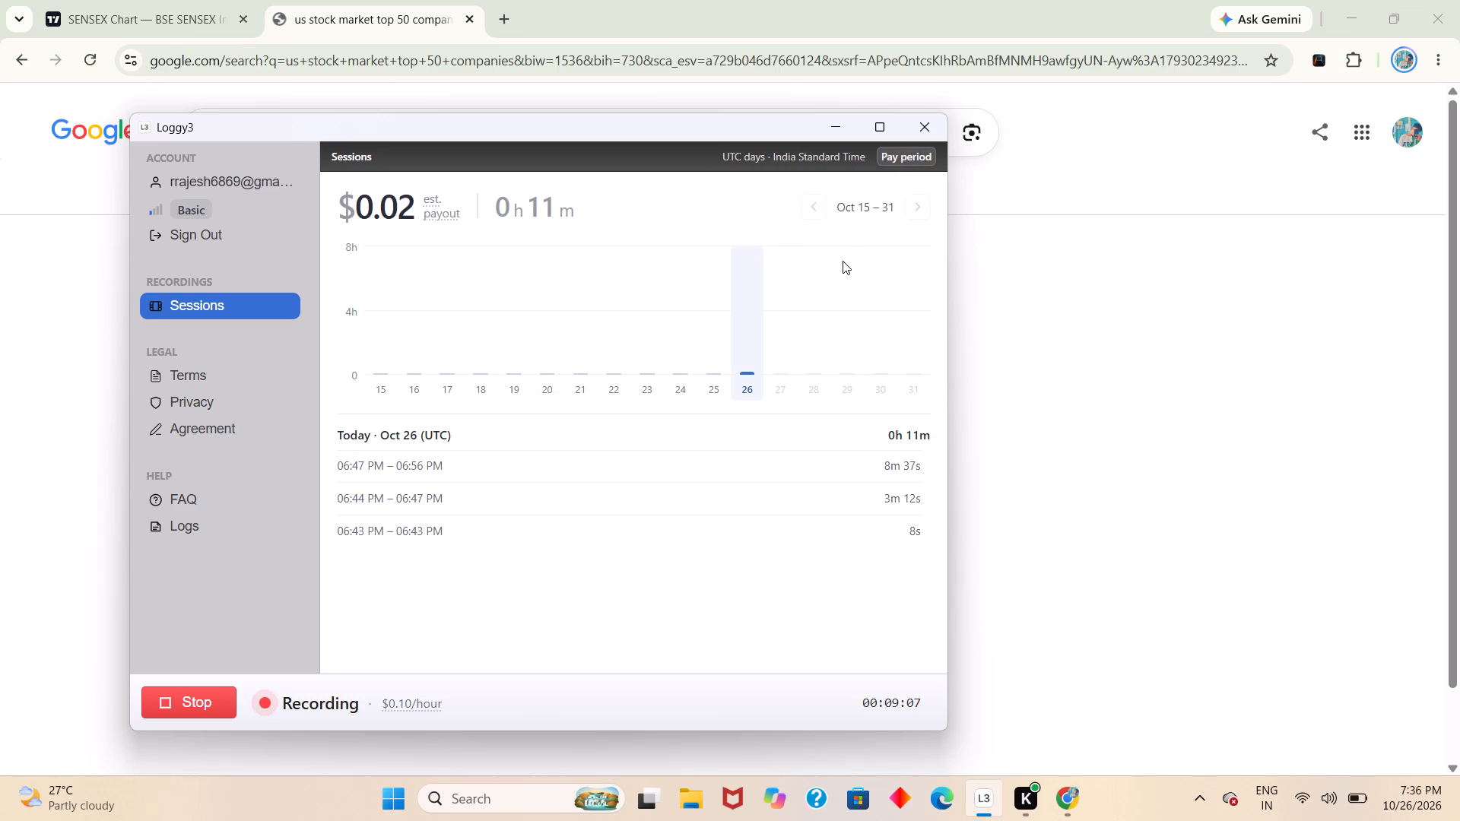
{"action": "left_click", "coordinate": [1137, 528]}
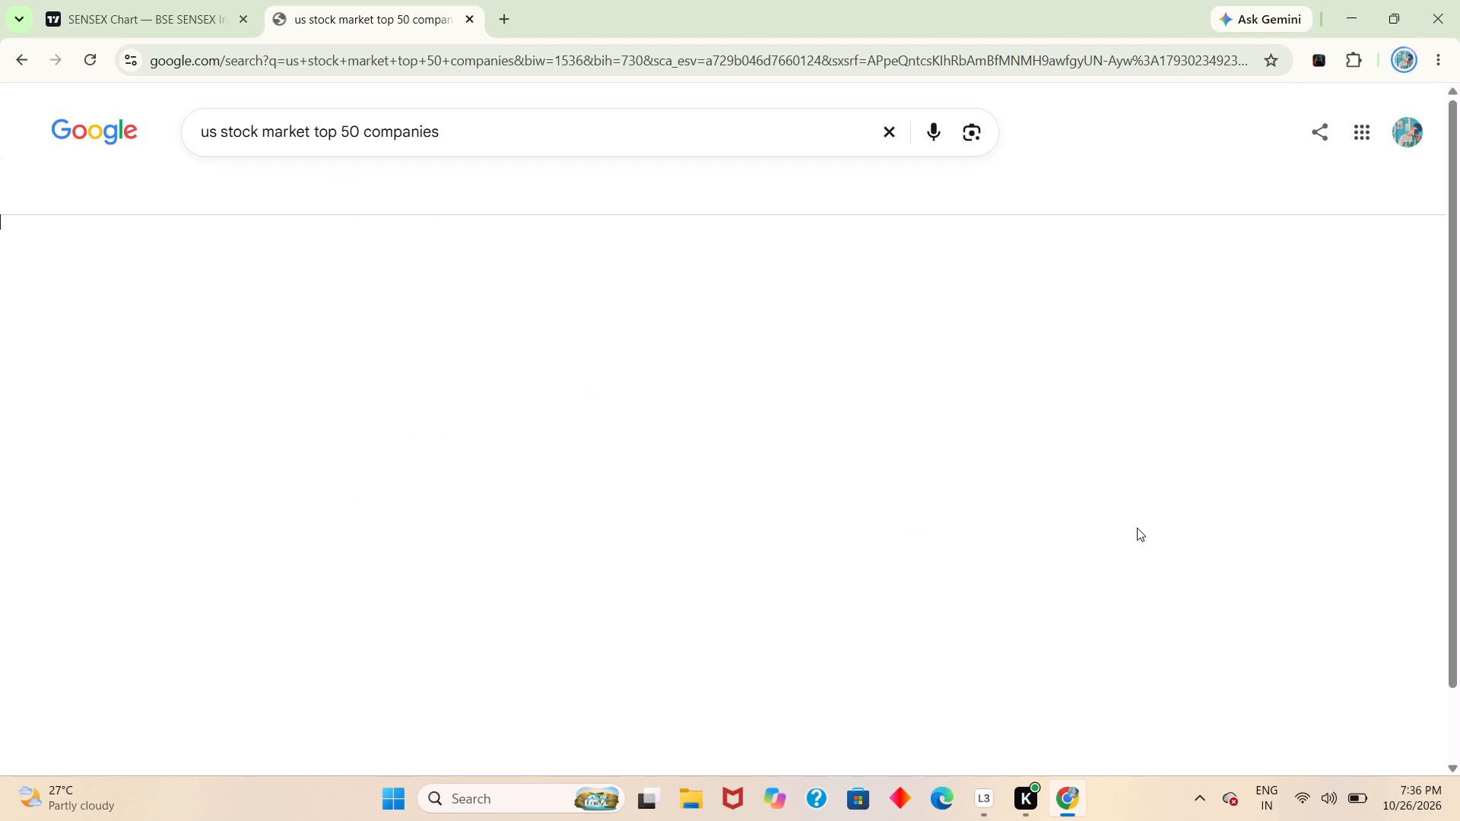
Reload the blank results page for the top 50 US companies search.
{"action": "scroll", "coordinate": [647, 368], "scroll_direction": "down", "scroll_amount": 7}
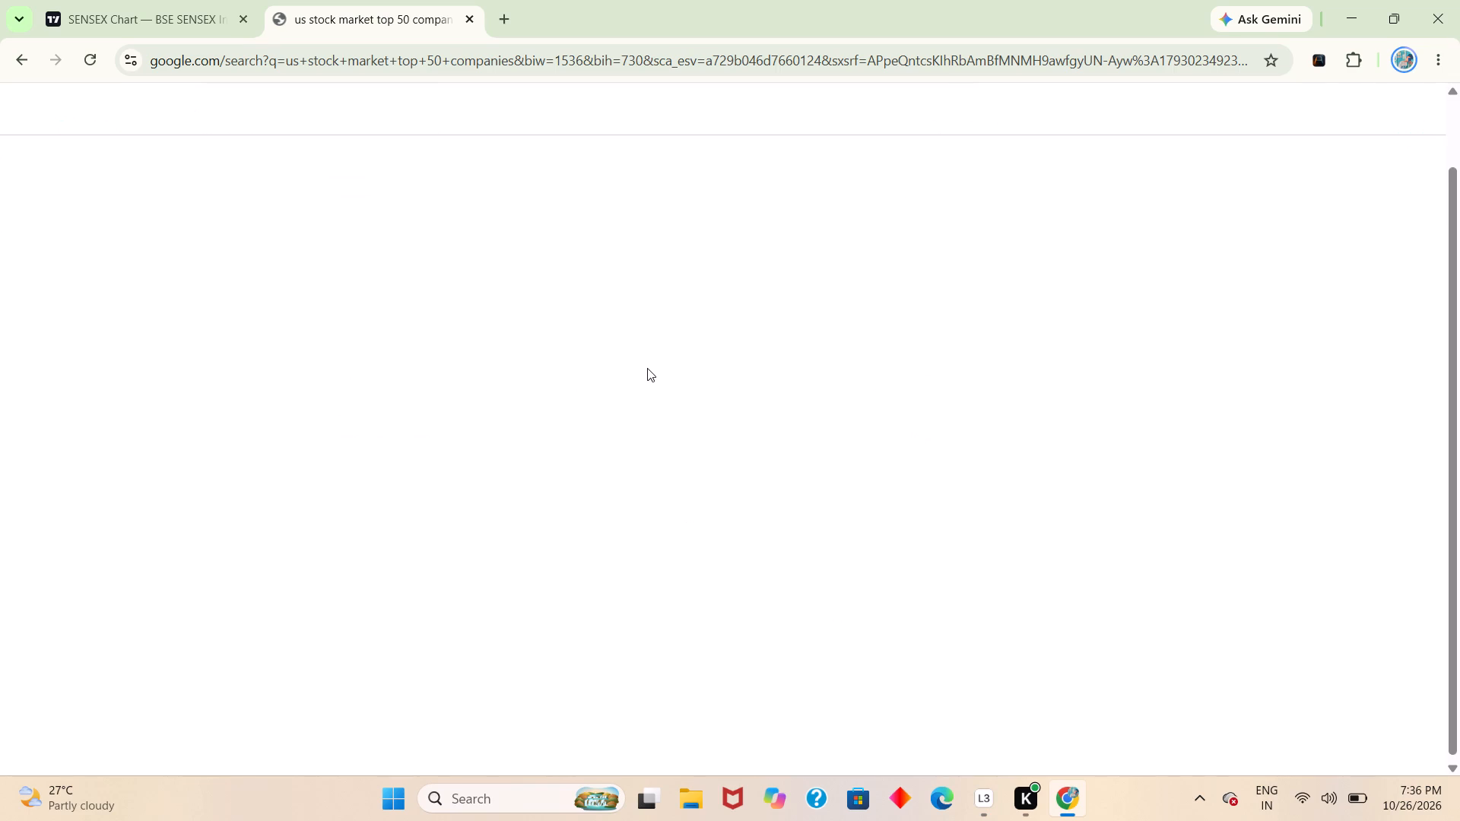
{"action": "scroll", "coordinate": [647, 368], "scroll_direction": "up", "scroll_amount": 17}
{"action": "left_click", "coordinate": [86, 71]}
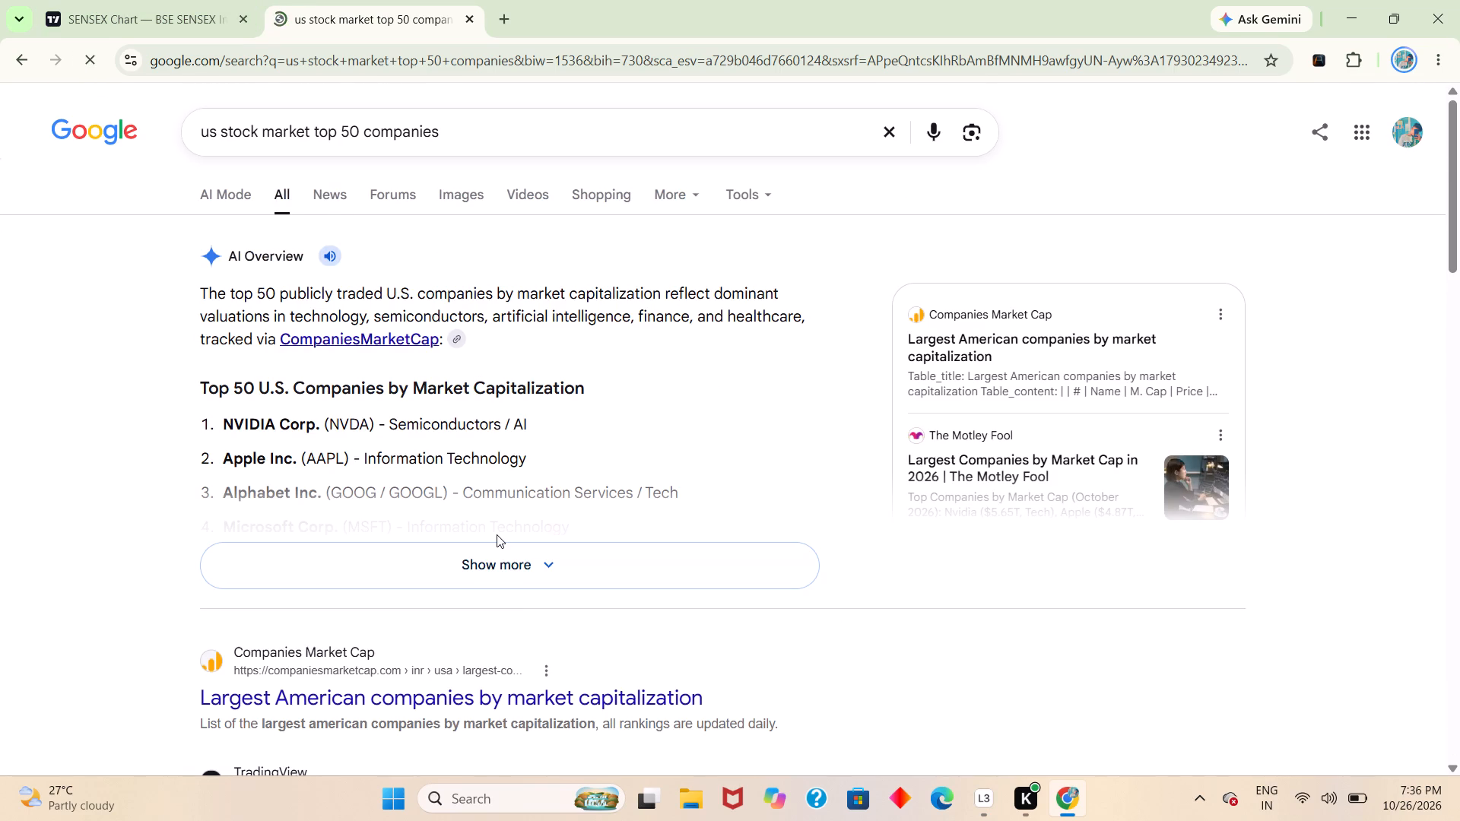
Expand the AI overview and examine the full list of top 50 U.S. companies by market capitalization.
{"action": "left_click", "coordinate": [523, 558]}
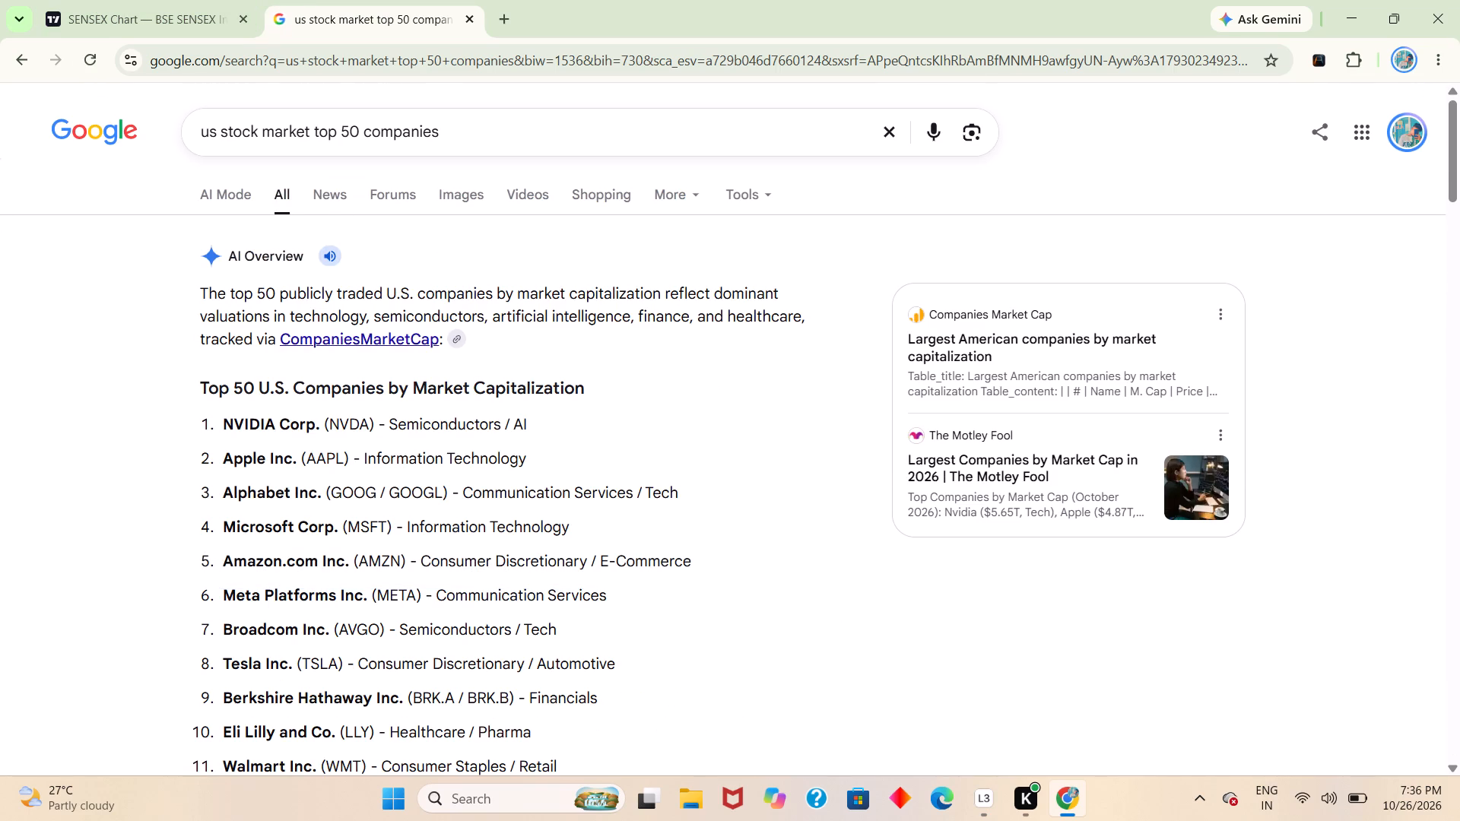
{"action": "scroll", "coordinate": [523, 558], "scroll_direction": "down", "scroll_amount": 2}
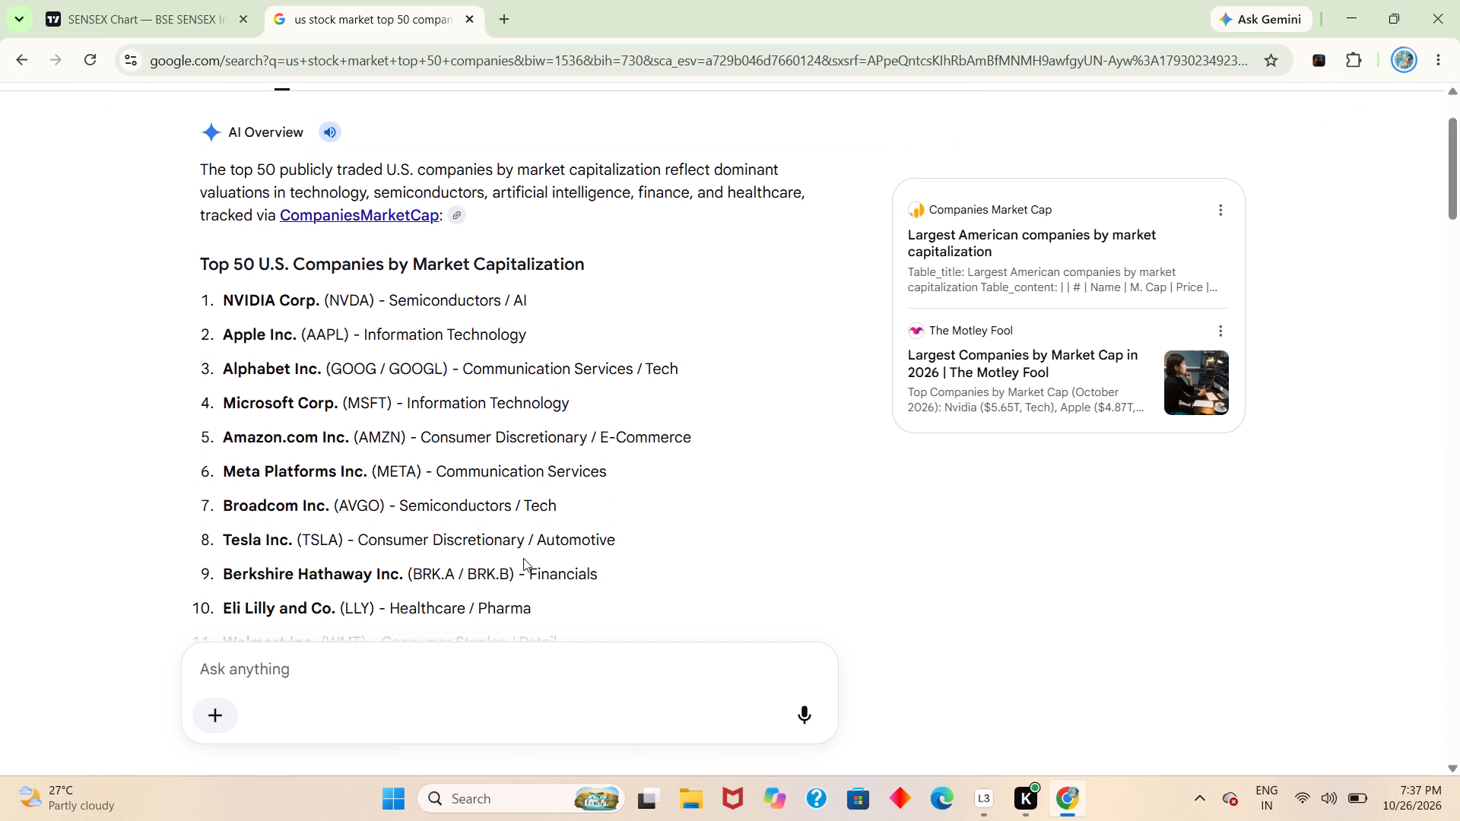
{"action": "scroll", "coordinate": [523, 558], "scroll_direction": "down", "scroll_amount": 3}
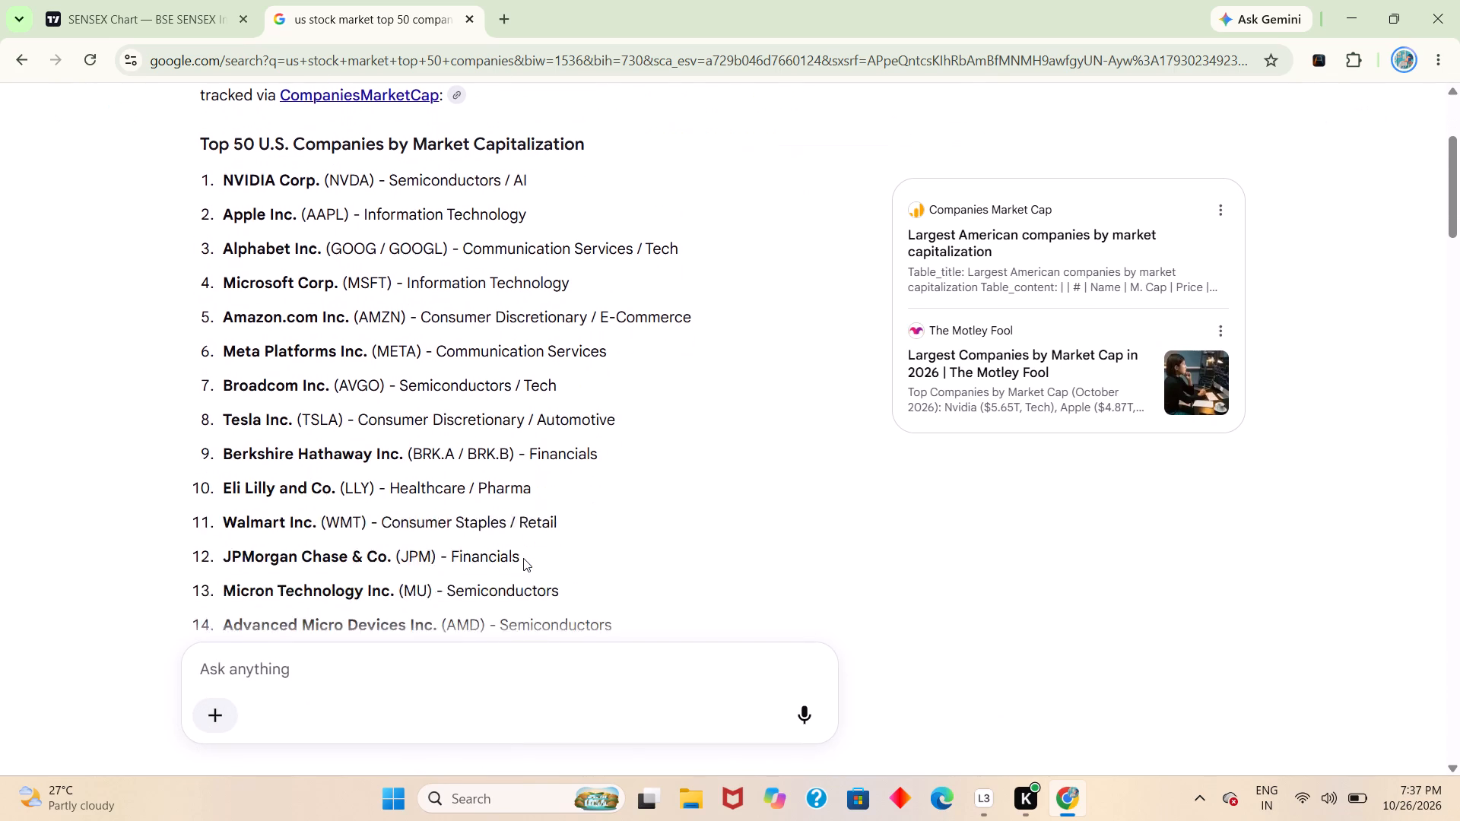
{"action": "scroll", "coordinate": [523, 558], "scroll_direction": "down", "scroll_amount": 10}
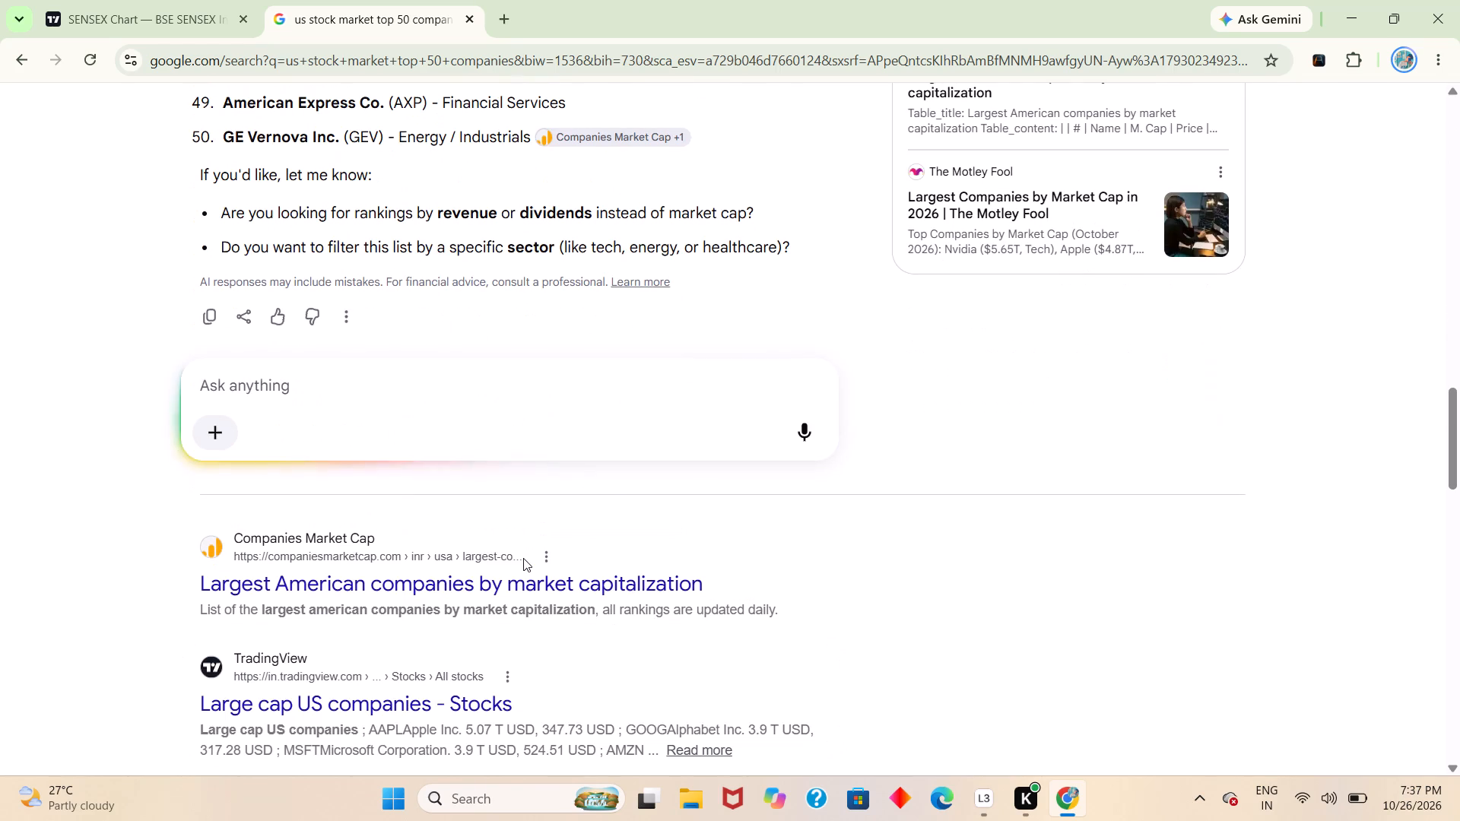
{"action": "scroll", "coordinate": [523, 558], "scroll_direction": "down", "scroll_amount": 1}
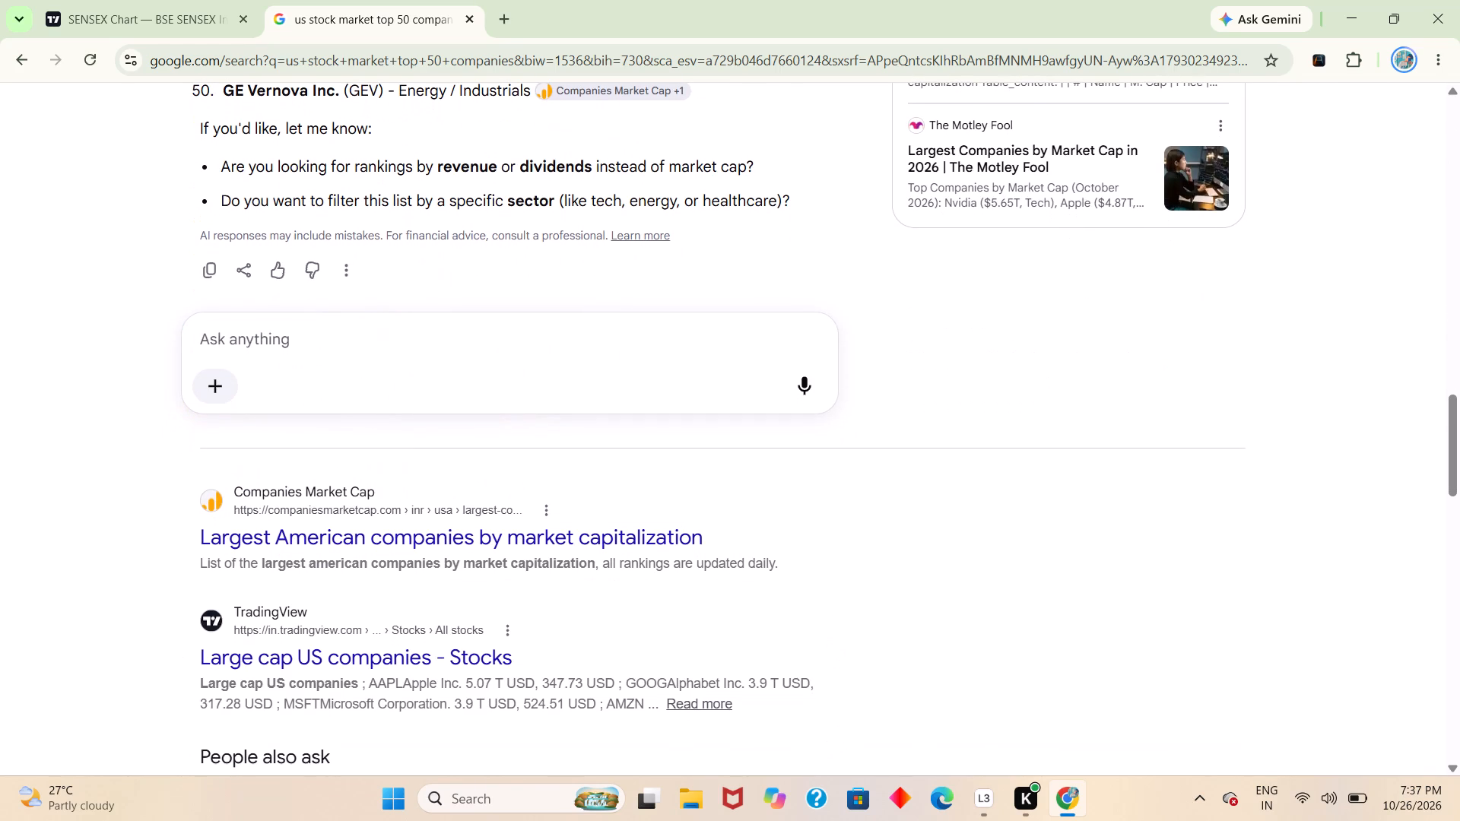
Open the TradingView search result "Large cap US companies - Stocks".
{"action": "scroll", "coordinate": [523, 558], "scroll_direction": "down", "scroll_amount": 1}
{"action": "left_click", "coordinate": [450, 625]}
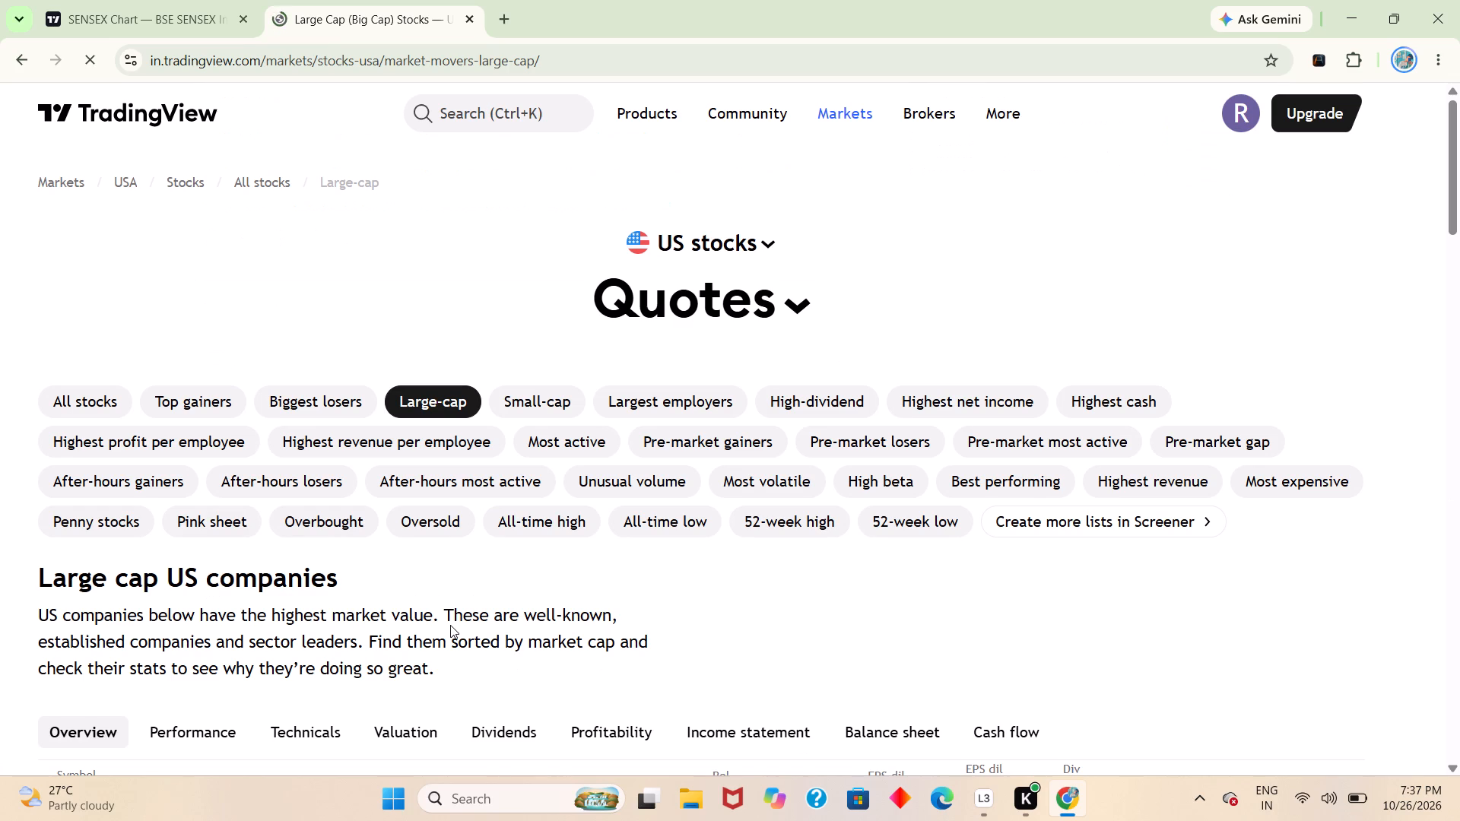
Examine the large-cap US companies table, reviewing market cap, price, change, sector and analyst rating across the listed companies.
{"action": "scroll", "coordinate": [450, 625], "scroll_direction": "down", "scroll_amount": 2}
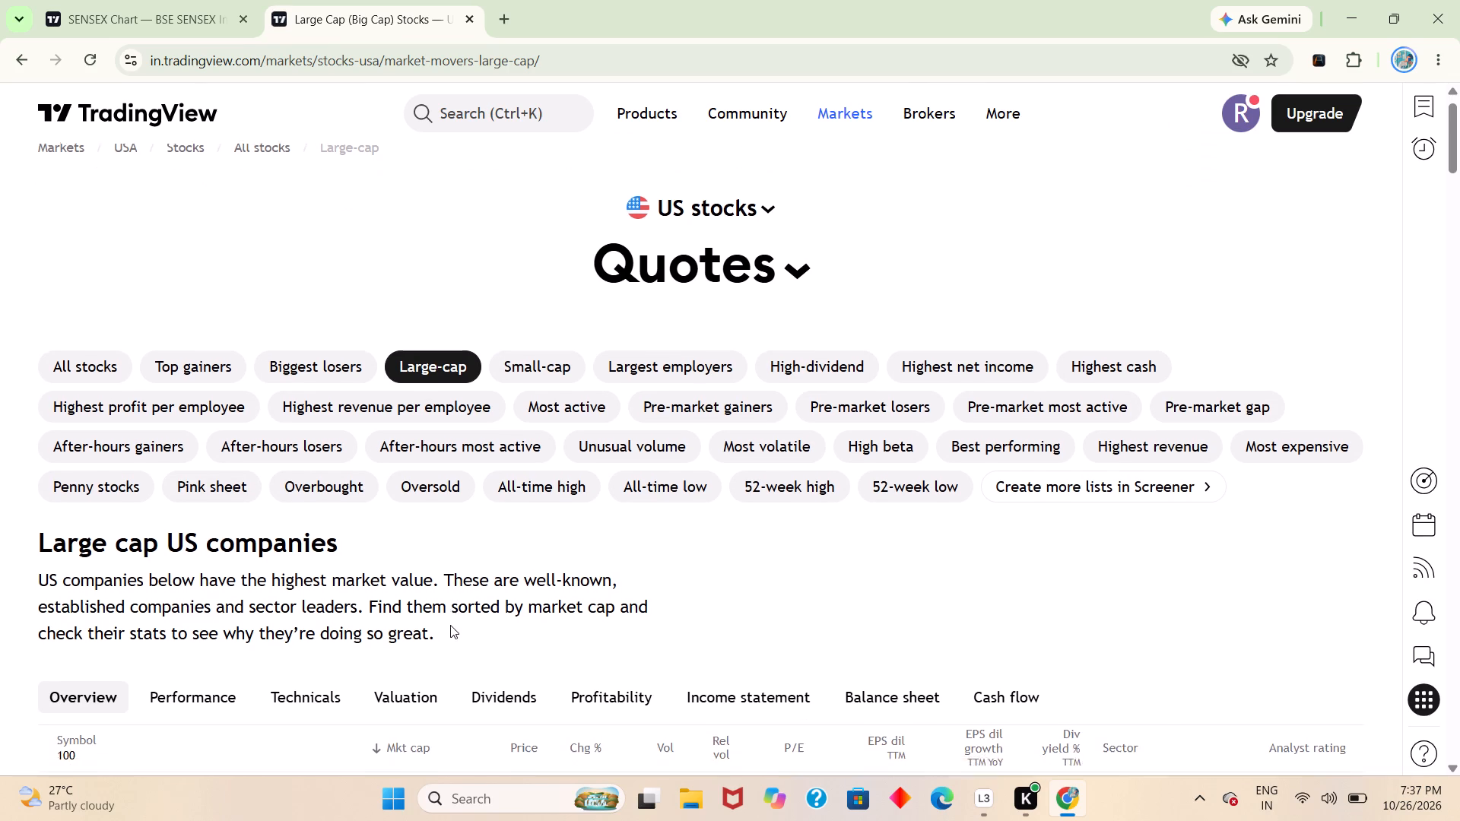
{"action": "scroll", "coordinate": [450, 625], "scroll_direction": "down", "scroll_amount": 2}
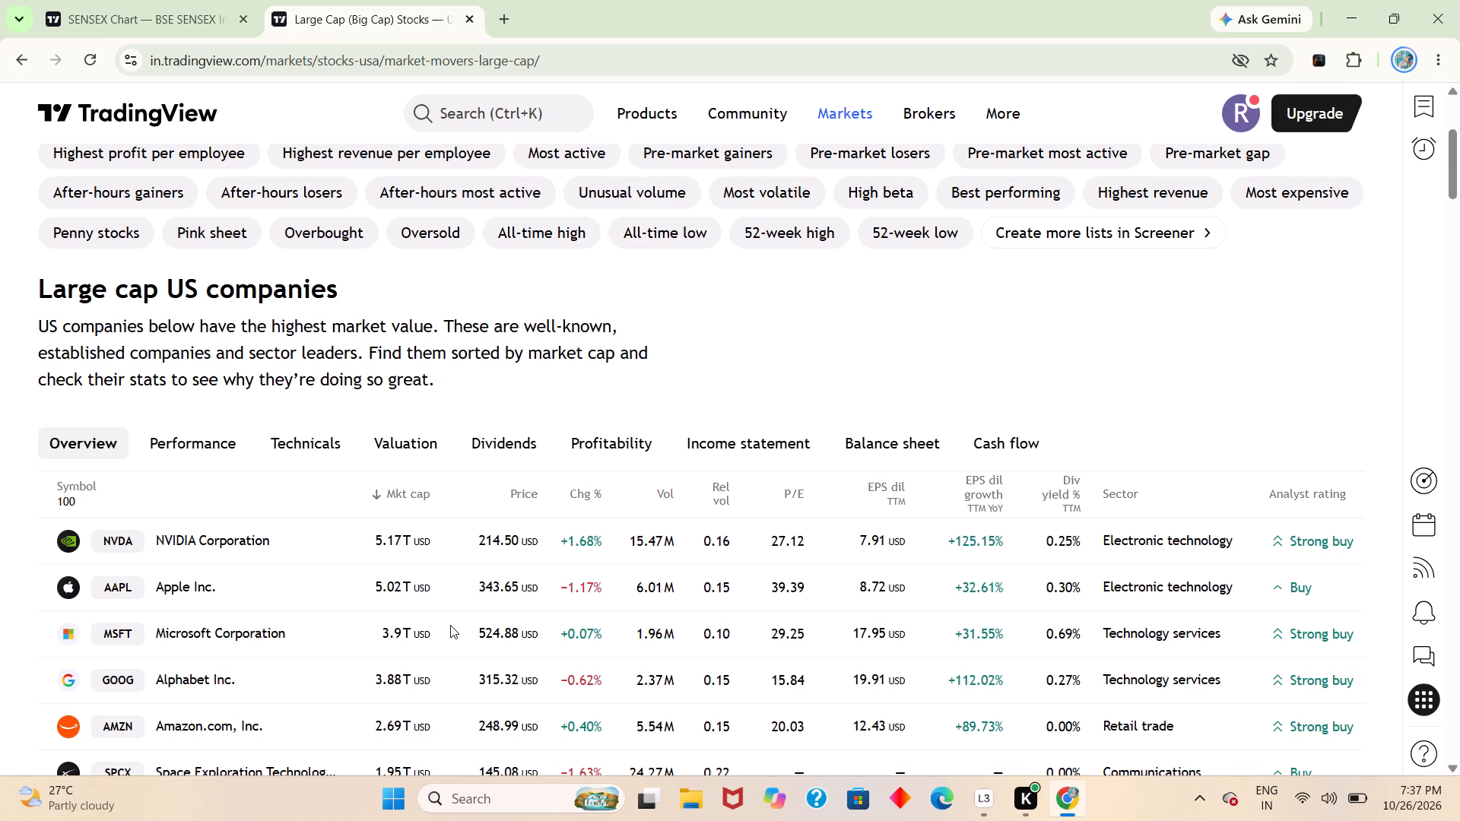
{"action": "scroll", "coordinate": [450, 625], "scroll_direction": "left", "scroll_amount": 1}
{"action": "scroll", "coordinate": [450, 625], "scroll_direction": "down", "scroll_amount": 1}
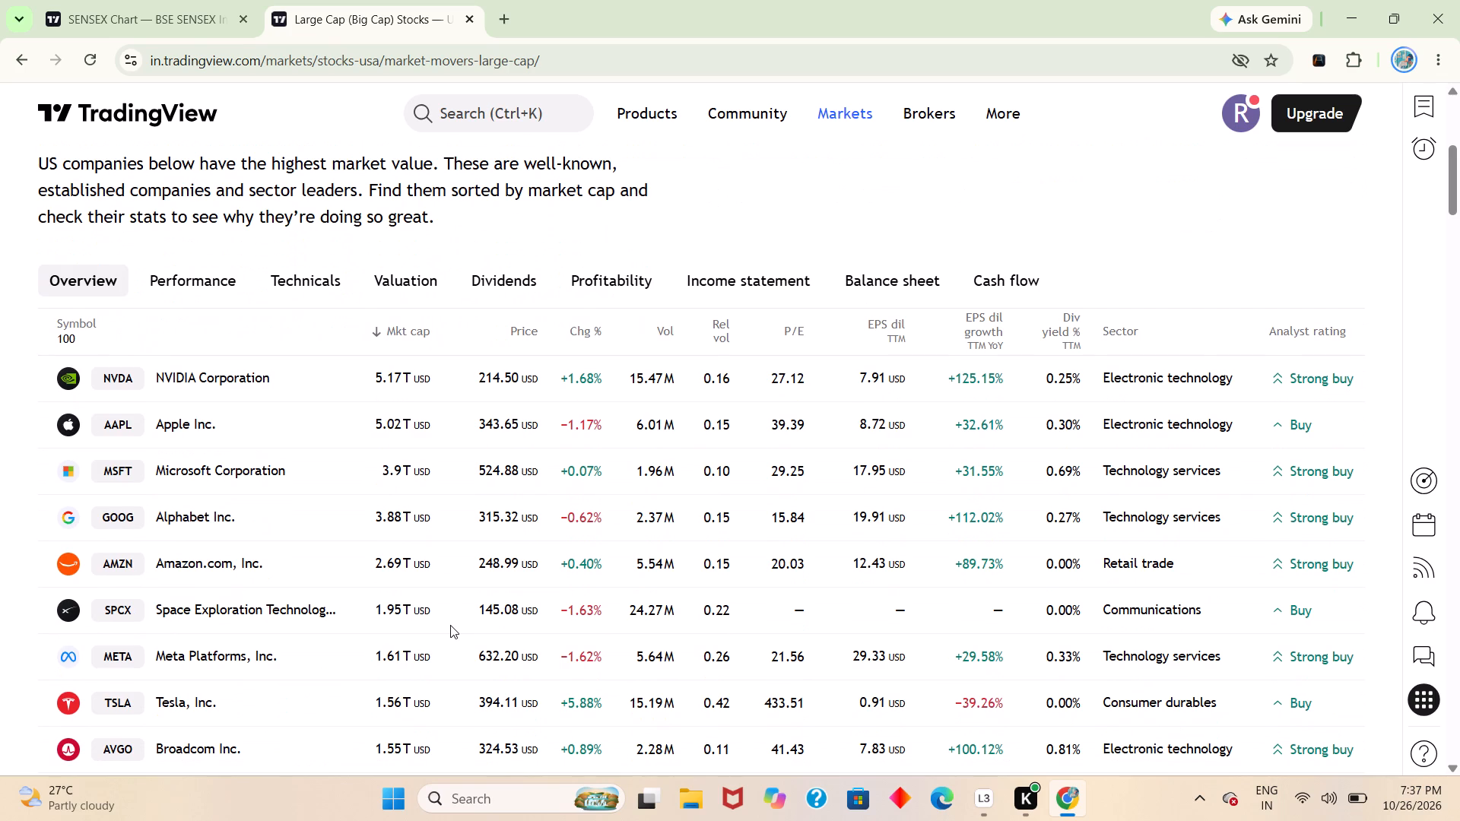
{"action": "scroll", "coordinate": [450, 625], "scroll_direction": "up", "scroll_amount": 1}
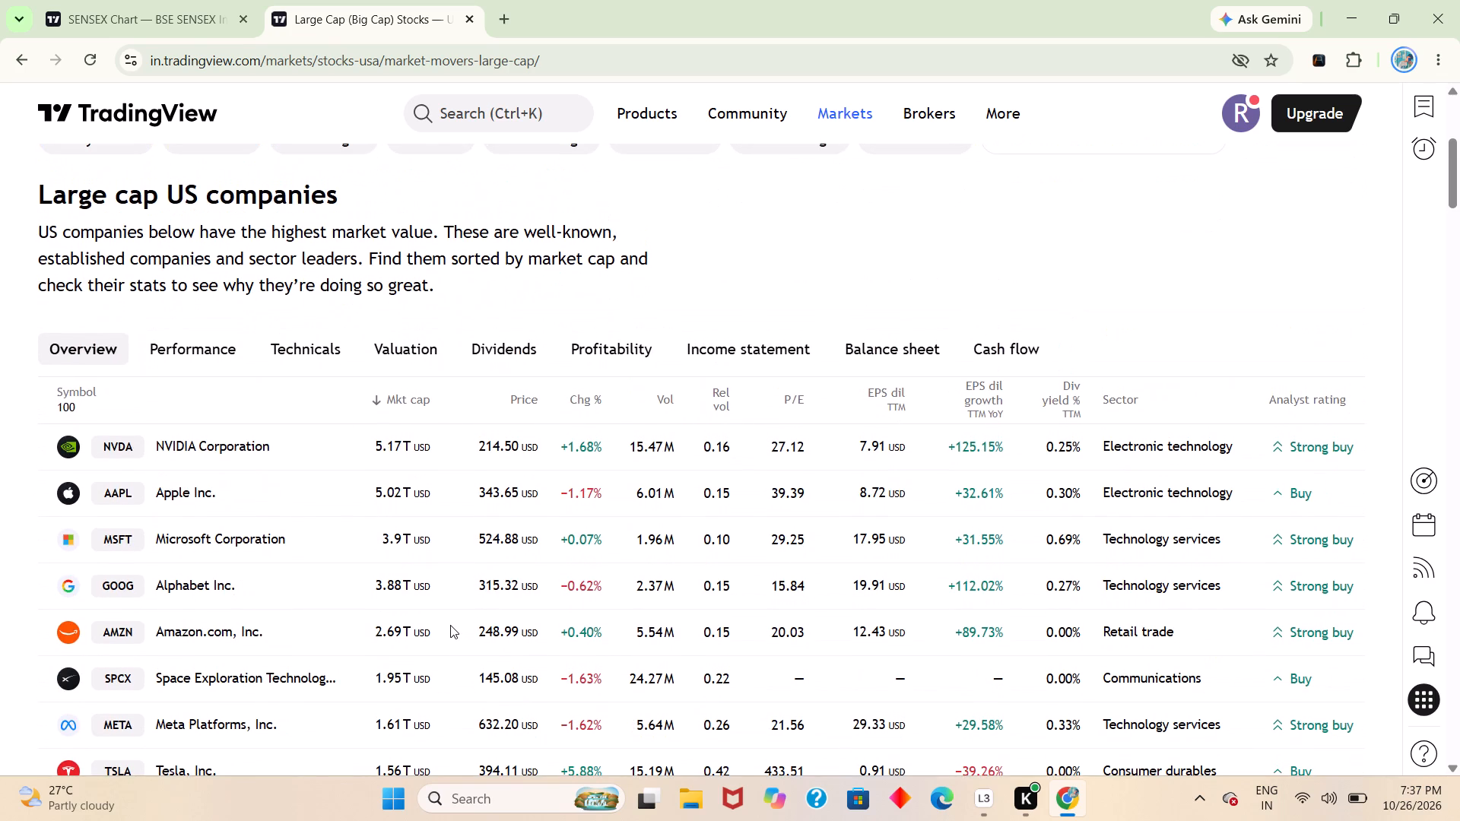
{"action": "scroll", "coordinate": [450, 625], "scroll_direction": "up", "scroll_amount": 5}
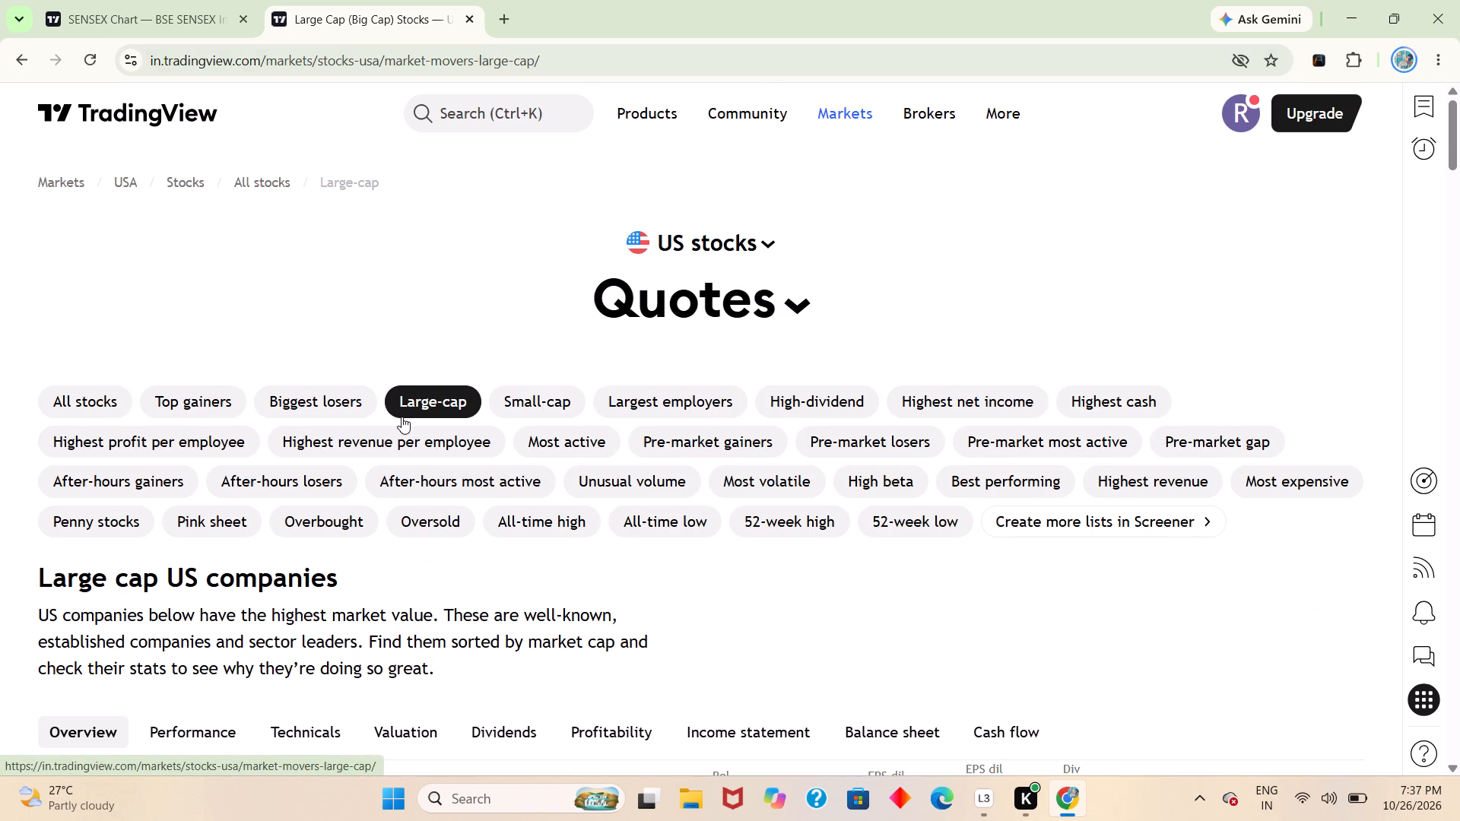
{"action": "scroll", "coordinate": [187, 407], "scroll_direction": "down", "scroll_amount": 6}
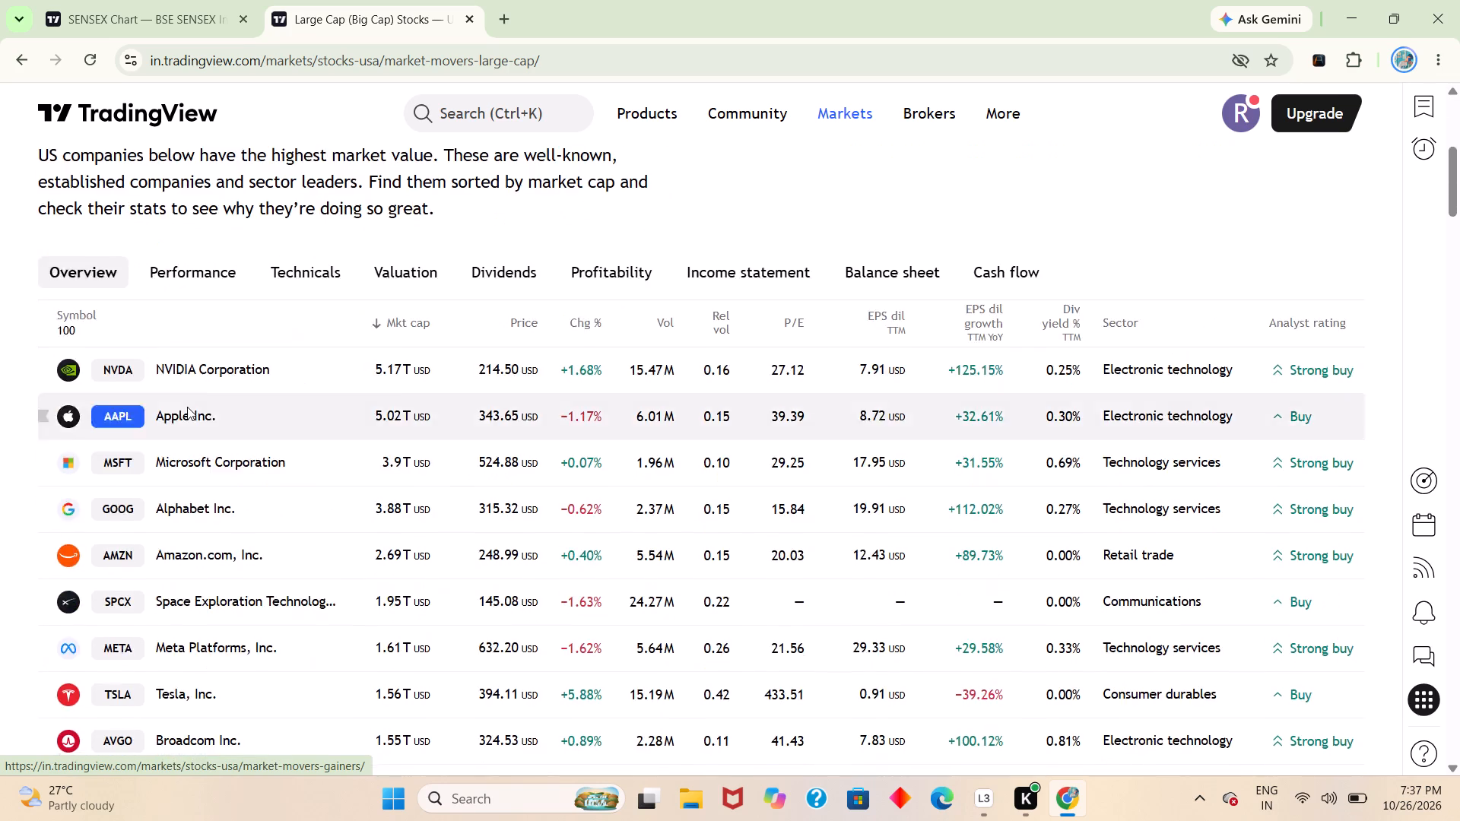
{"action": "scroll", "coordinate": [187, 407], "scroll_direction": "down", "scroll_amount": 12}
{"action": "scroll", "coordinate": [187, 407], "scroll_direction": "up", "scroll_amount": 2}
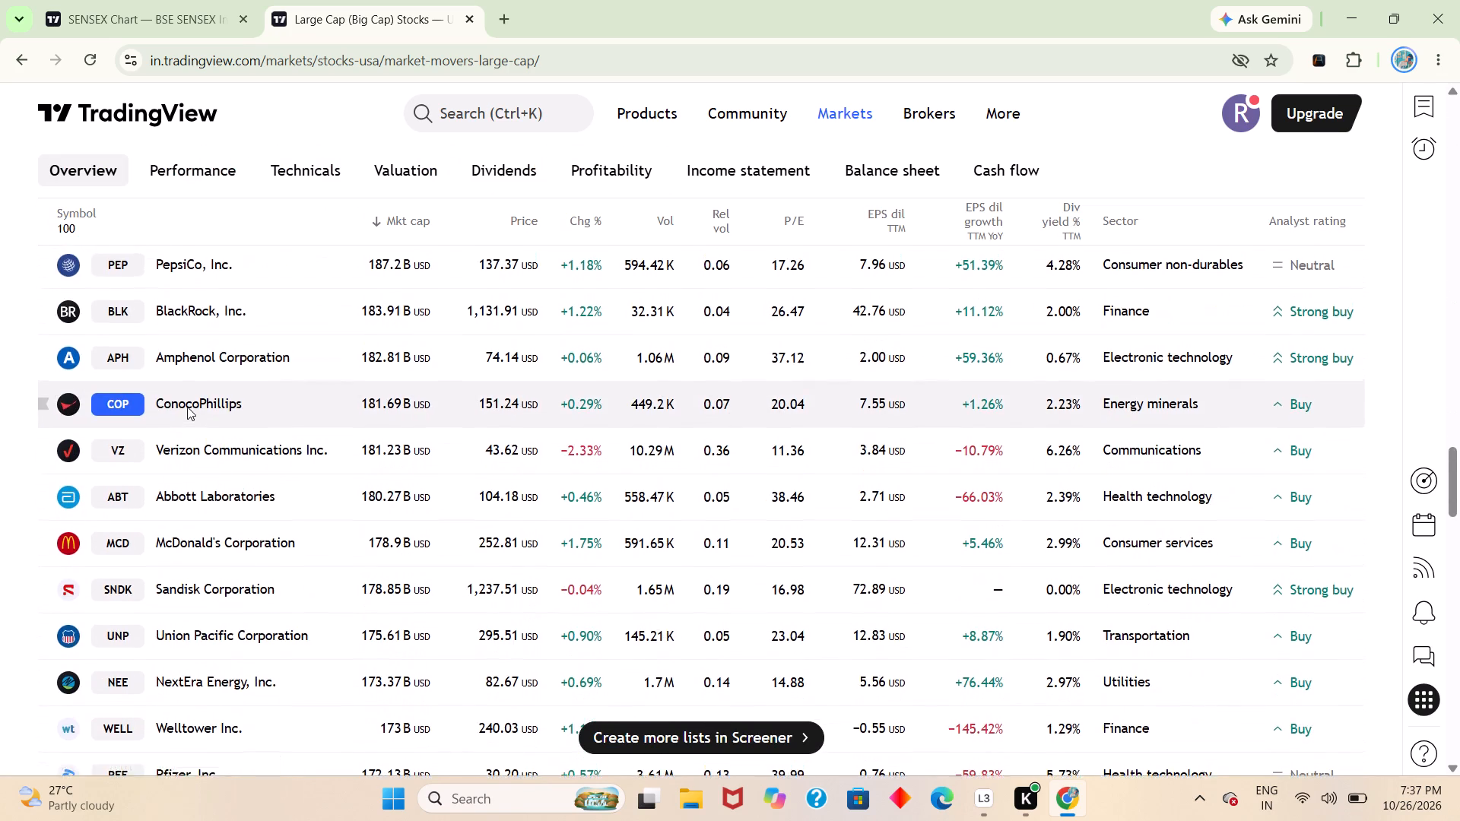
{"action": "scroll", "coordinate": [187, 407], "scroll_direction": "up", "scroll_amount": 6}
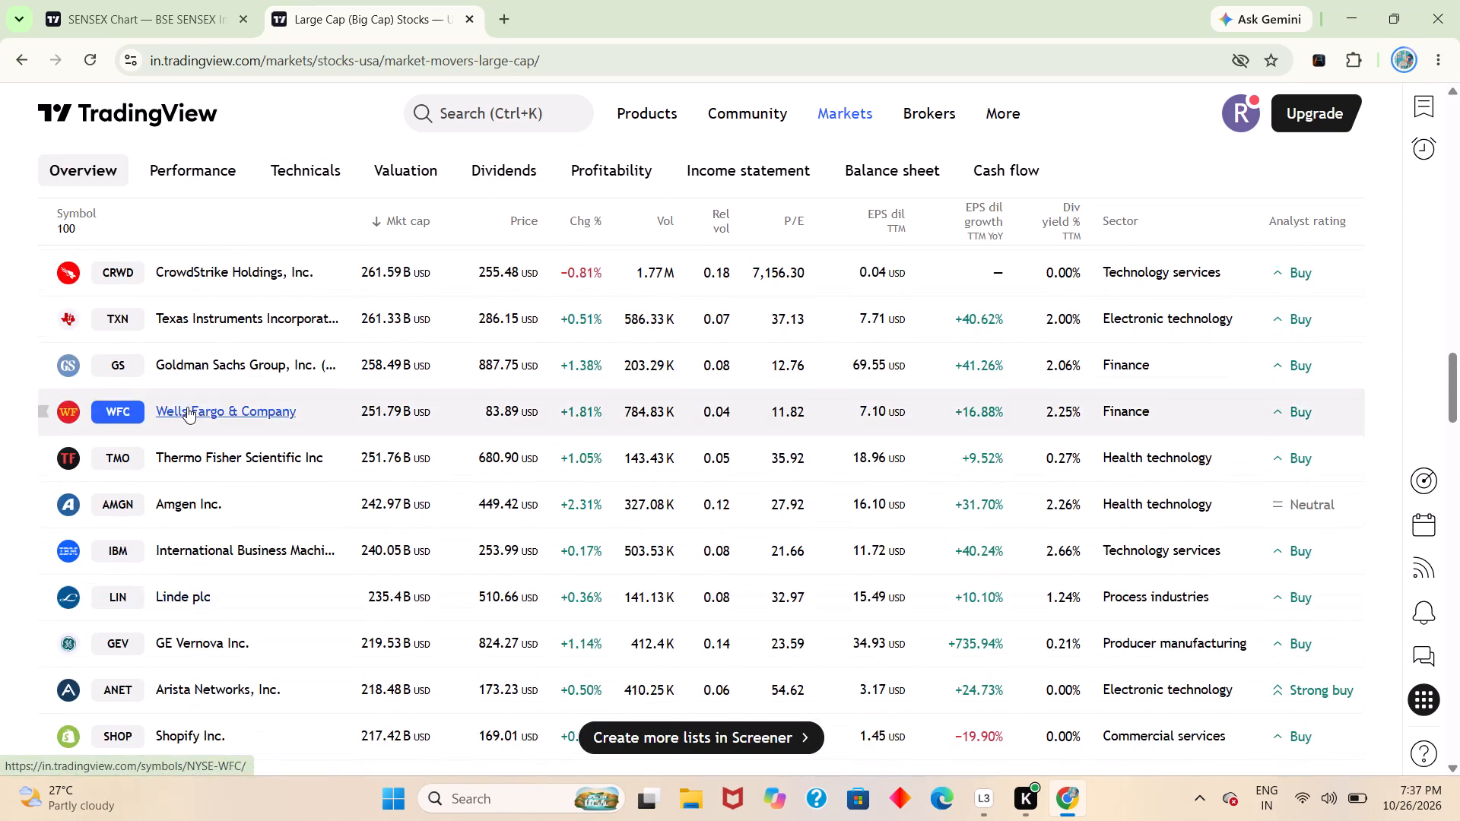
{"action": "scroll", "coordinate": [187, 407], "scroll_direction": "up", "scroll_amount": 4}
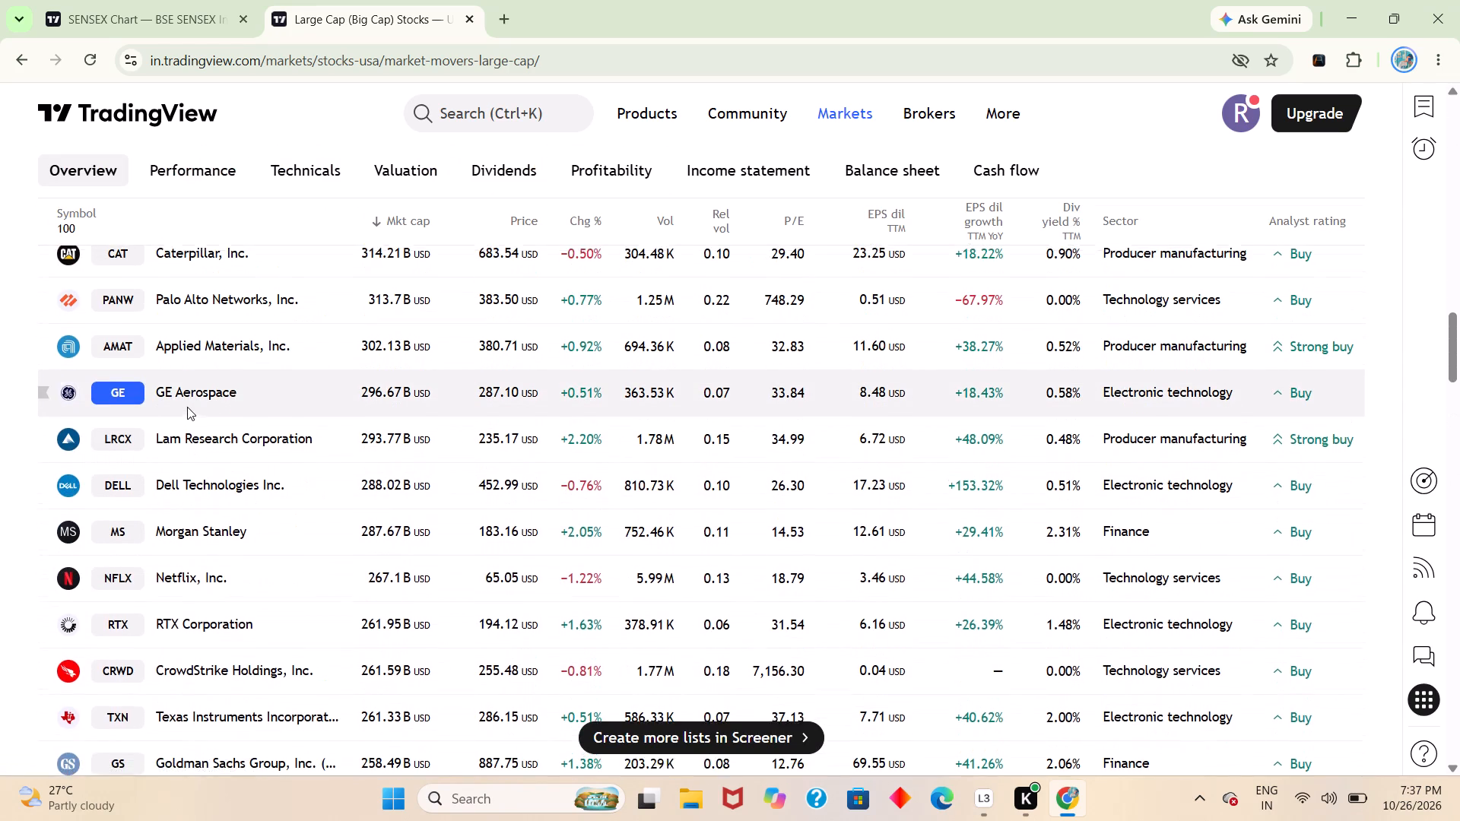
{"action": "scroll", "coordinate": [187, 407], "scroll_direction": "up", "scroll_amount": 4}
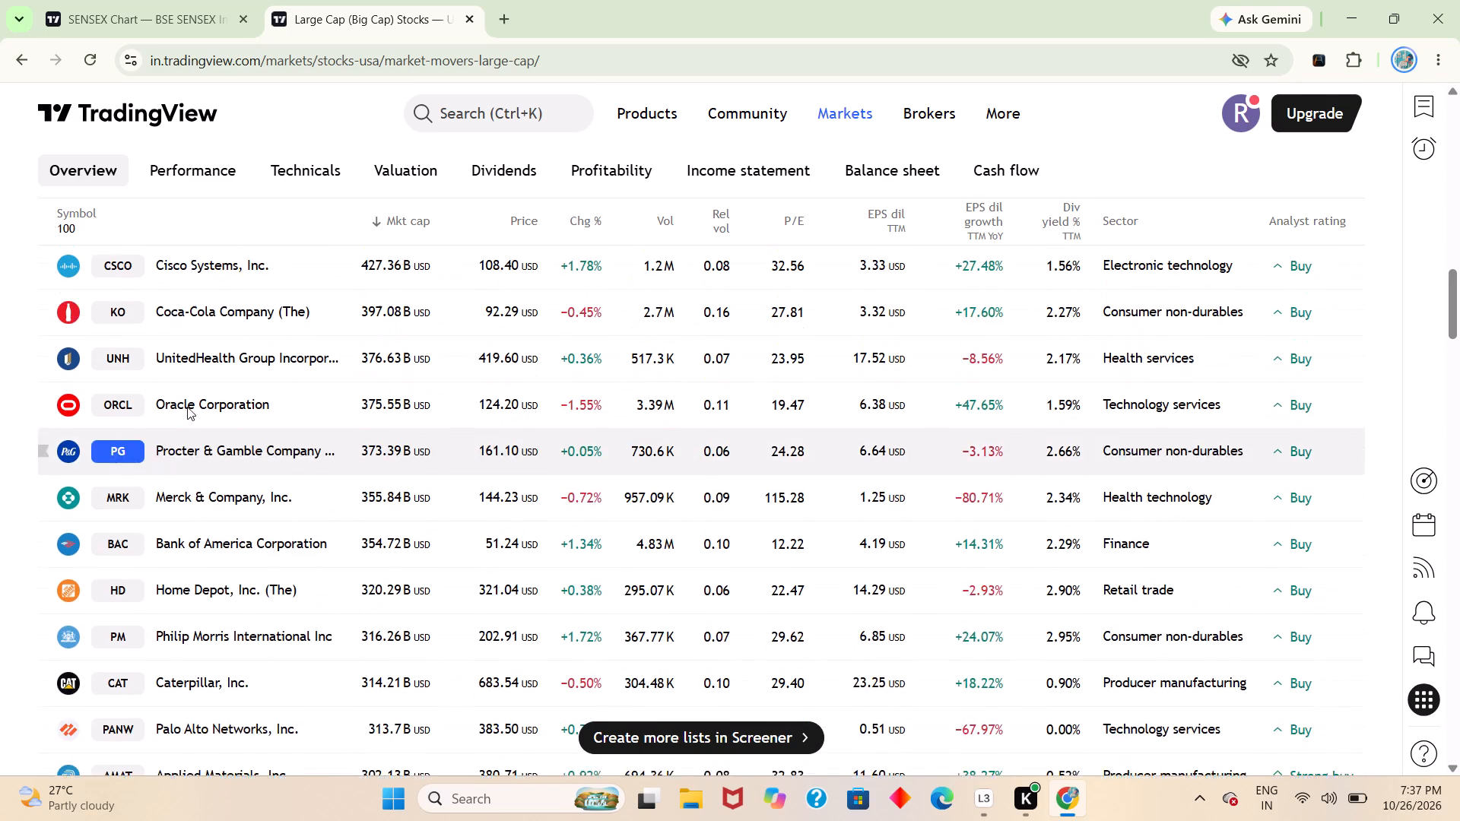
{"action": "scroll", "coordinate": [187, 407], "scroll_direction": "up", "scroll_amount": 4}
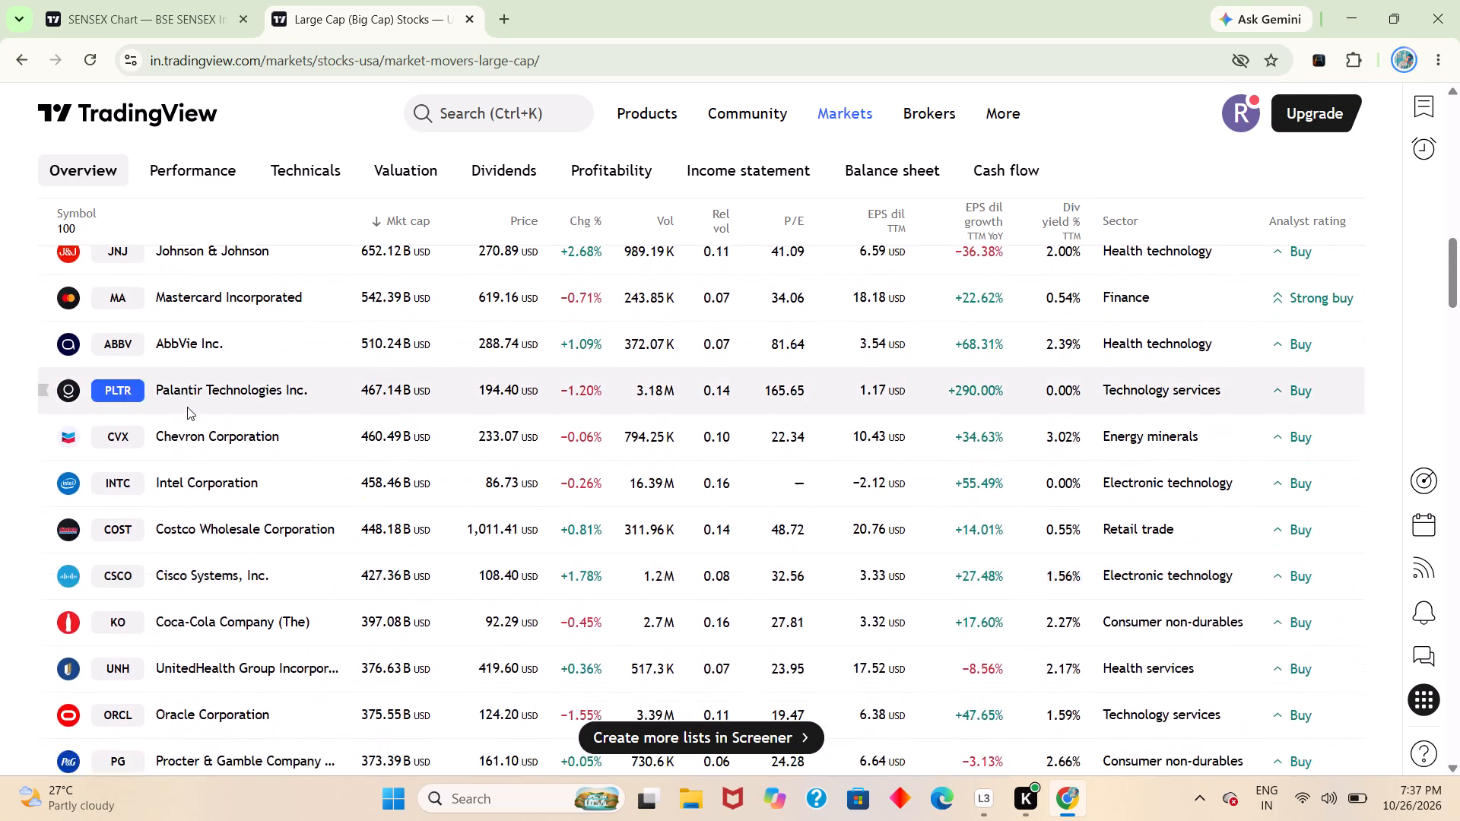
{"action": "scroll", "coordinate": [187, 407], "scroll_direction": "up", "scroll_amount": 1}
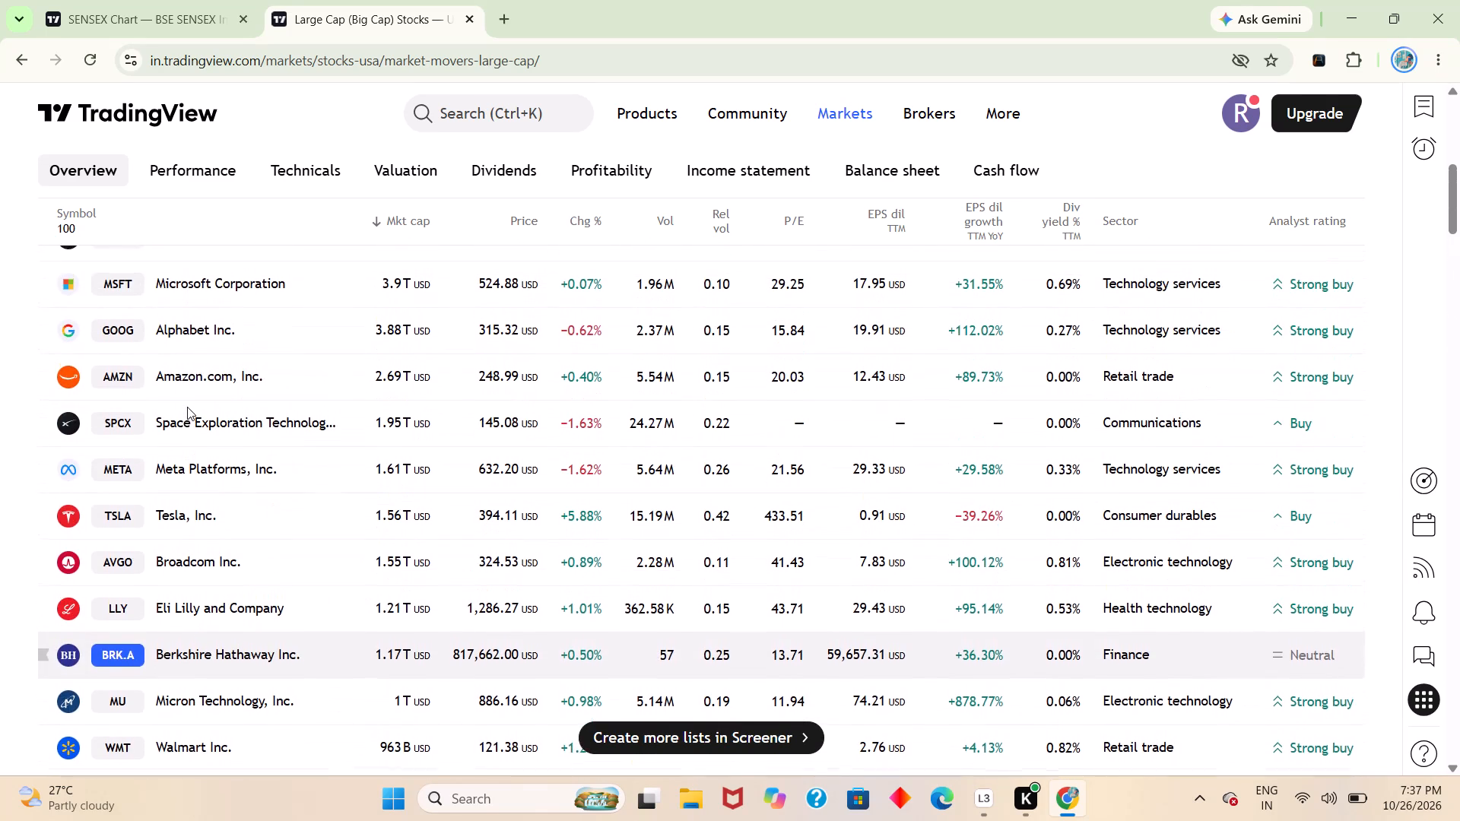
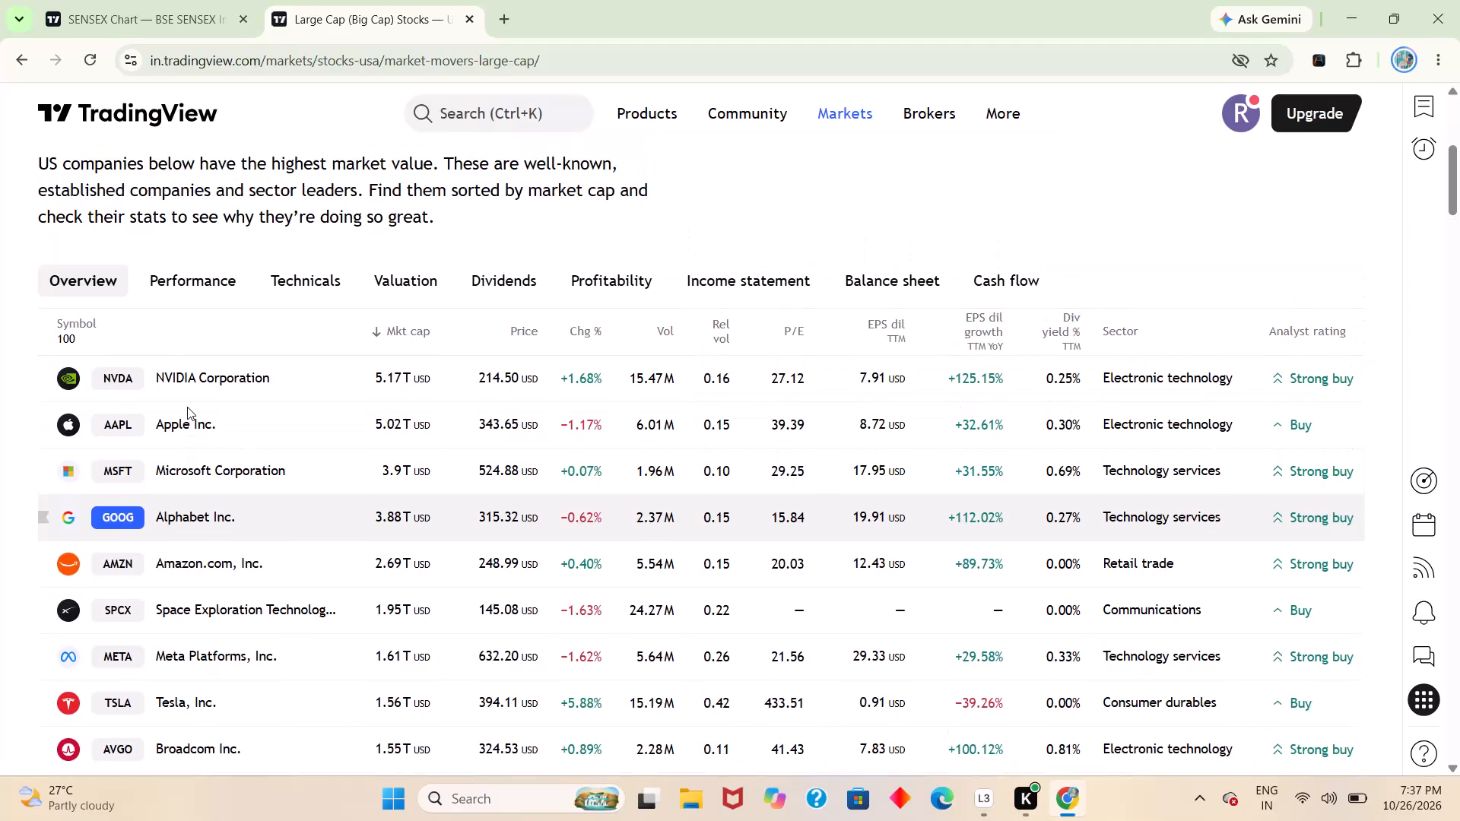
Examine the large-cap US companies table further down, reviewing the lower-ranked companies' market cap, price, P/E and analyst ratings.
{"action": "scroll", "coordinate": [187, 407], "scroll_direction": "up", "scroll_amount": 1}
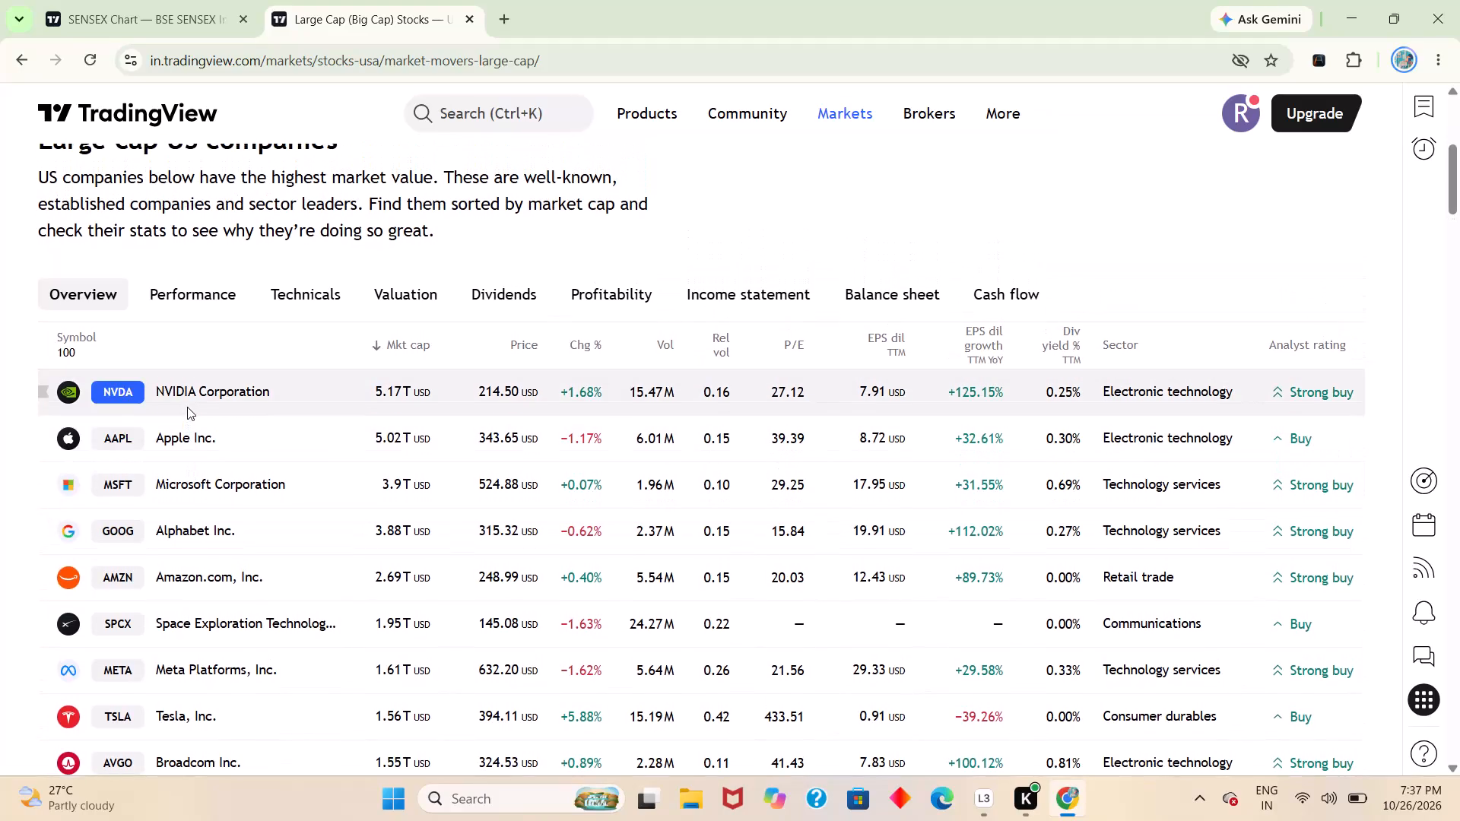
{"action": "scroll", "coordinate": [187, 407], "scroll_direction": "down", "scroll_amount": 1}
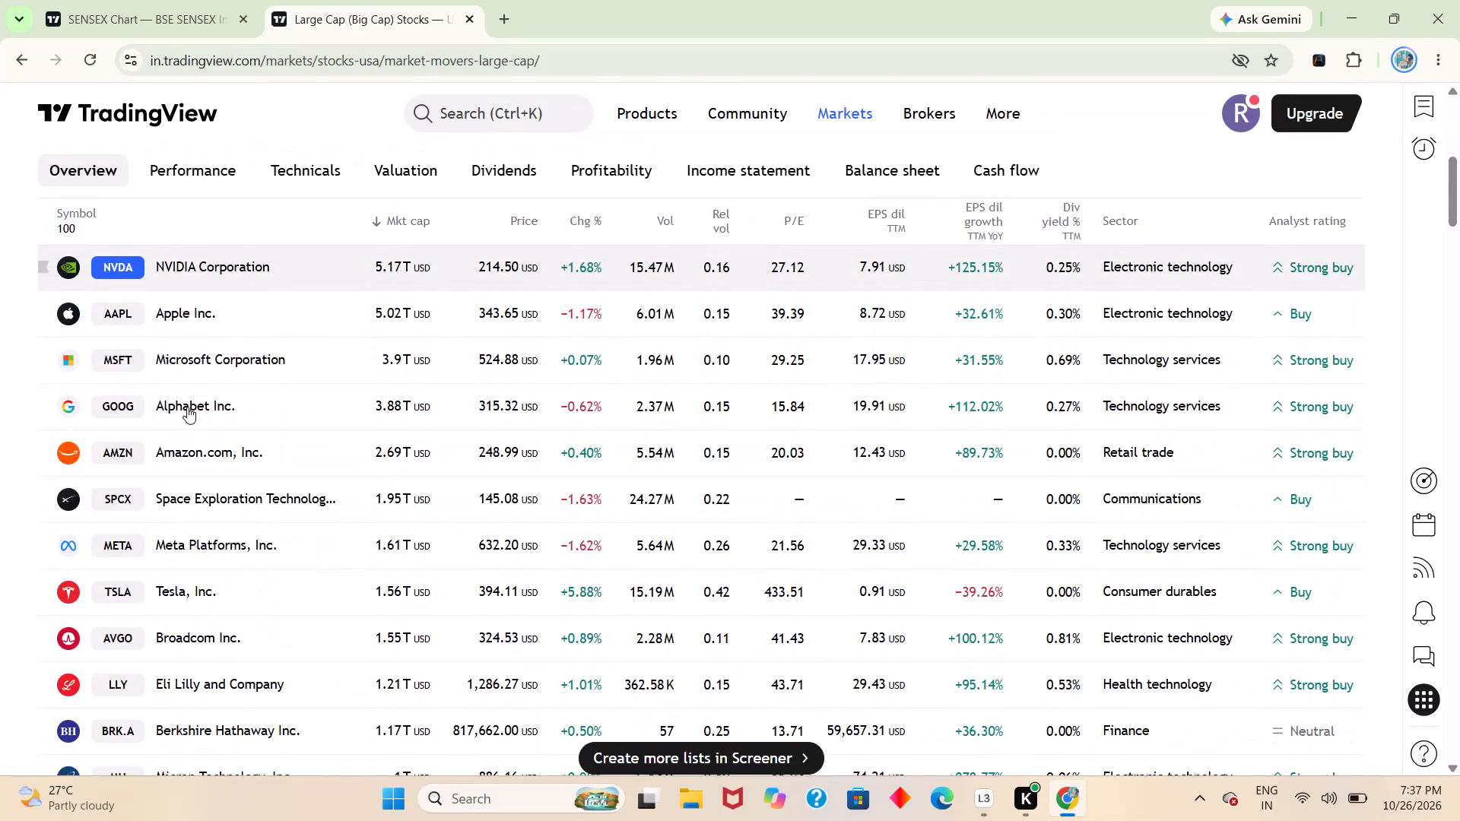
{"action": "scroll", "coordinate": [187, 407], "scroll_direction": "down", "scroll_amount": 1}
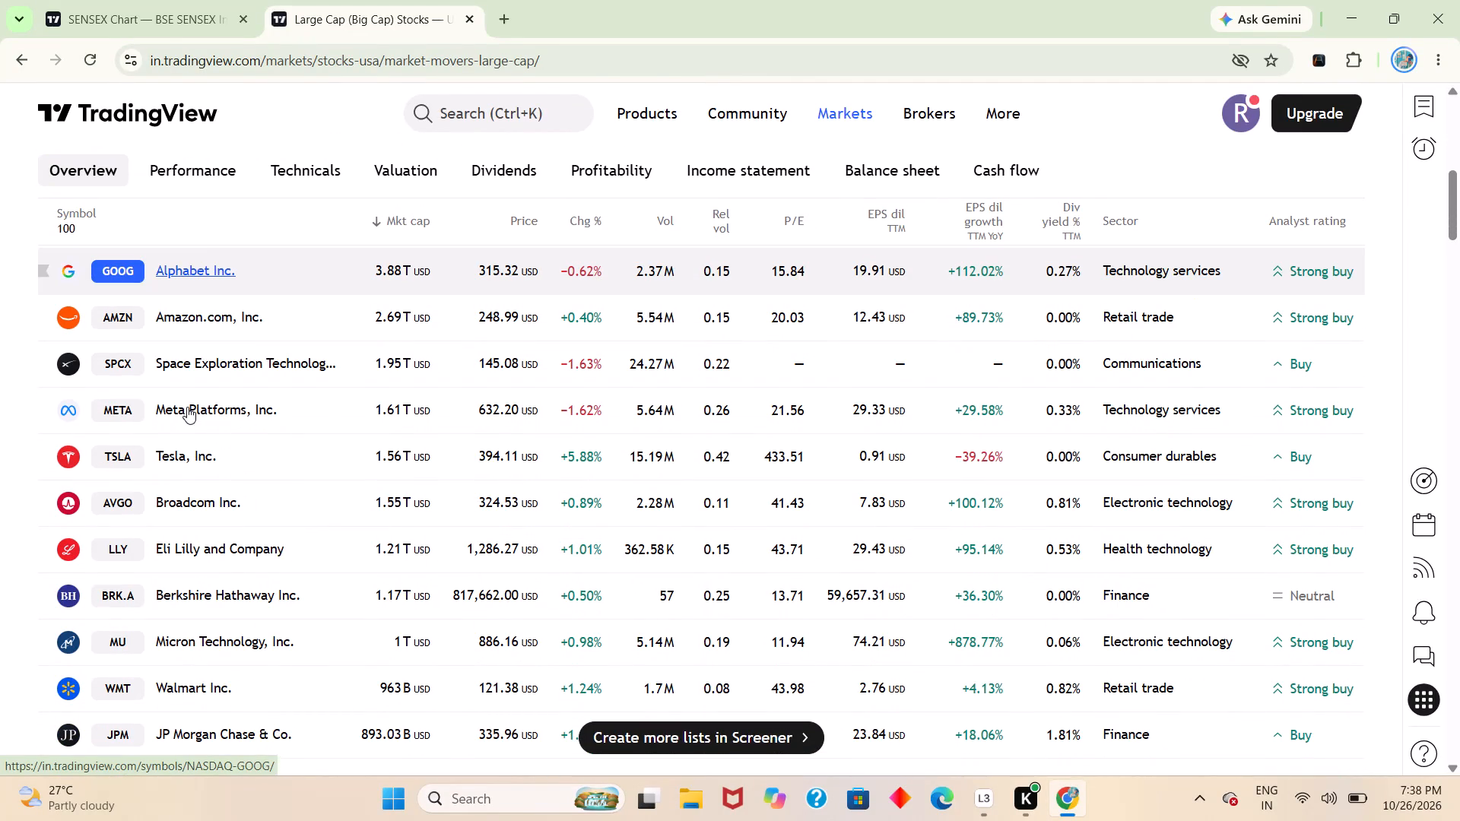
{"action": "scroll", "coordinate": [187, 407], "scroll_direction": "down", "scroll_amount": 4}
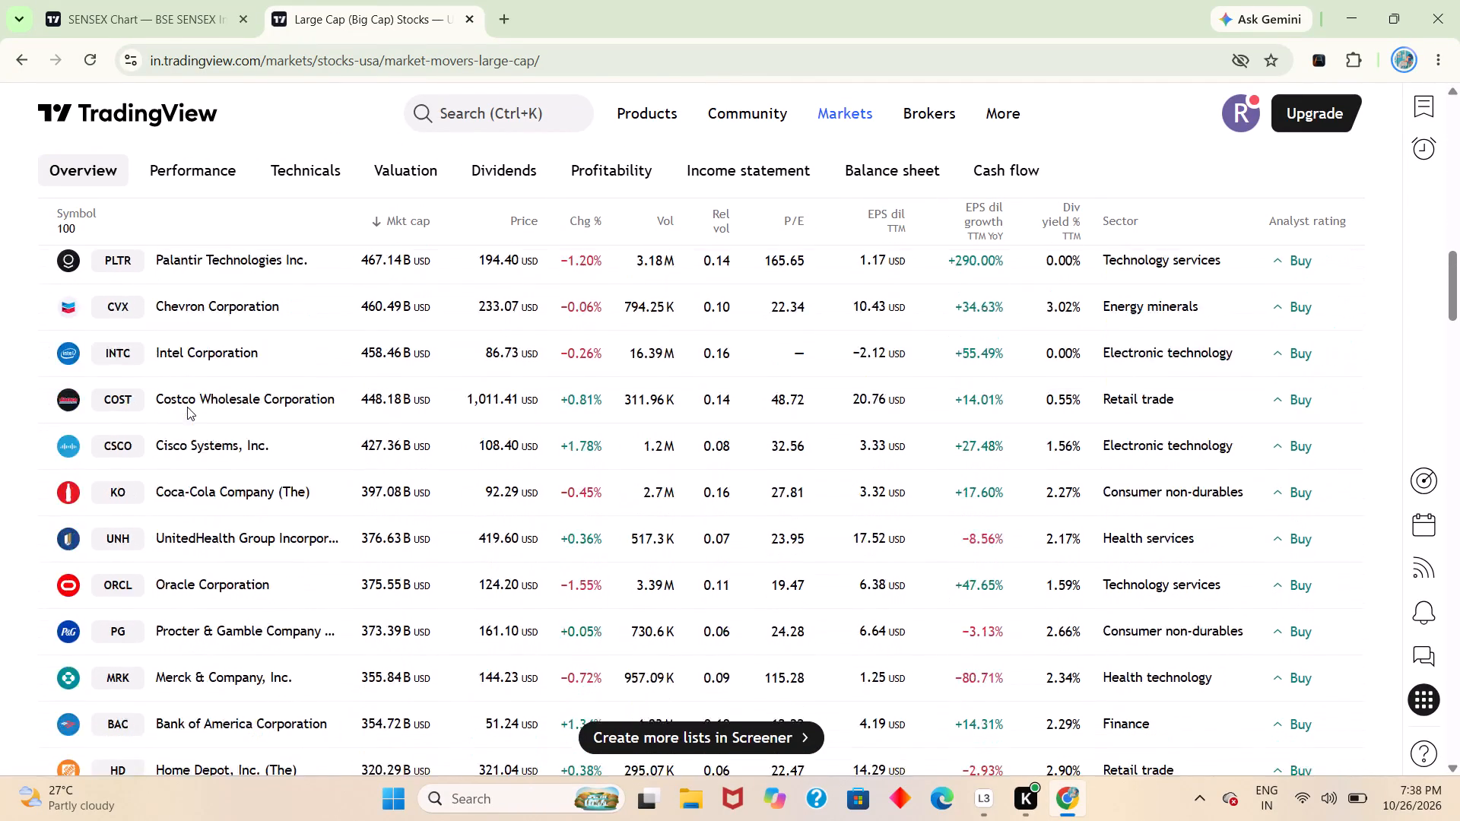
{"action": "scroll", "coordinate": [187, 407], "scroll_direction": "down", "scroll_amount": 3}
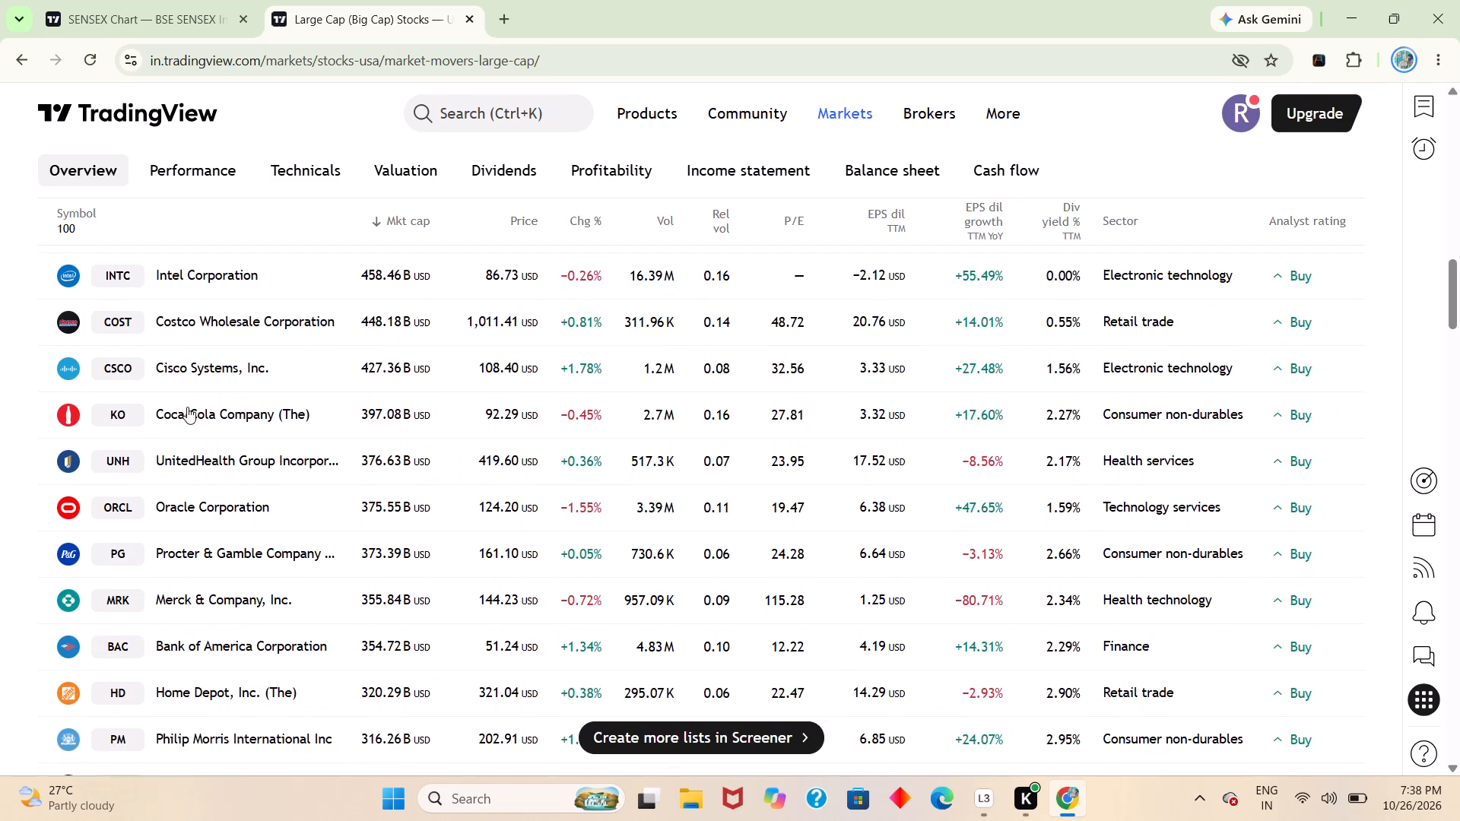
{"action": "scroll", "coordinate": [187, 407], "scroll_direction": "down", "scroll_amount": 2}
{"action": "scroll", "coordinate": [187, 407], "scroll_direction": "up", "scroll_amount": 11}
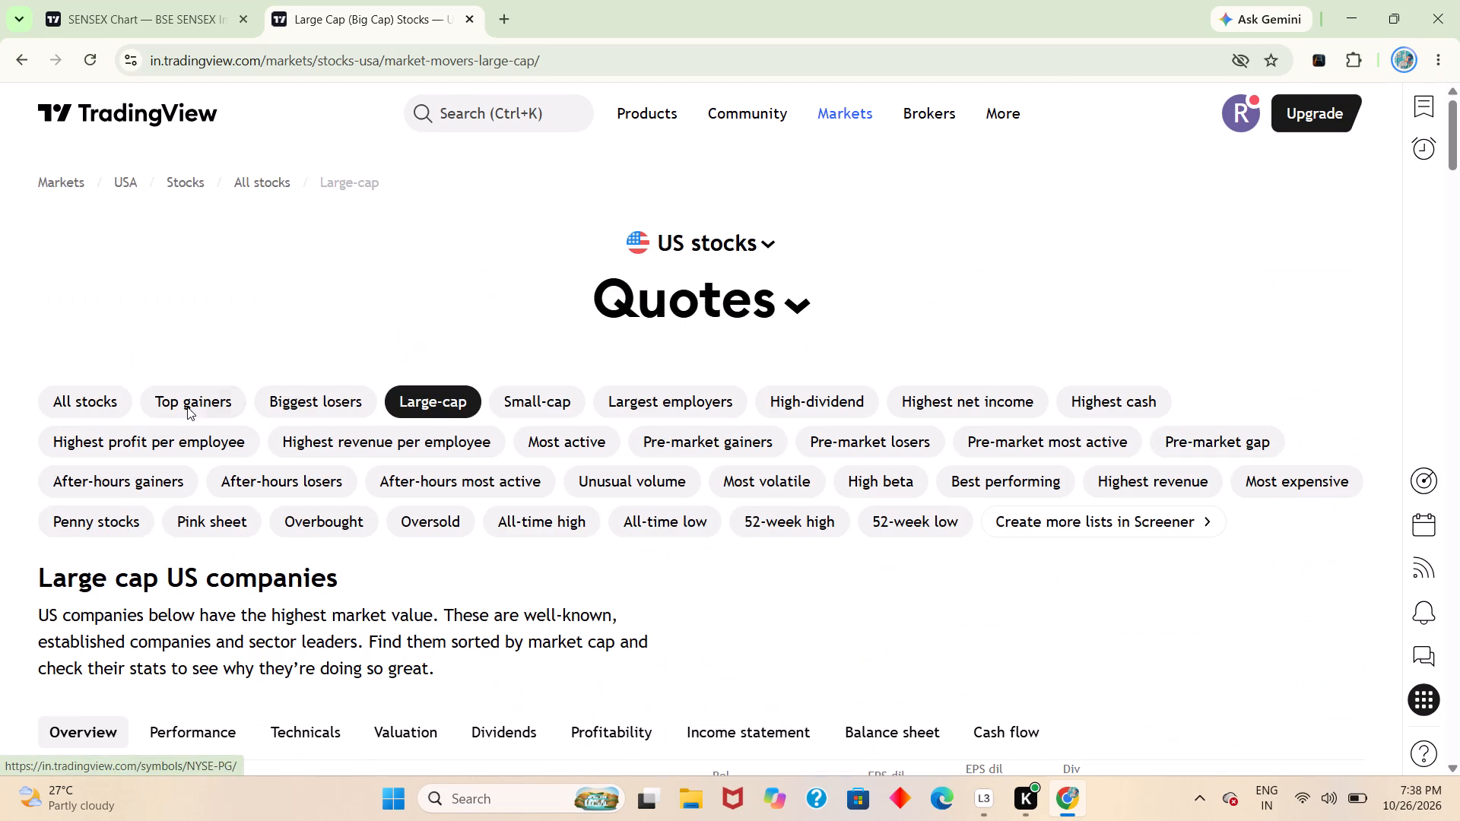
Open the USA markets overview page from the large-cap stocks page.
{"action": "left_click", "coordinate": [126, 182]}
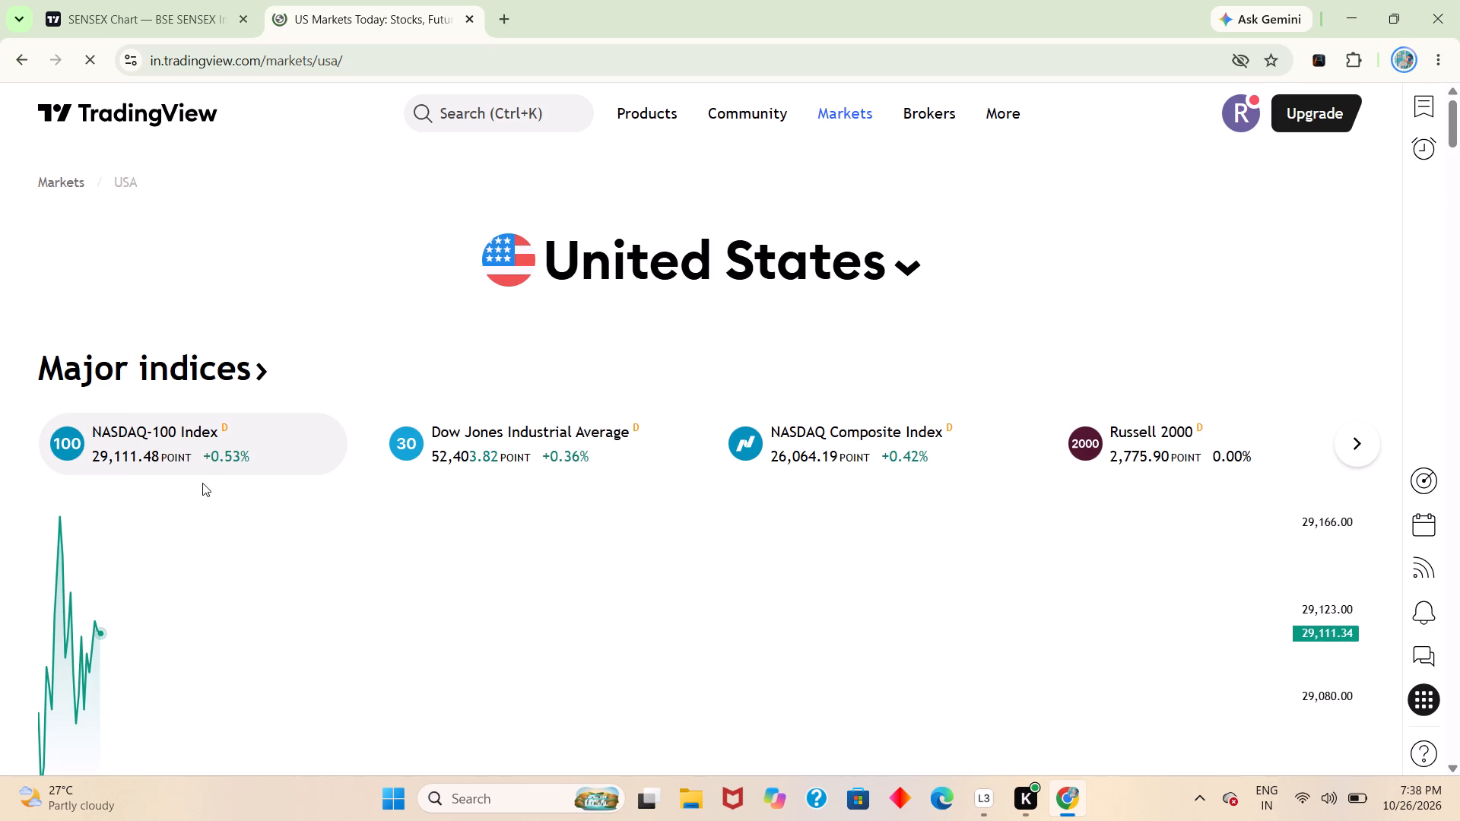
Launch the full chart view for the NASDAQ-100 Index from the Major indices section.
{"action": "scroll", "coordinate": [202, 476], "scroll_direction": "down", "scroll_amount": 2}
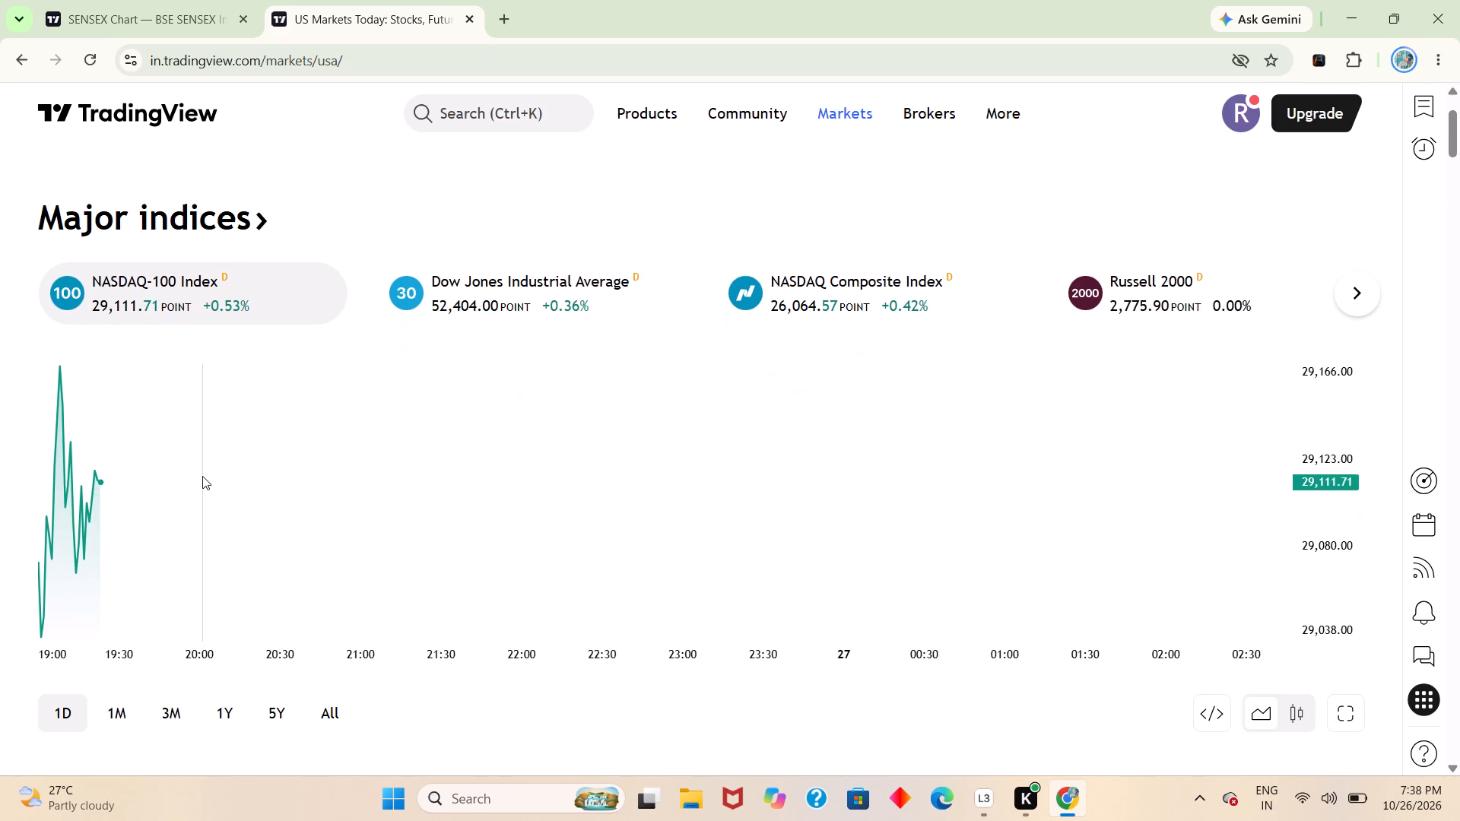
{"action": "left_click", "coordinate": [1335, 708]}
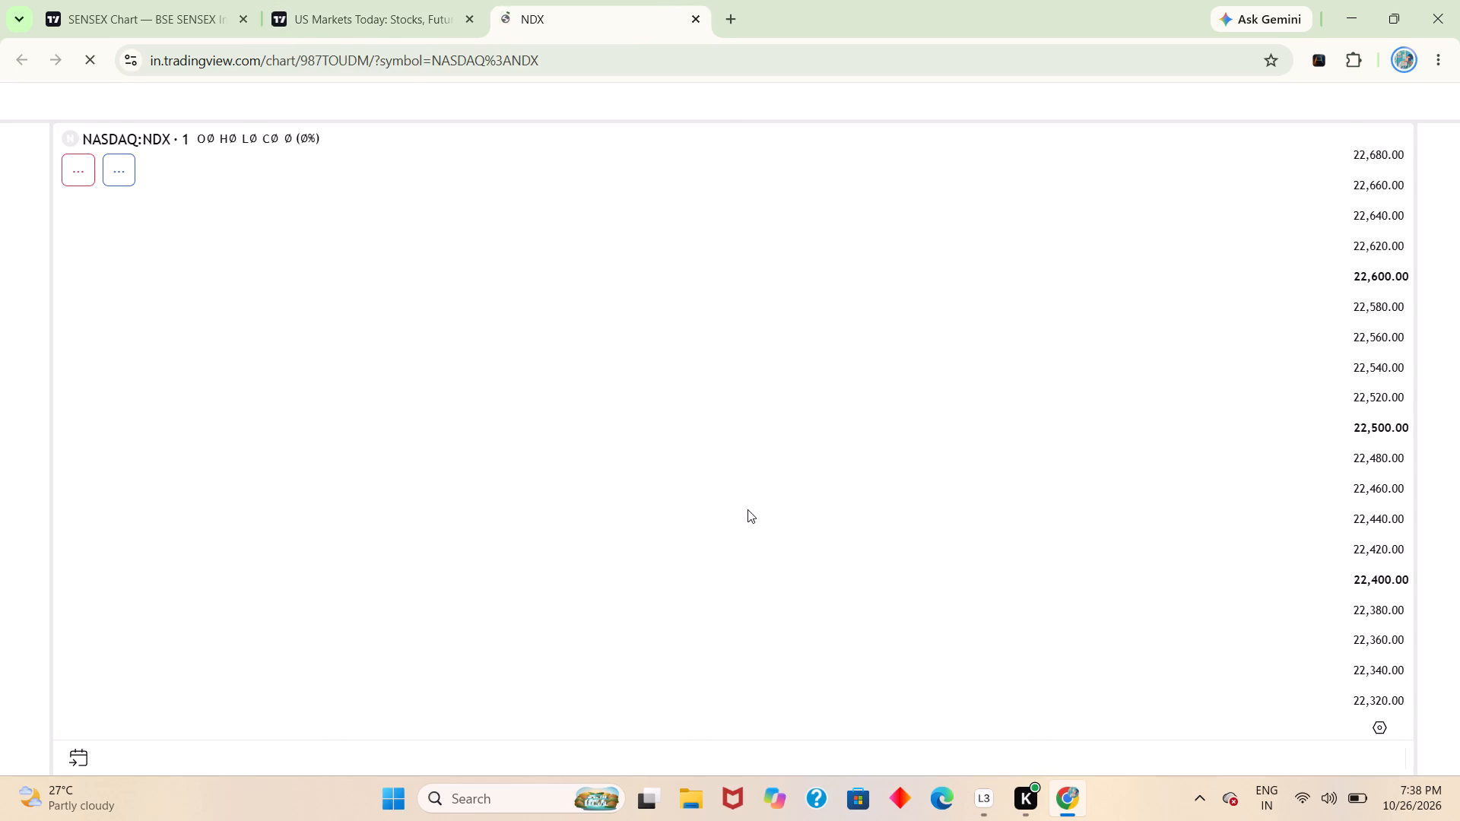
Minimise the Paper Trading account panel covering the Nasdaq-100 chart.
{"action": "left_click_drag", "start_coordinate": [873, 483], "coordinate": [684, 440]}
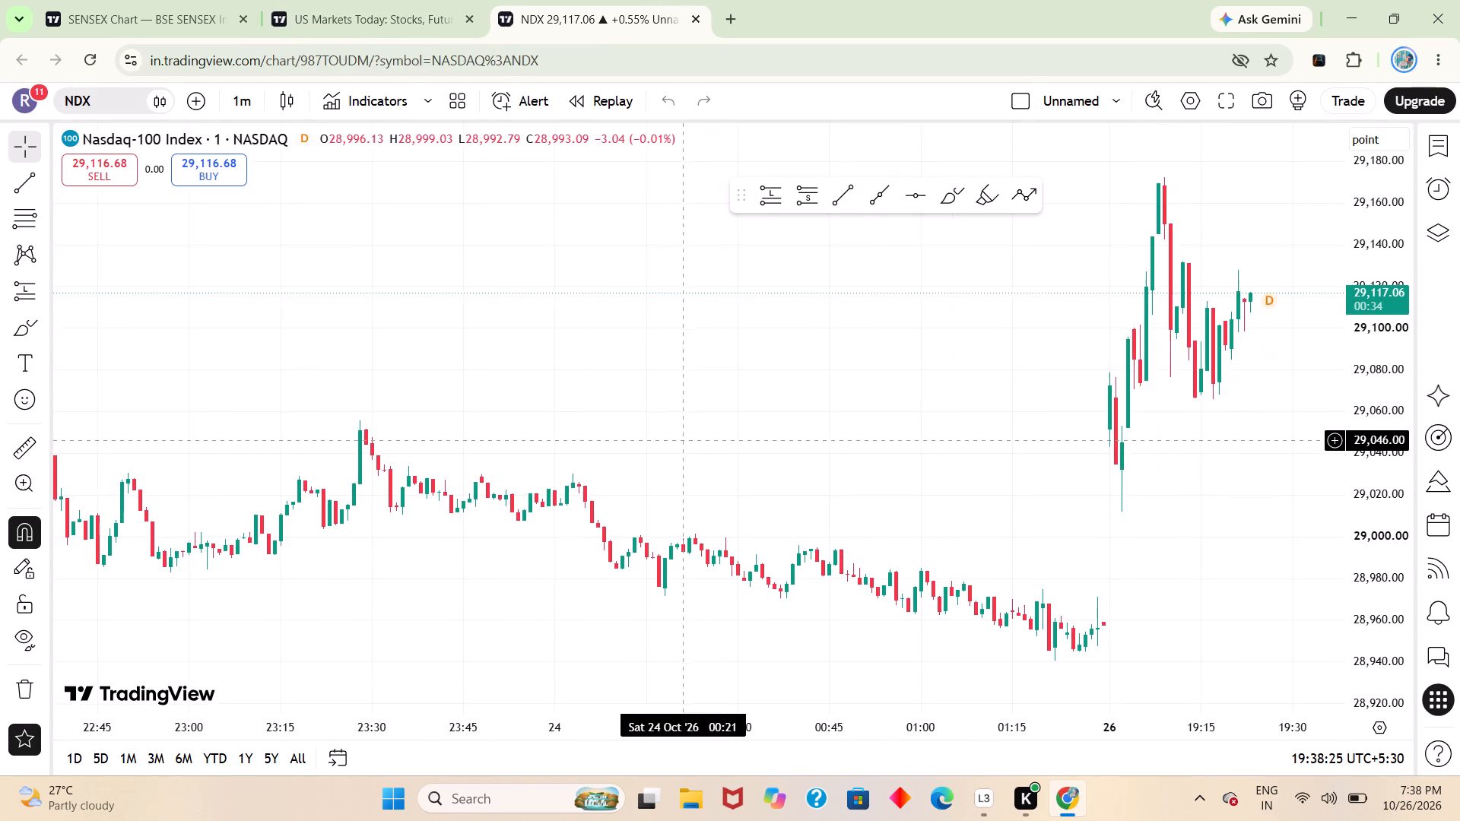
{"action": "left_click_drag", "start_coordinate": [684, 440], "coordinate": [528, 426]}
{"action": "left_click_drag", "start_coordinate": [1166, 344], "coordinate": [994, 418]}
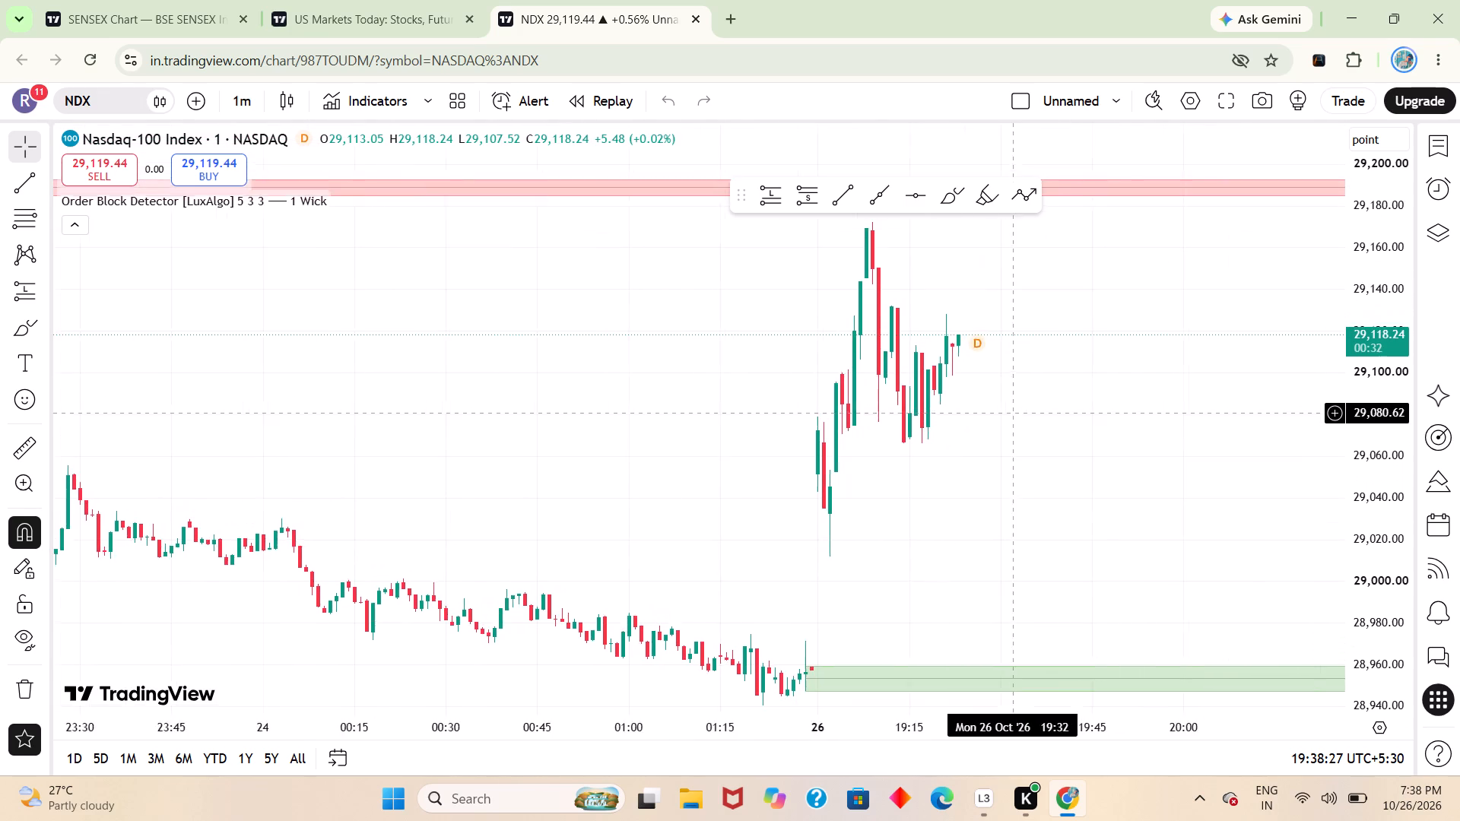
{"action": "left_click_drag", "start_coordinate": [994, 418], "coordinate": [965, 426]}
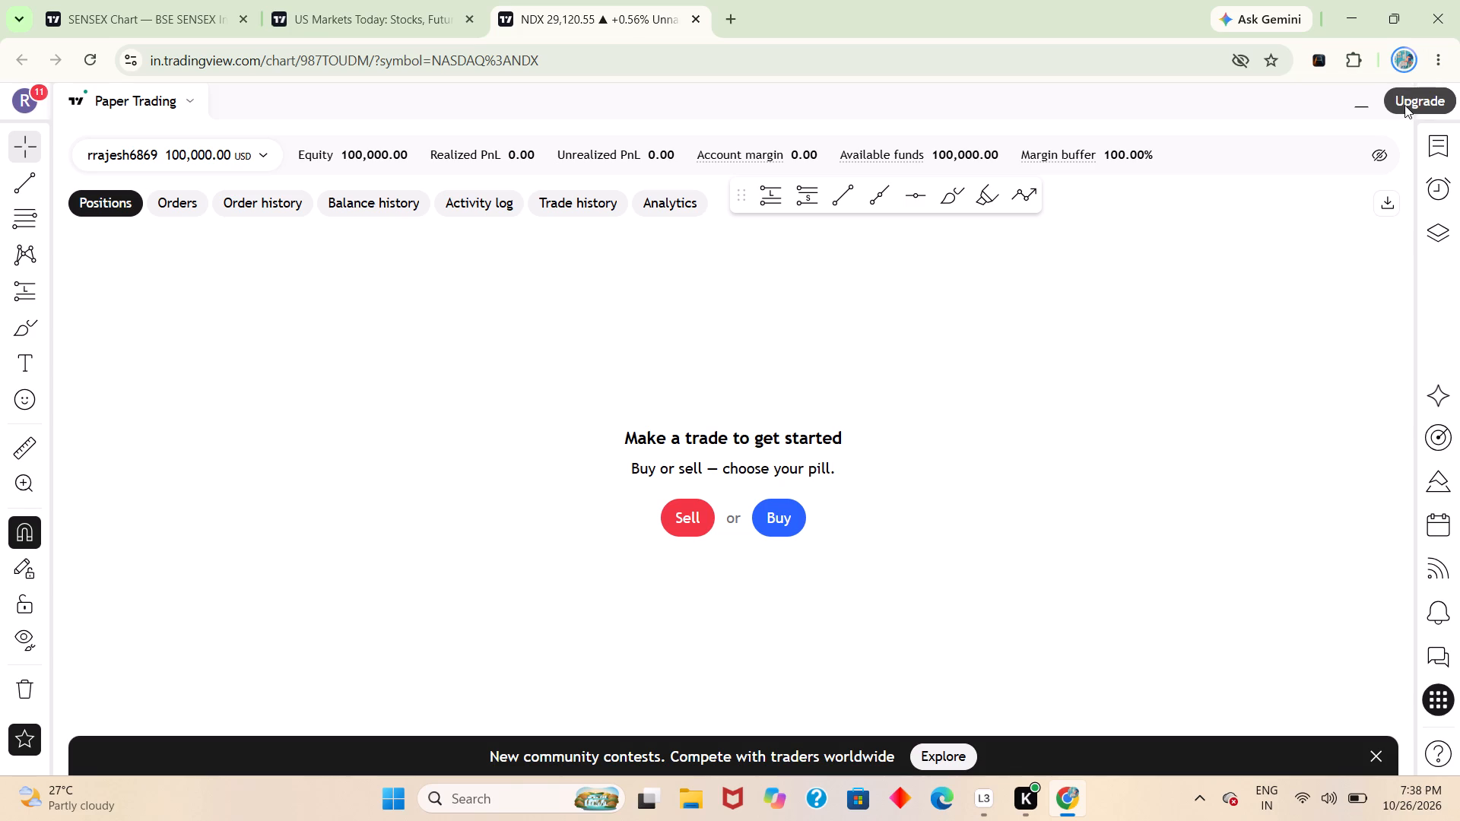
{"action": "left_click", "coordinate": [1368, 108]}
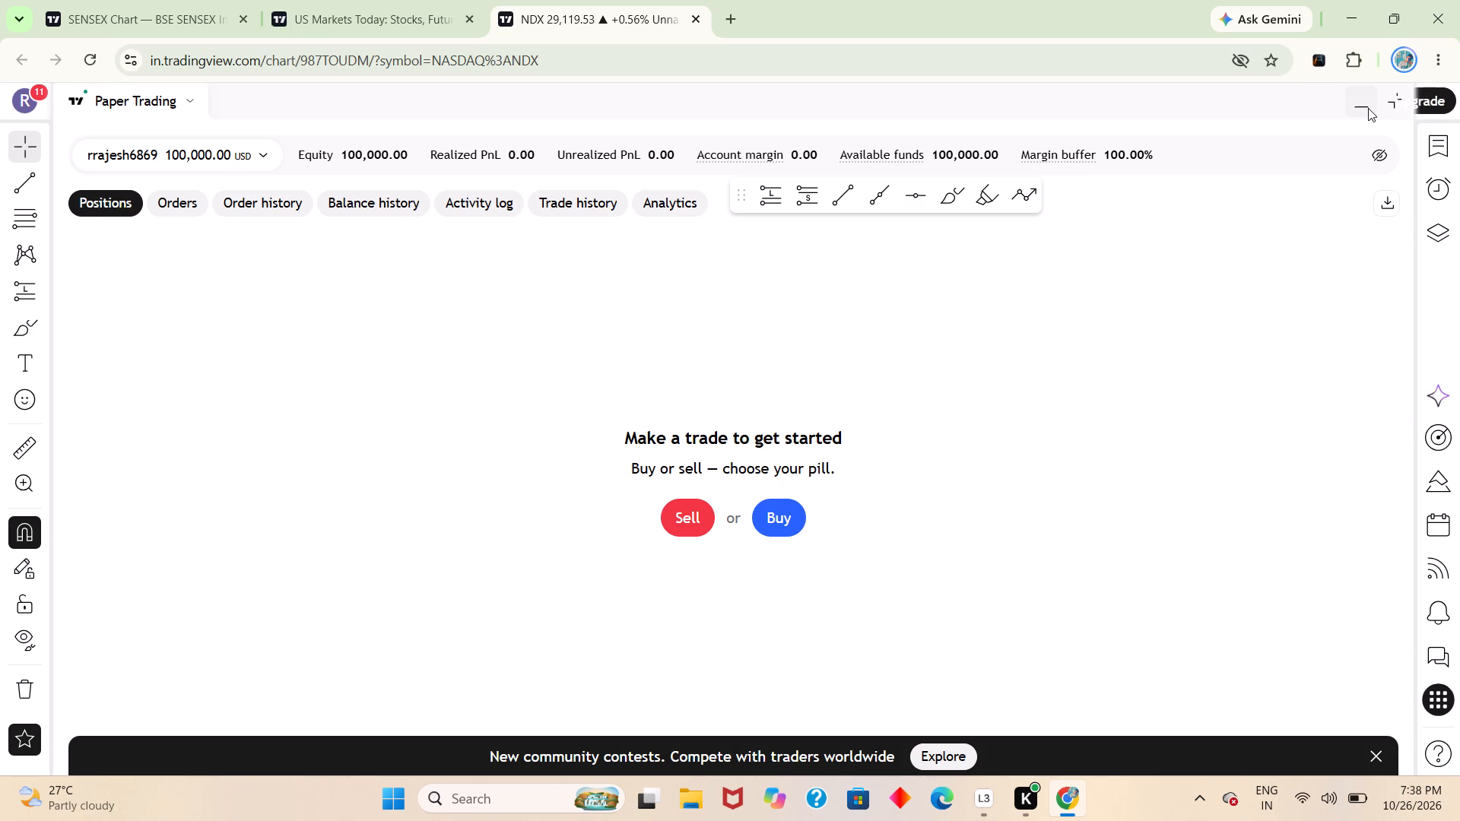
Examine the recent sessions on the one-minute Nasdaq-100 chart against the Order Block Detector zones, compressing the price and time scales.
{"action": "left_click_drag", "start_coordinate": [1081, 424], "coordinate": [1006, 461]}
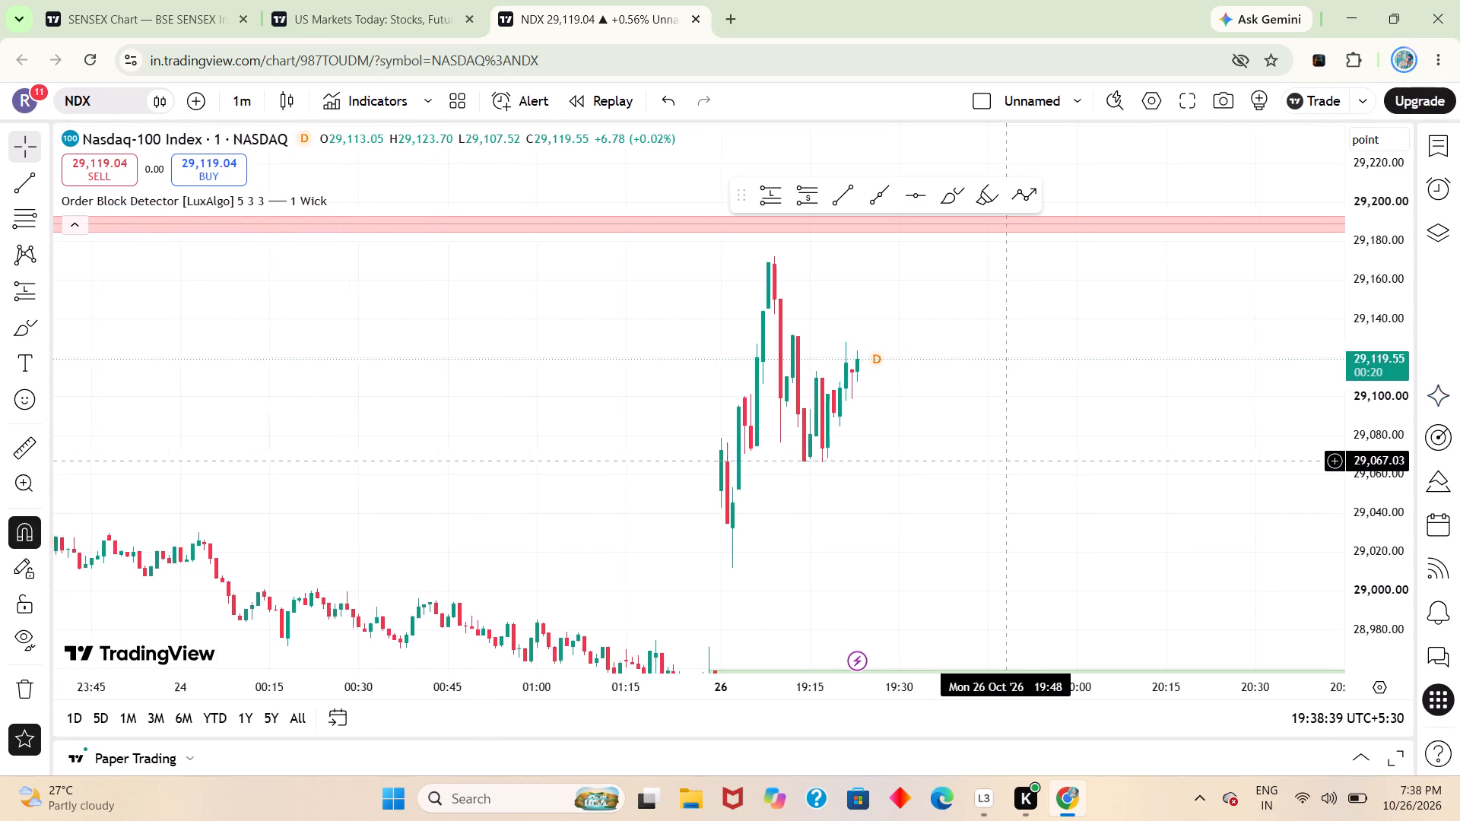
{"action": "left_click_drag", "start_coordinate": [1360, 228], "coordinate": [1364, 404]}
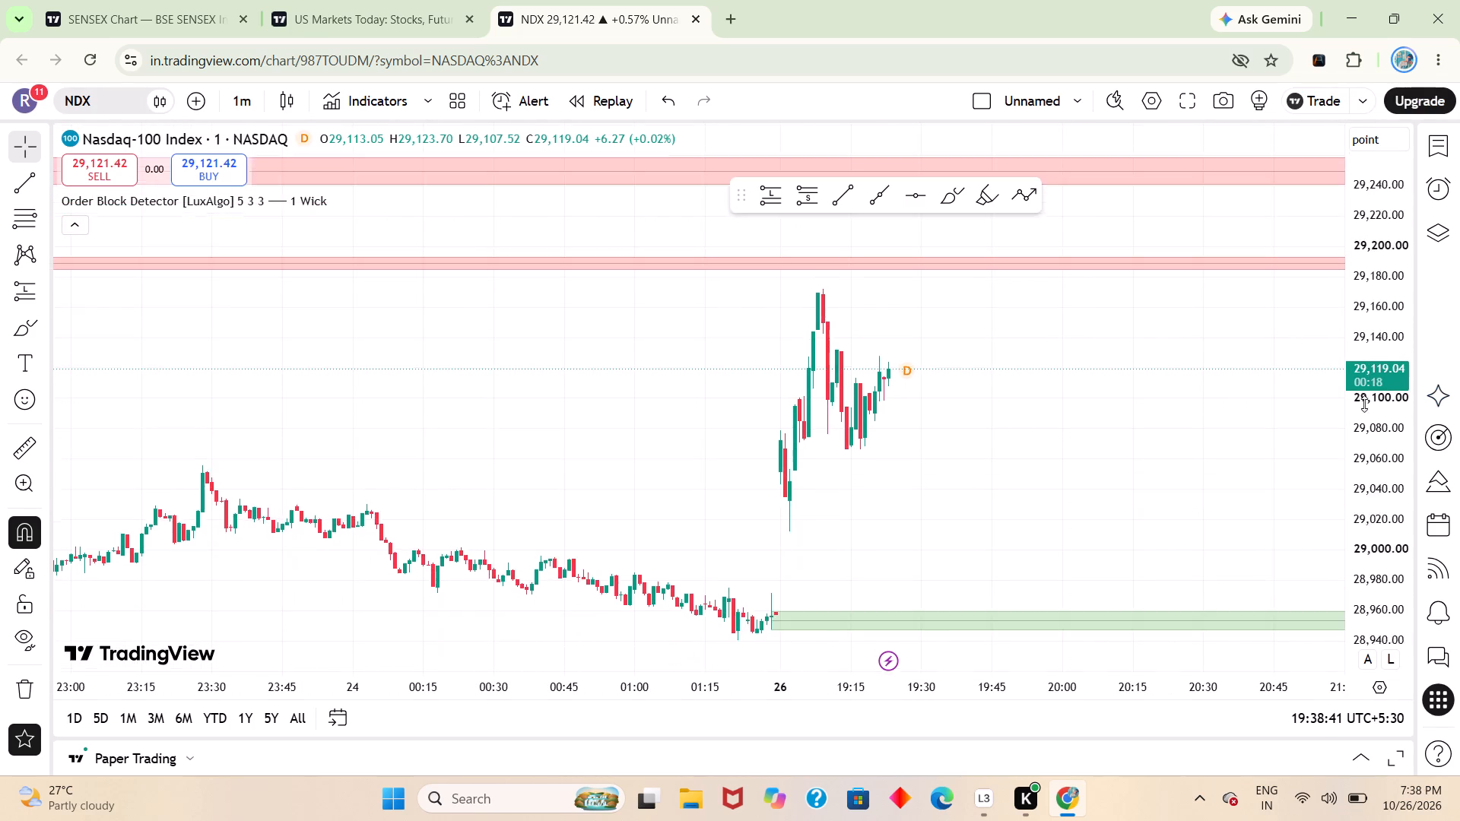
{"action": "left_click_drag", "start_coordinate": [1364, 404], "coordinate": [1355, 559]}
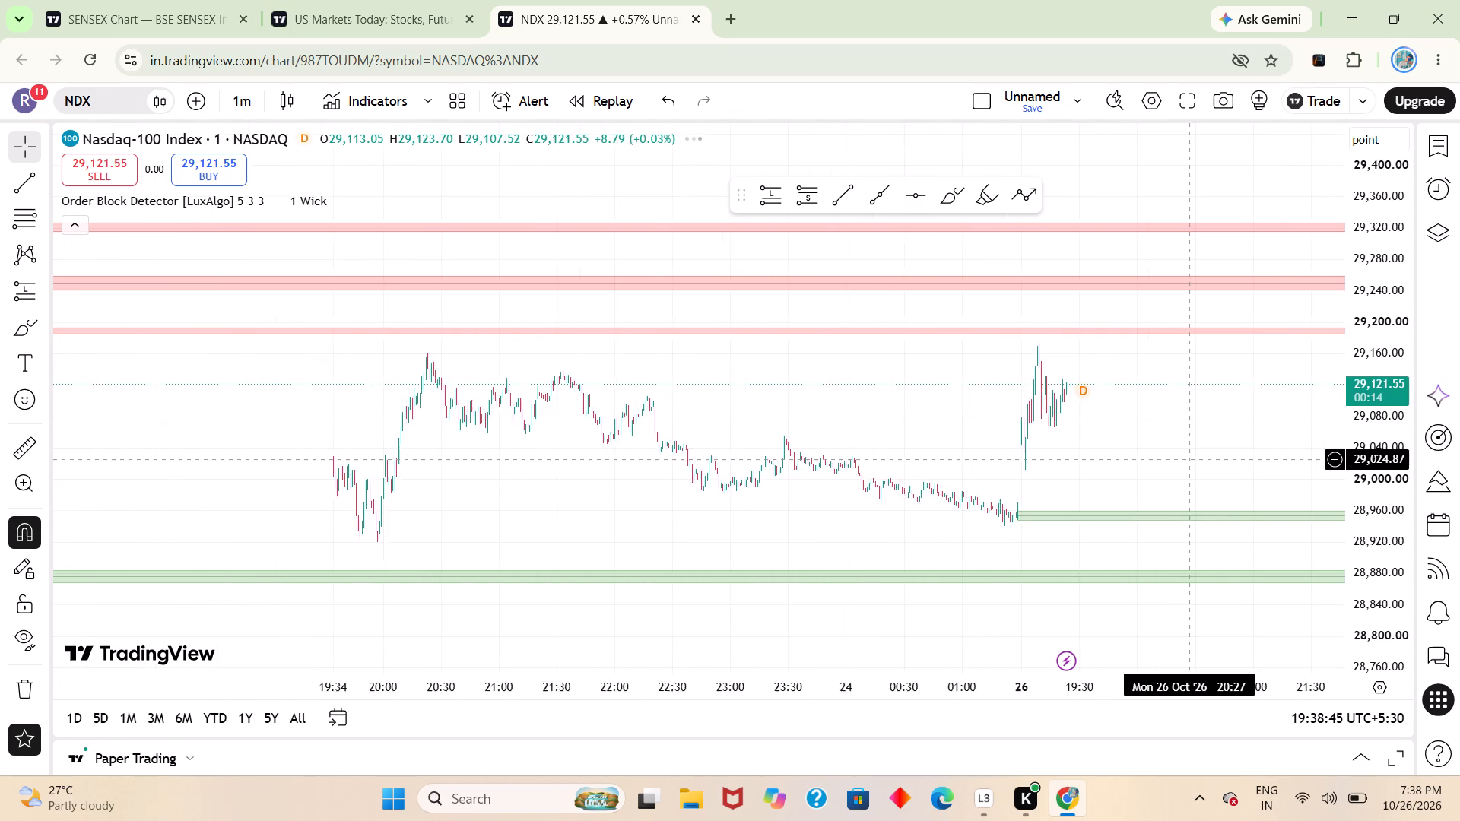
{"action": "left_click_drag", "start_coordinate": [1189, 459], "coordinate": [1346, 456]}
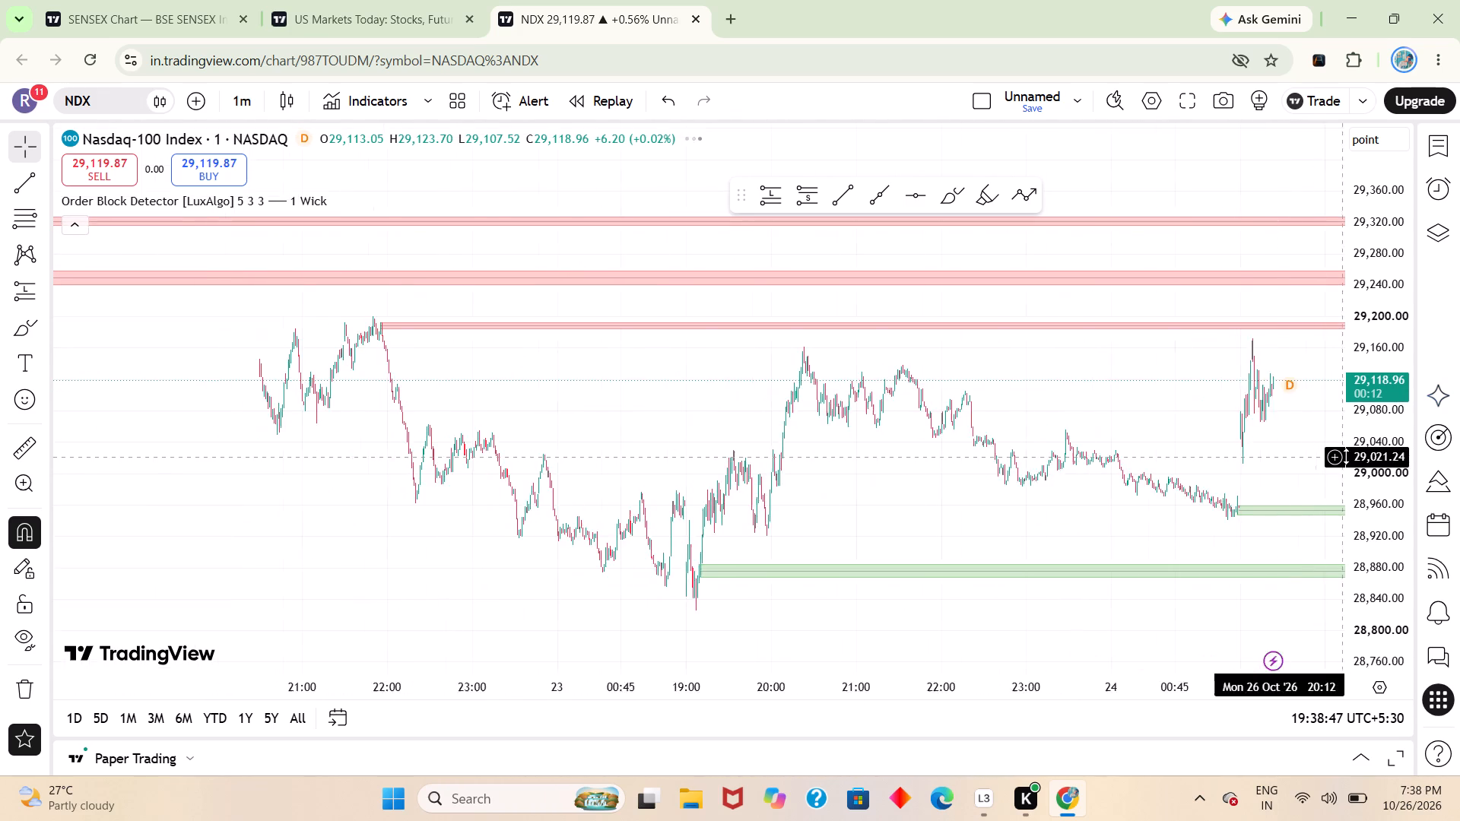
{"action": "left_click_drag", "start_coordinate": [1346, 456], "coordinate": [1360, 526]}
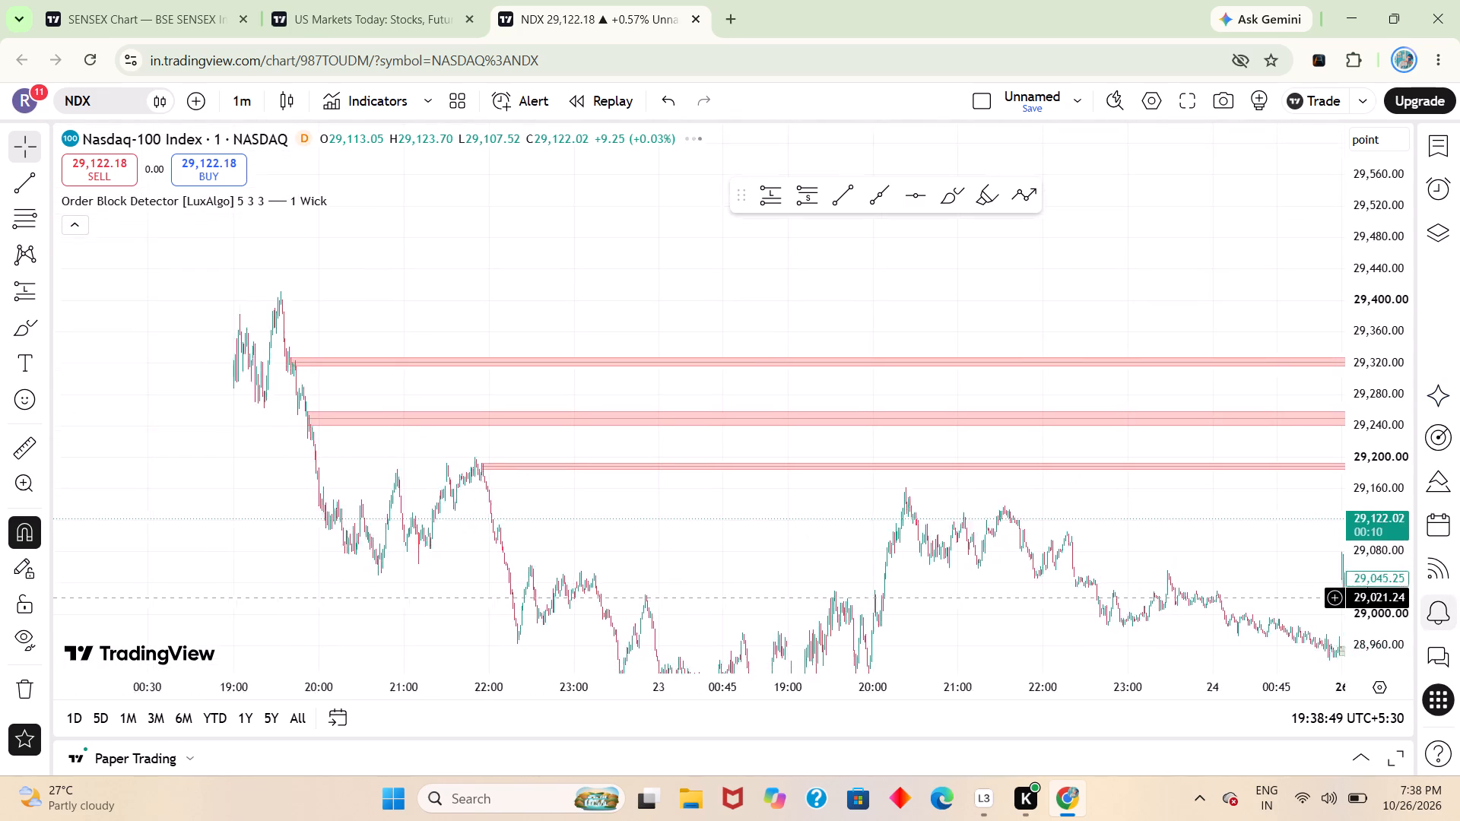
{"action": "left_click_drag", "start_coordinate": [1360, 526], "coordinate": [1459, 414]}
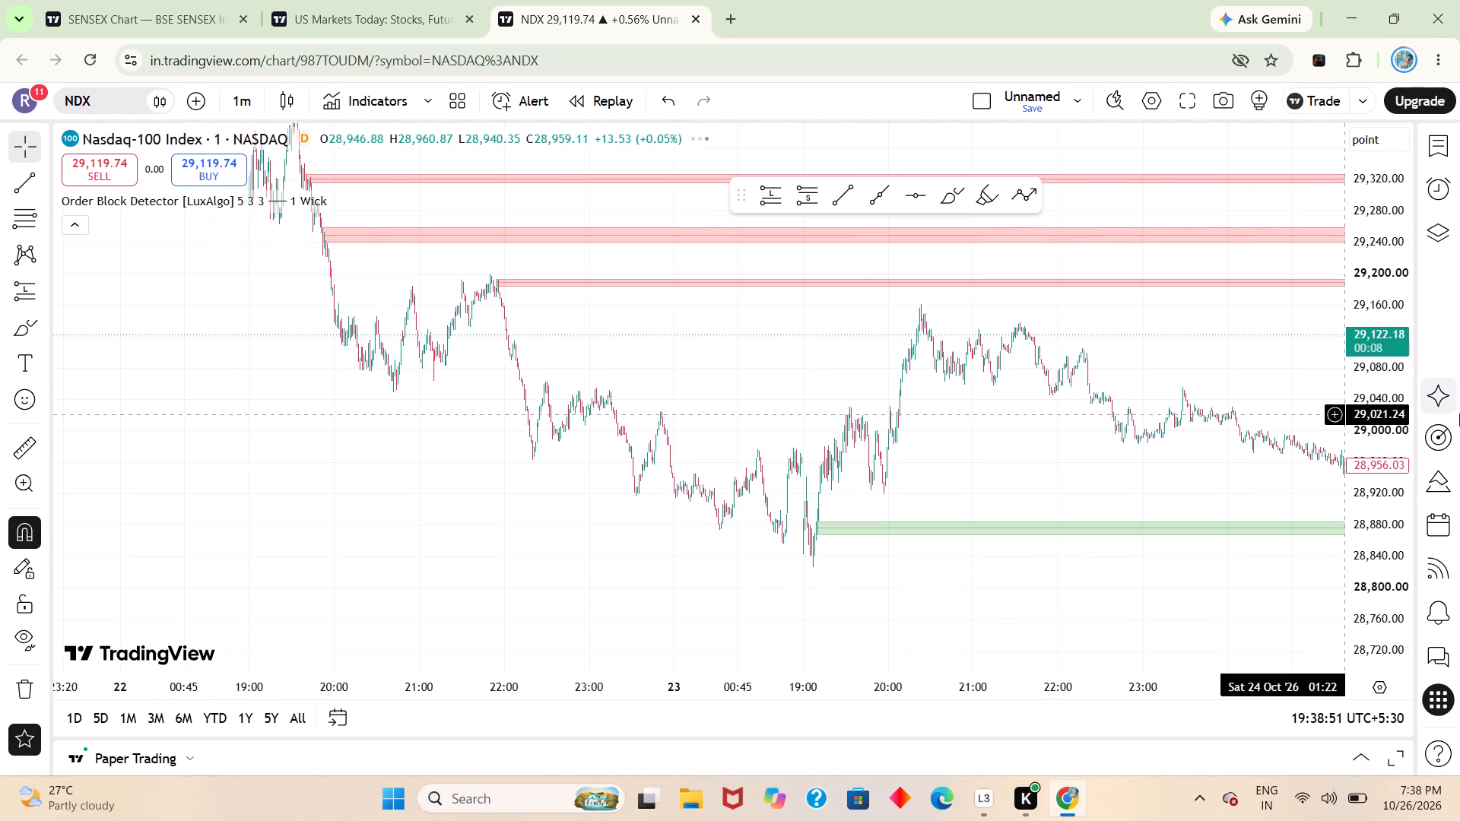
{"action": "left_click_drag", "start_coordinate": [780, 344], "coordinate": [802, 462]}
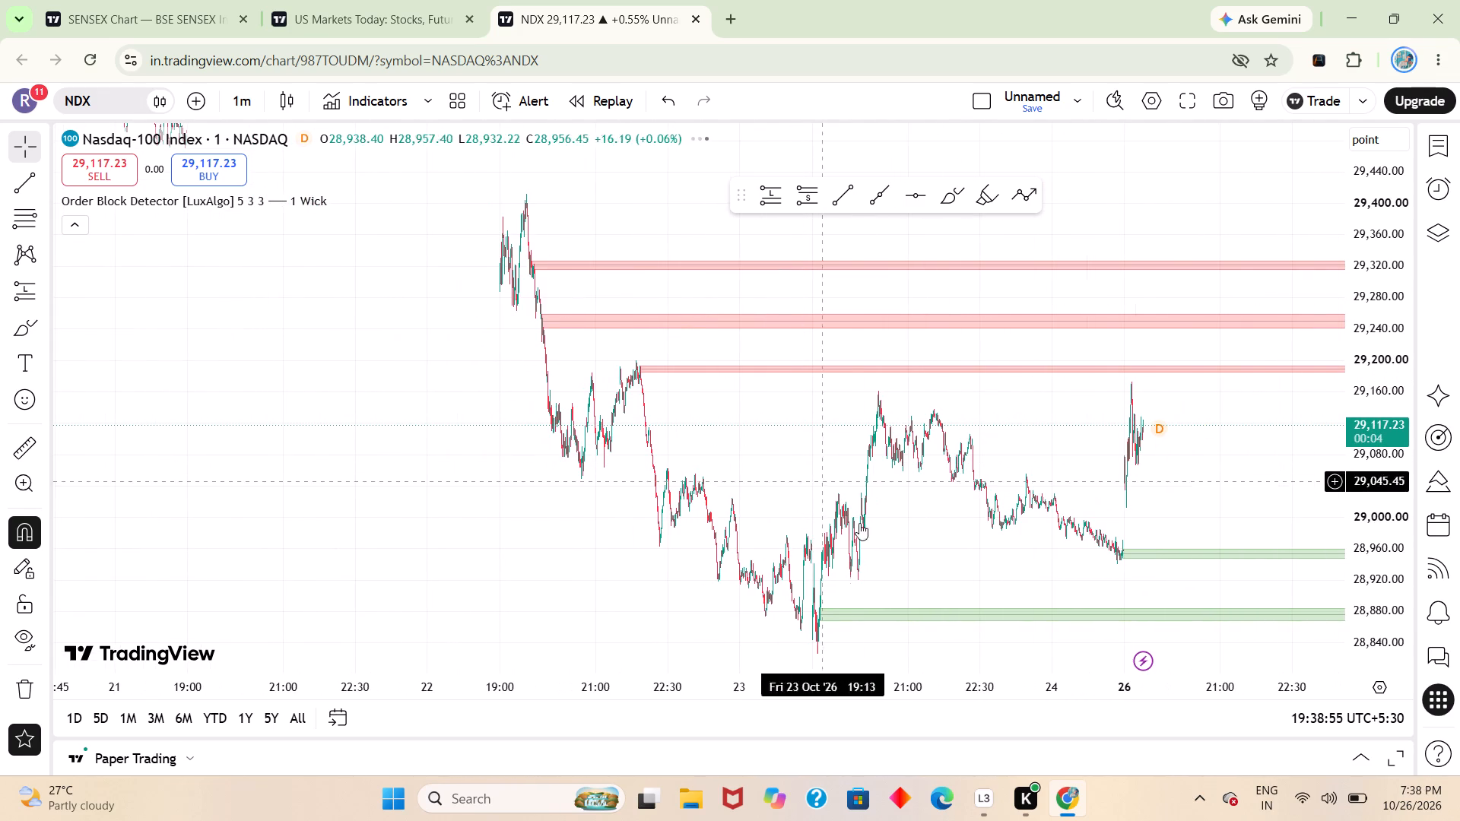
{"action": "left_click_drag", "start_coordinate": [728, 433], "coordinate": [995, 804]}
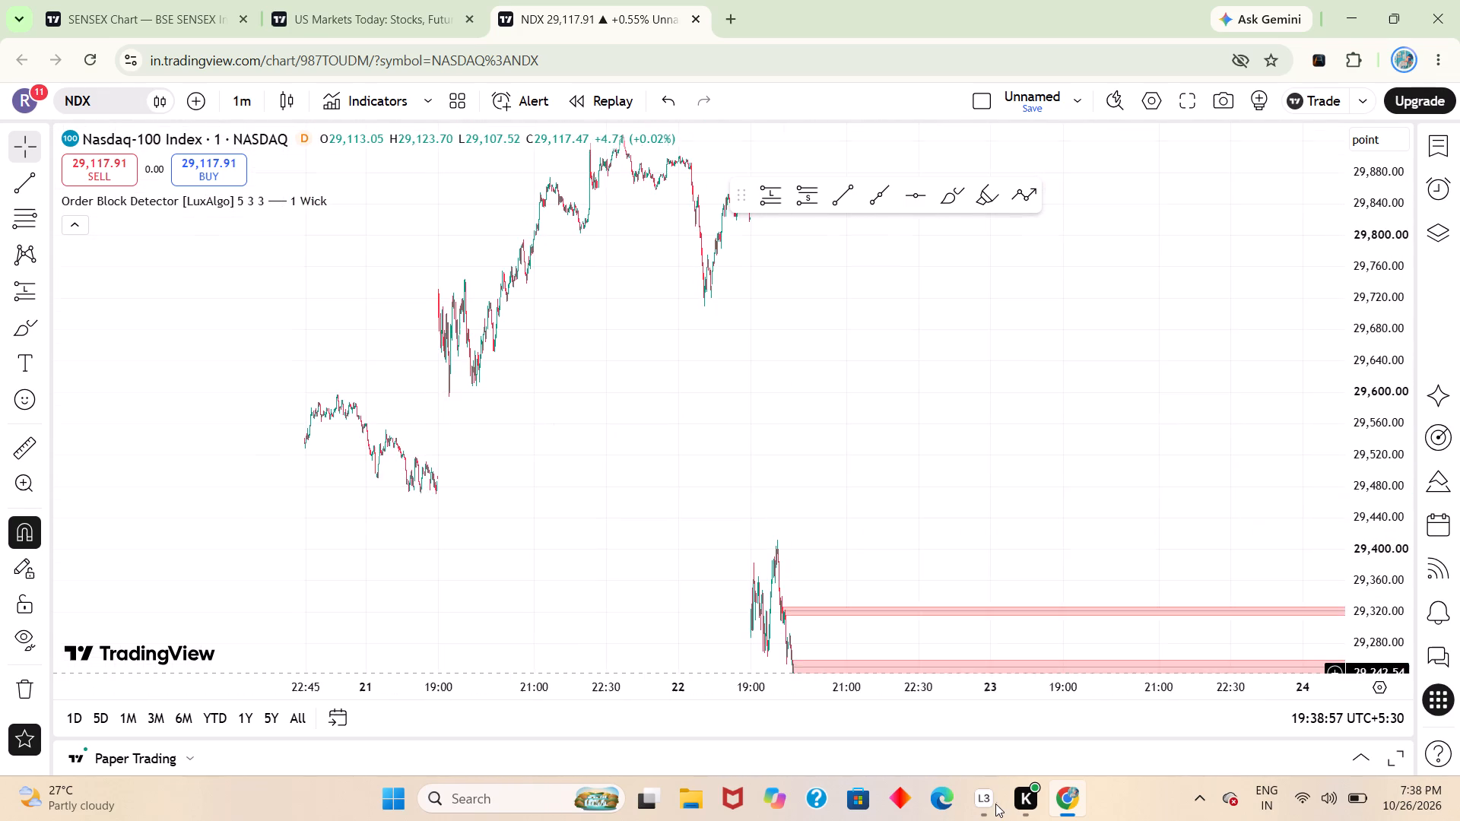
{"action": "left_click_drag", "start_coordinate": [851, 506], "coordinate": [867, 579]}
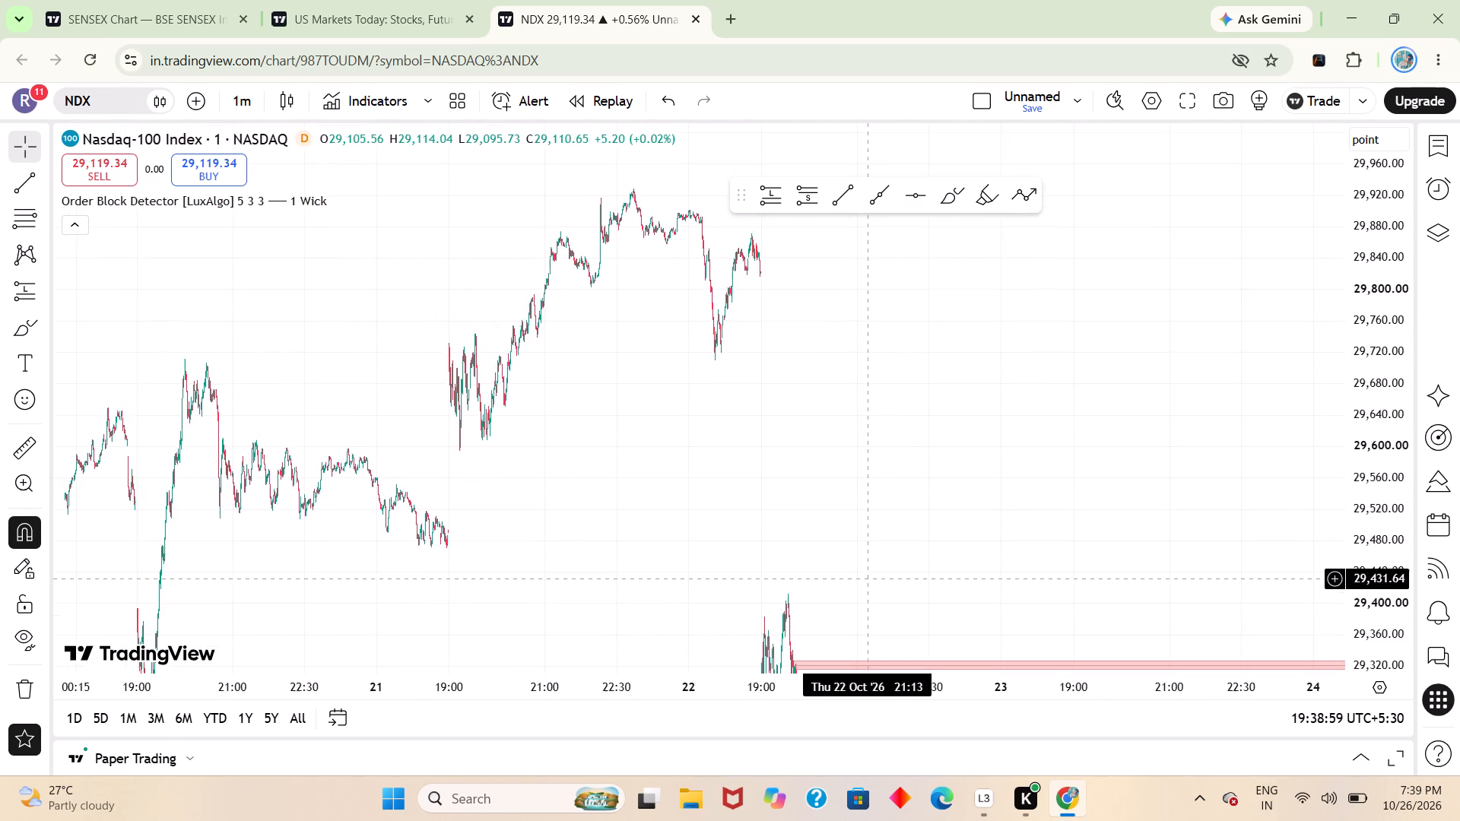
{"action": "left_click_drag", "start_coordinate": [867, 579], "coordinate": [773, 569]}
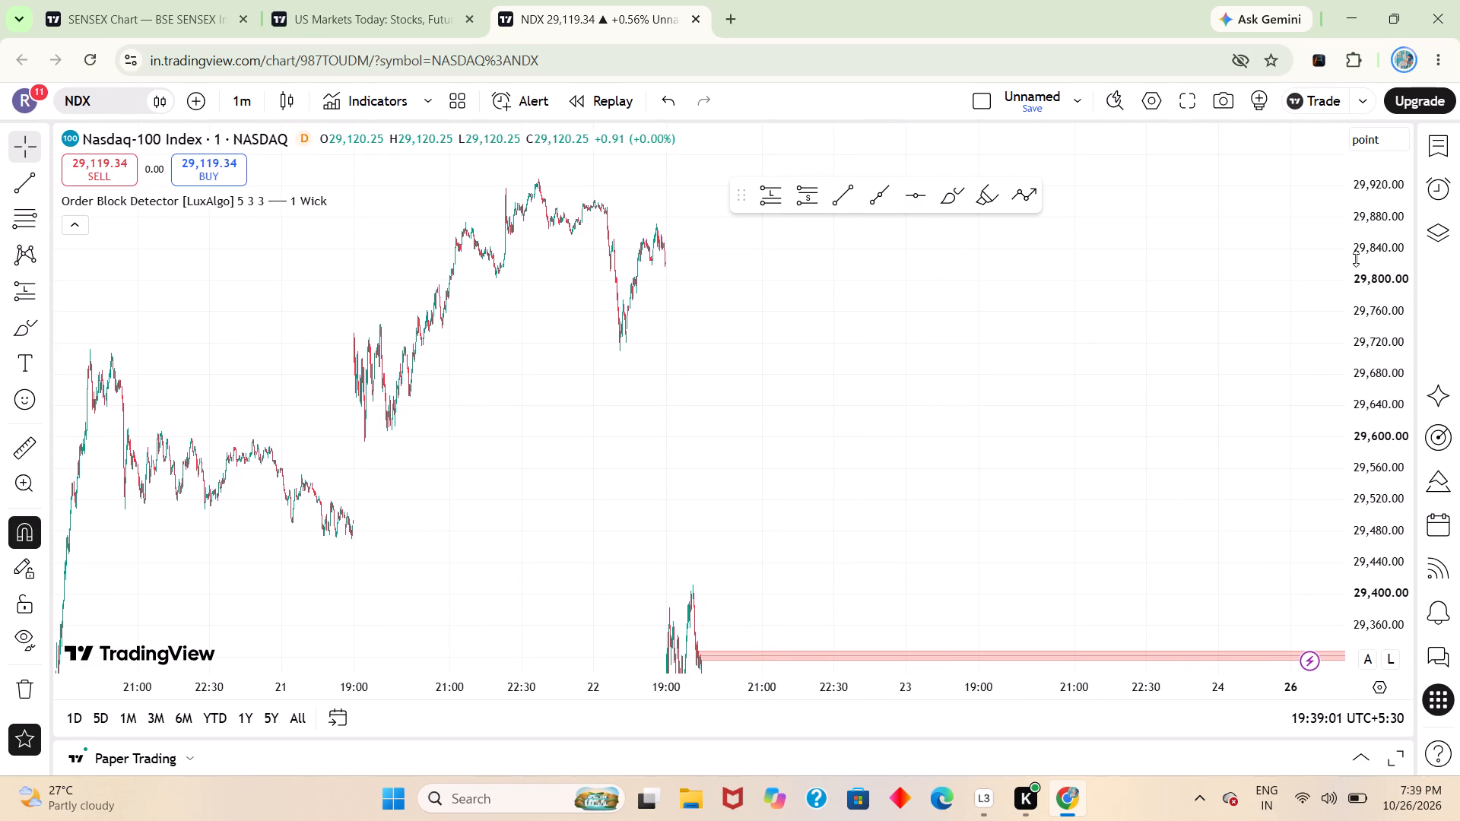
{"action": "left_click_drag", "start_coordinate": [1395, 232], "coordinate": [1376, 559]}
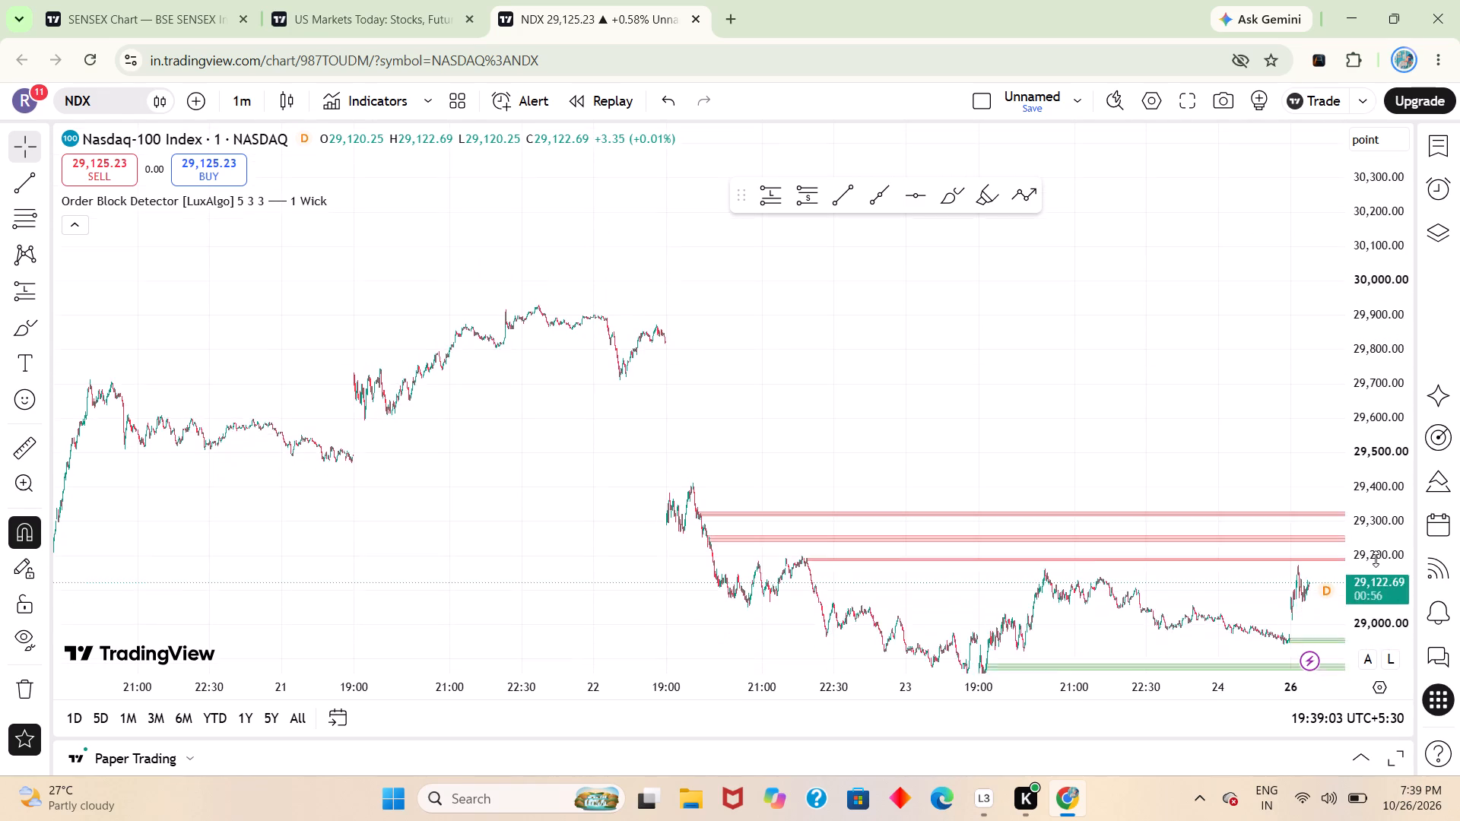
{"action": "left_click_drag", "start_coordinate": [1376, 559], "coordinate": [1389, 642]}
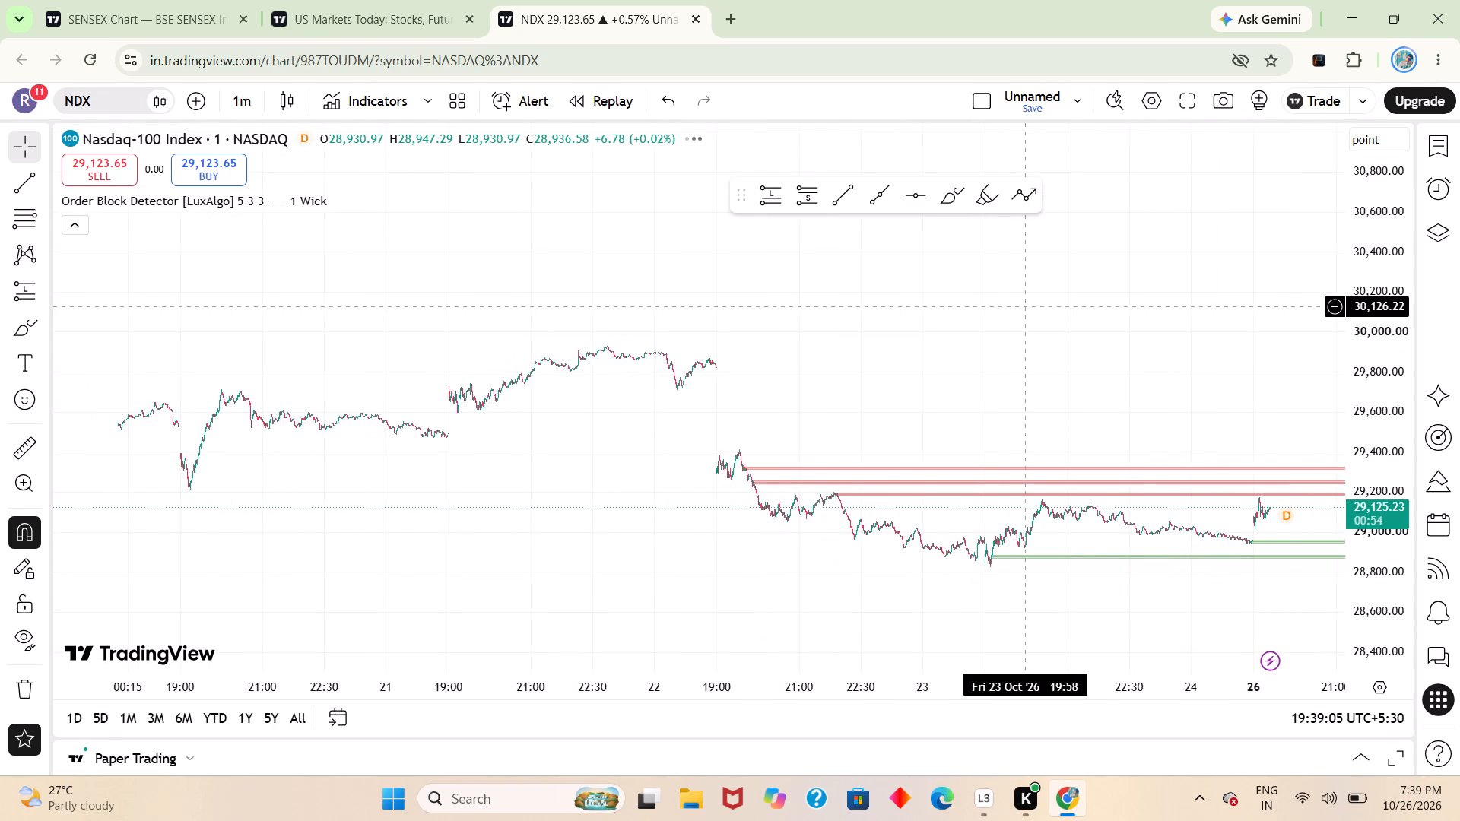
{"action": "left_click_drag", "start_coordinate": [1025, 306], "coordinate": [1031, 293]}
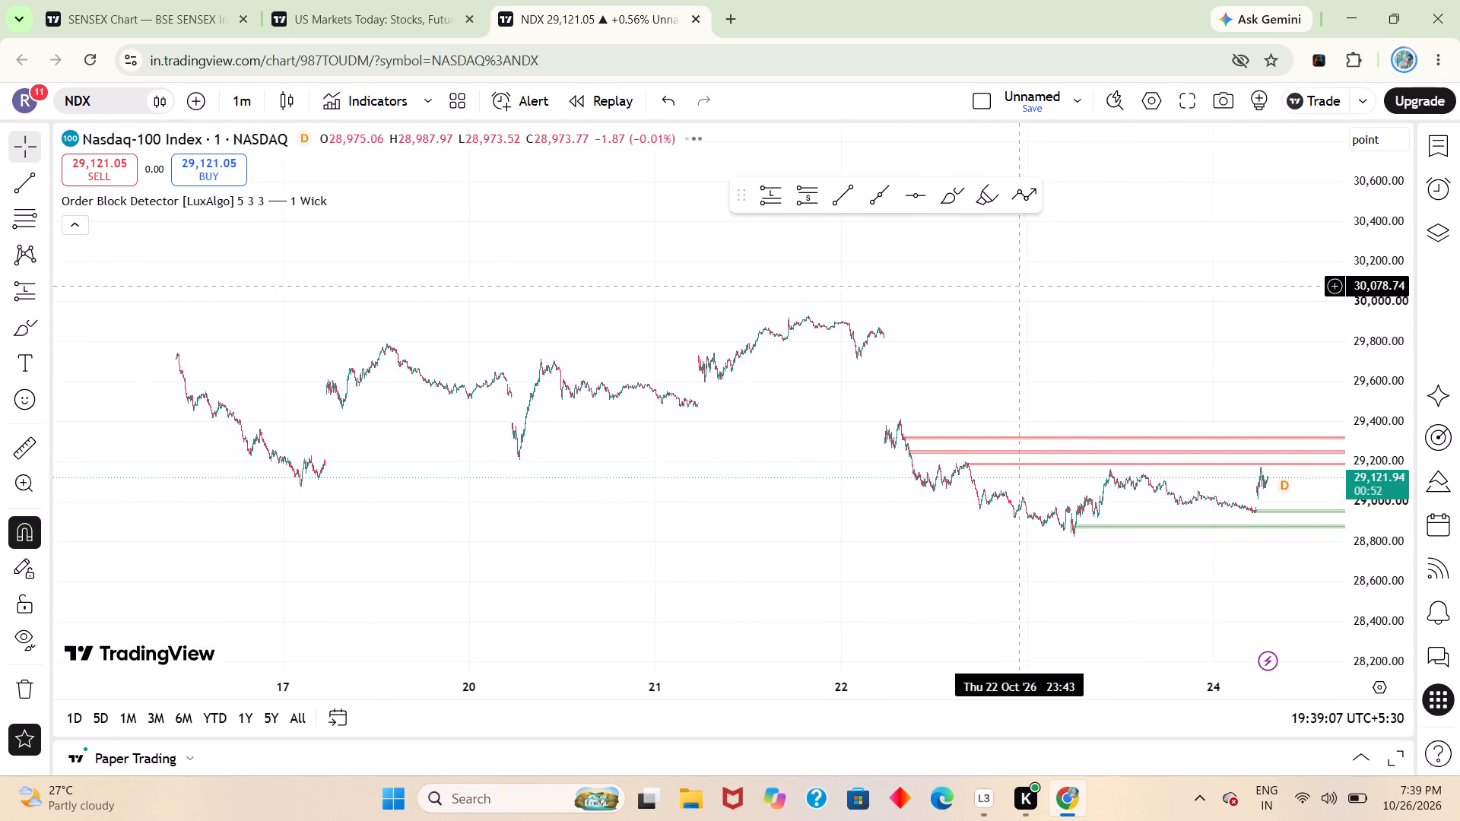
Examine the earlier October price history on the one-minute Nasdaq-100 chart, going back to about 6 October.
{"action": "left_click_drag", "start_coordinate": [1031, 293], "coordinate": [1106, 328]}
{"action": "left_click_drag", "start_coordinate": [1106, 328], "coordinate": [1459, 311]}
{"action": "left_click_drag", "start_coordinate": [455, 493], "coordinate": [856, 588]}
{"action": "left_click_drag", "start_coordinate": [249, 342], "coordinate": [353, 484]}
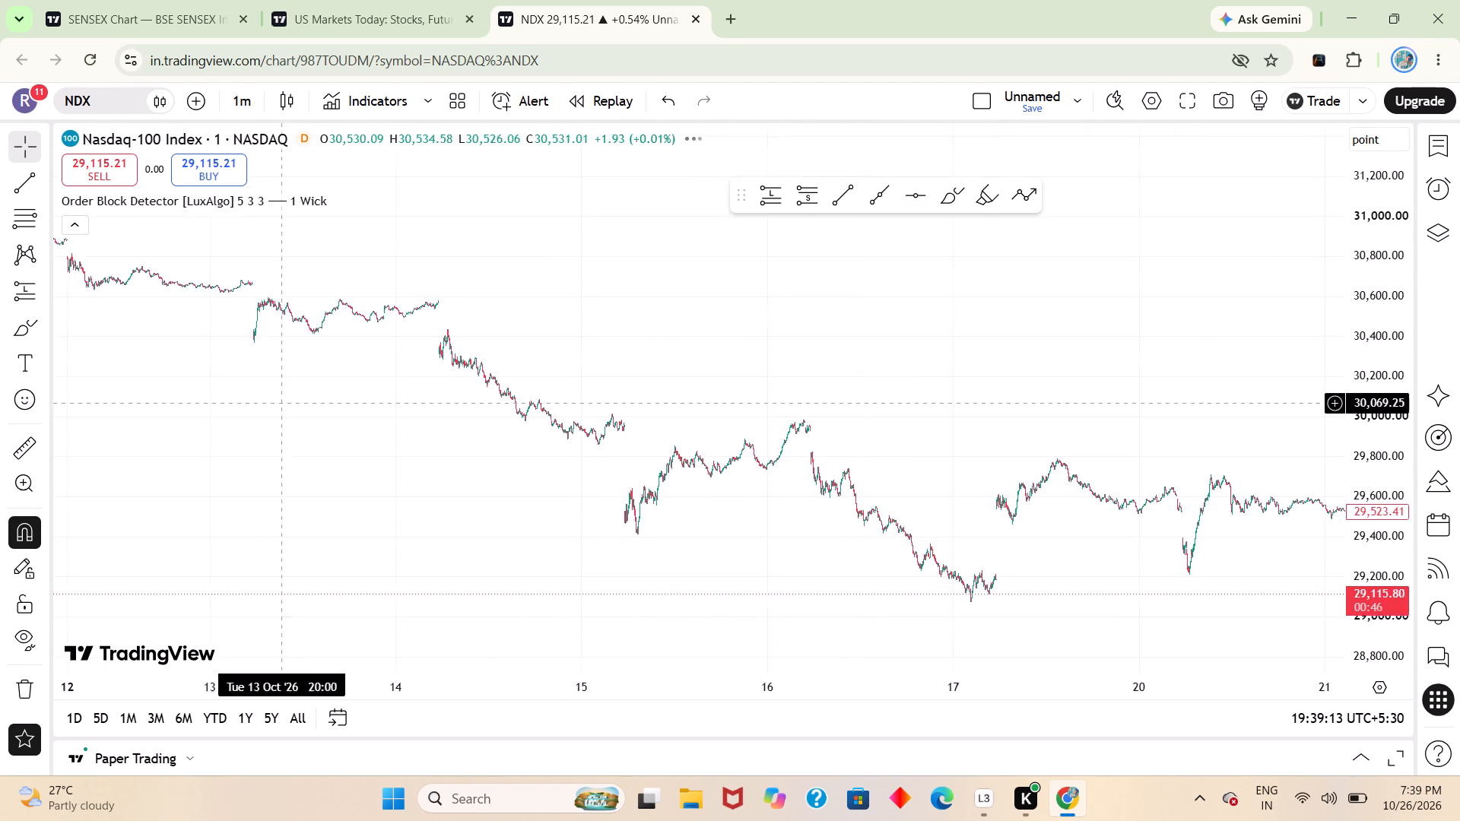
{"action": "left_click_drag", "start_coordinate": [353, 484], "coordinate": [824, 571]}
{"action": "left_click_drag", "start_coordinate": [392, 420], "coordinate": [479, 468]}
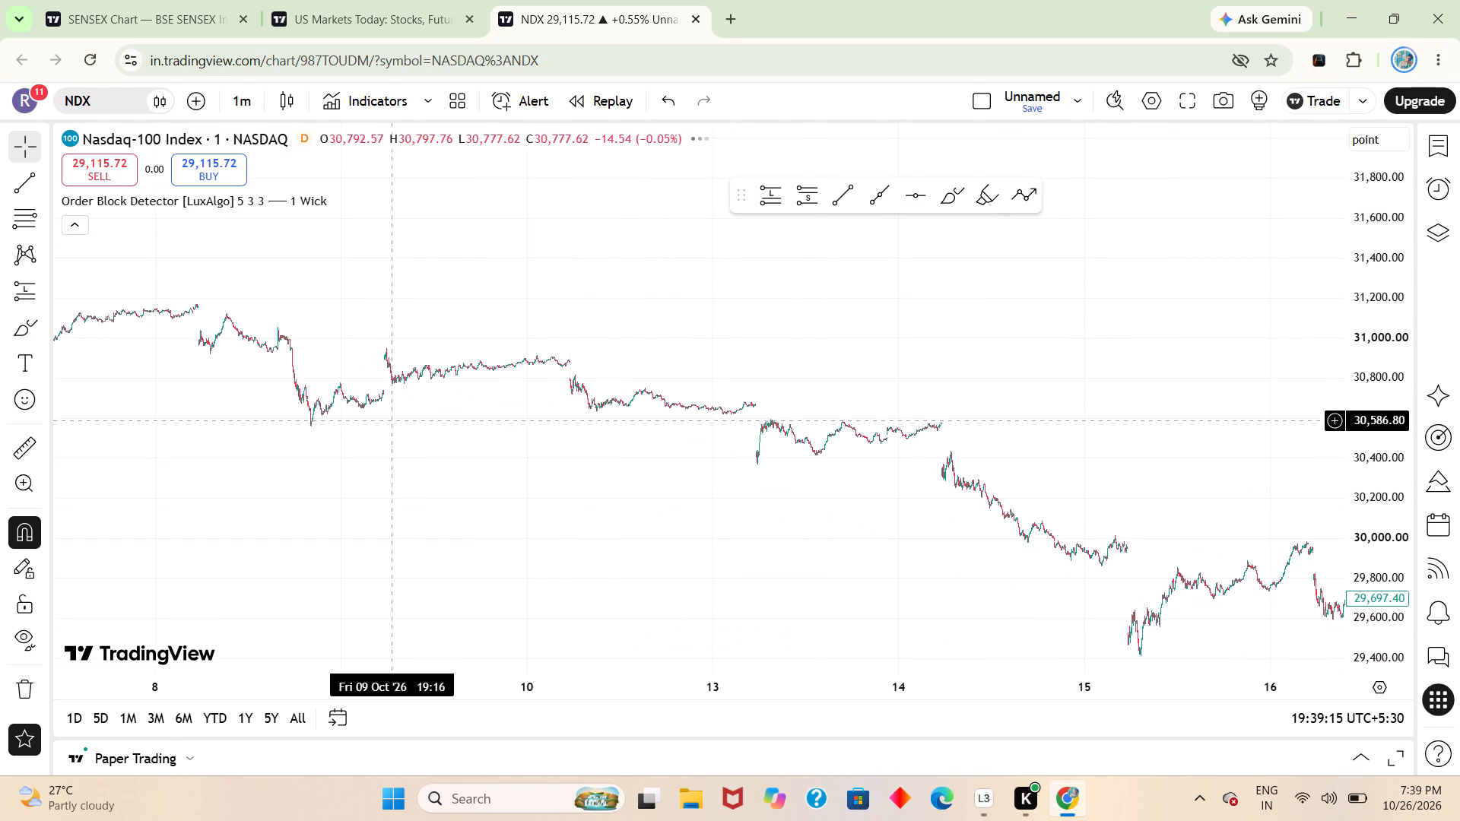
{"action": "left_click_drag", "start_coordinate": [479, 468], "coordinate": [912, 557]}
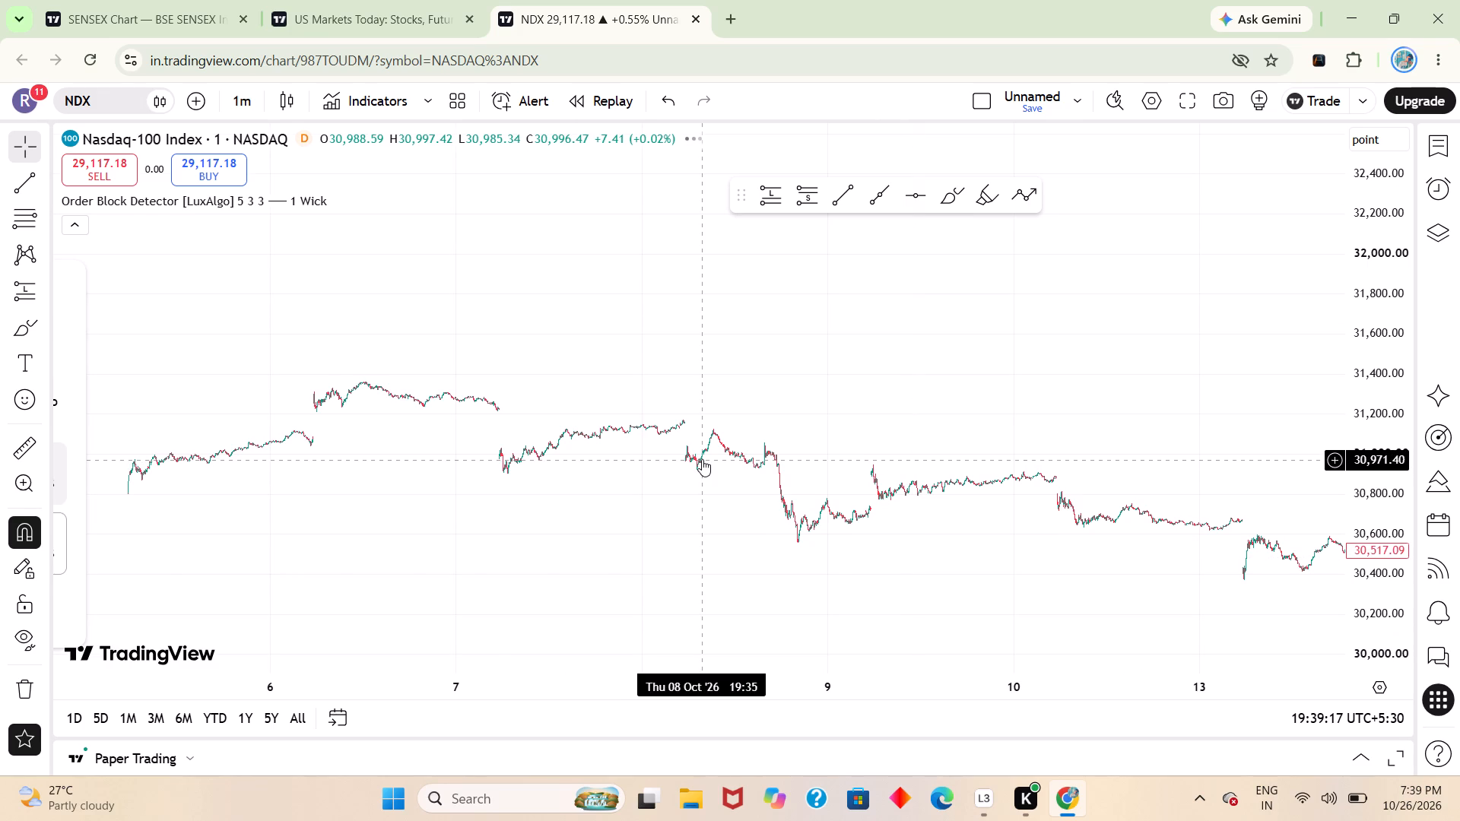
Set the Nasdaq-100 chart interval to 1 day.
{"action": "left_click", "coordinate": [238, 107]}
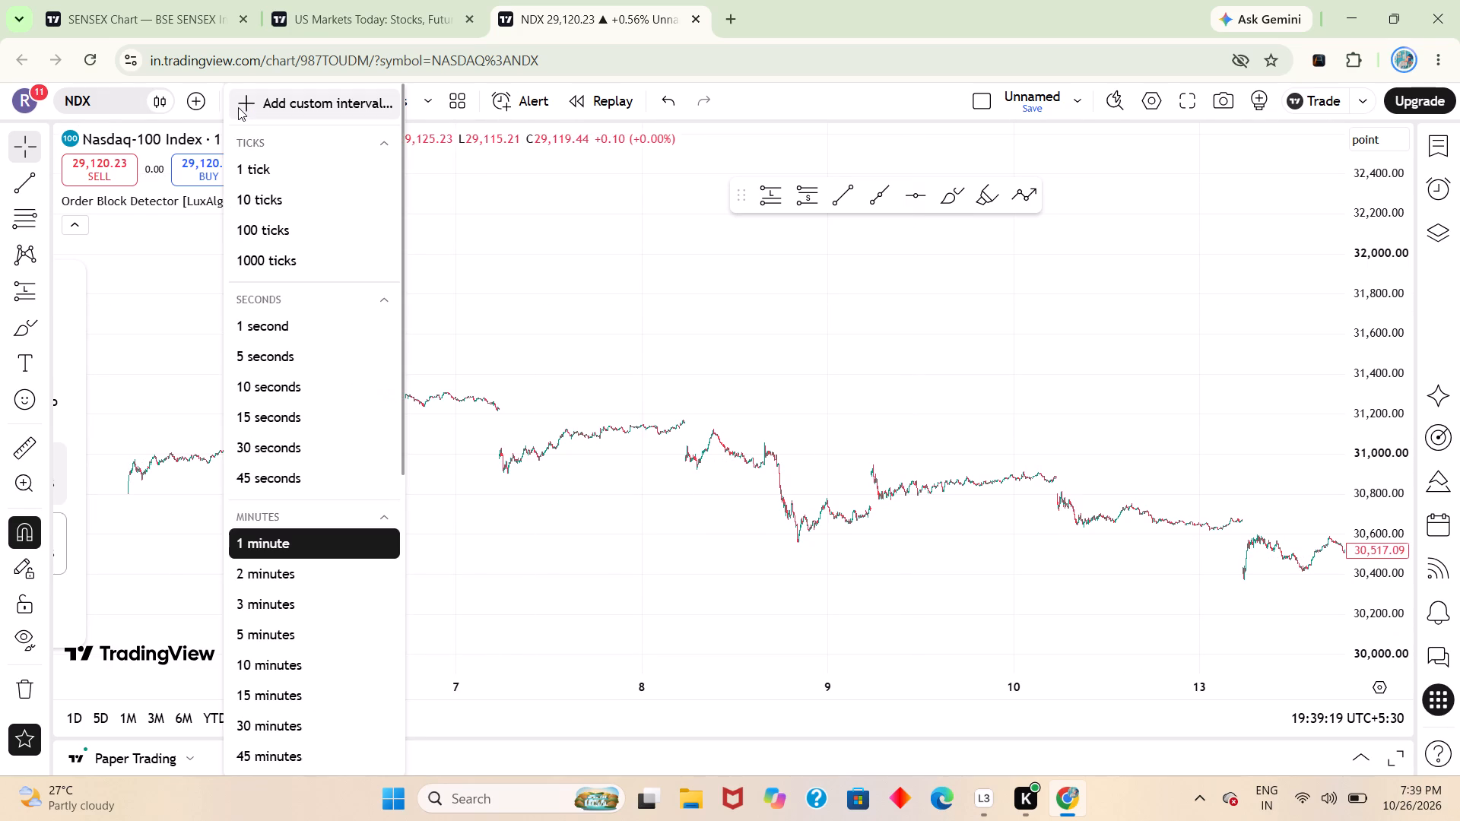
{"action": "scroll", "coordinate": [280, 698], "scroll_direction": "down", "scroll_amount": 3}
{"action": "left_click", "coordinate": [273, 675]}
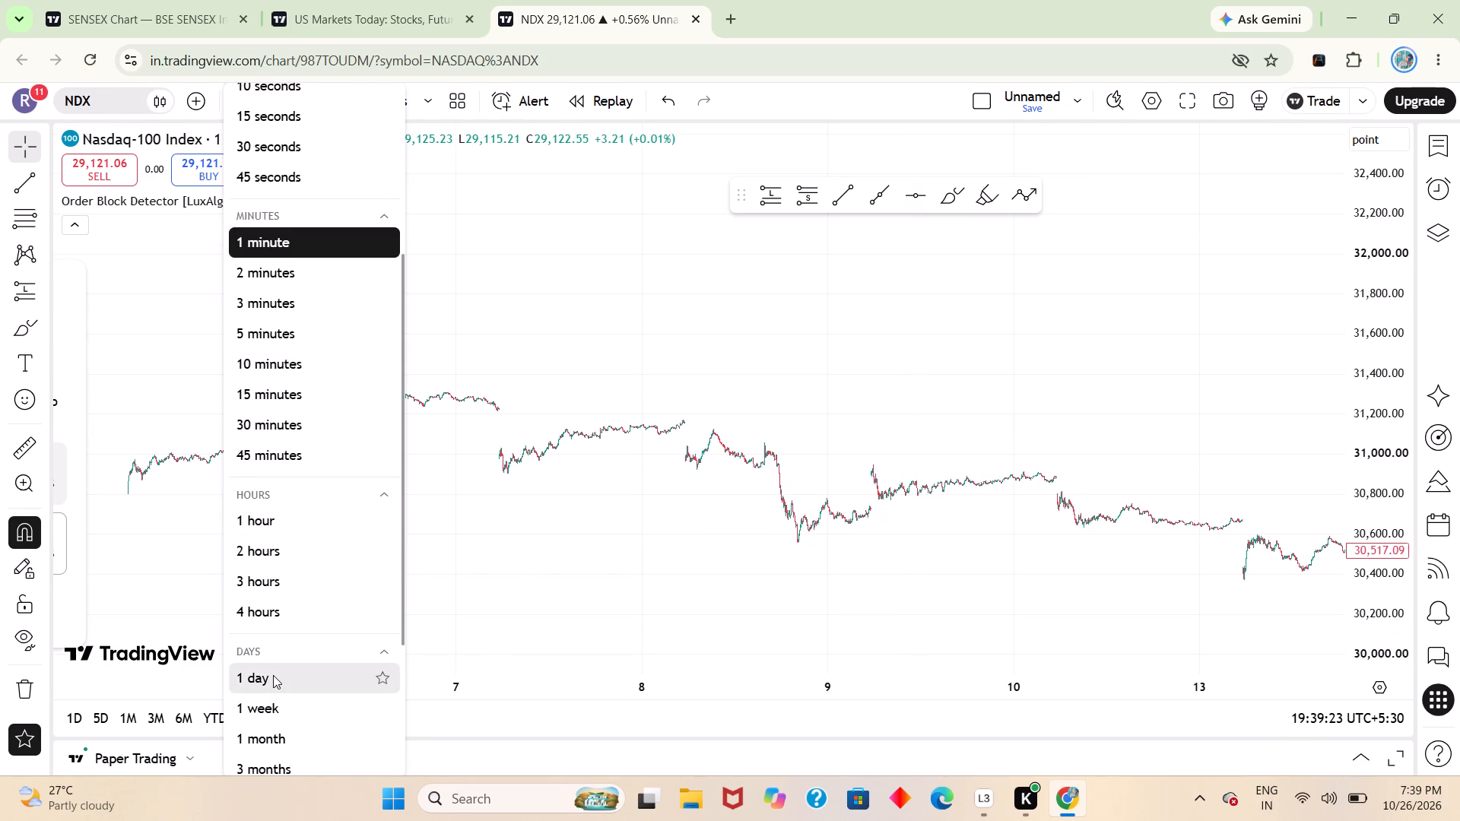
Locate the 2026 candles on the daily Nasdaq-100 chart and compress the price scale to examine the wider trend, dismissing the phone advertisement.
{"action": "left_click_drag", "start_coordinate": [735, 413], "coordinate": [773, 272]}
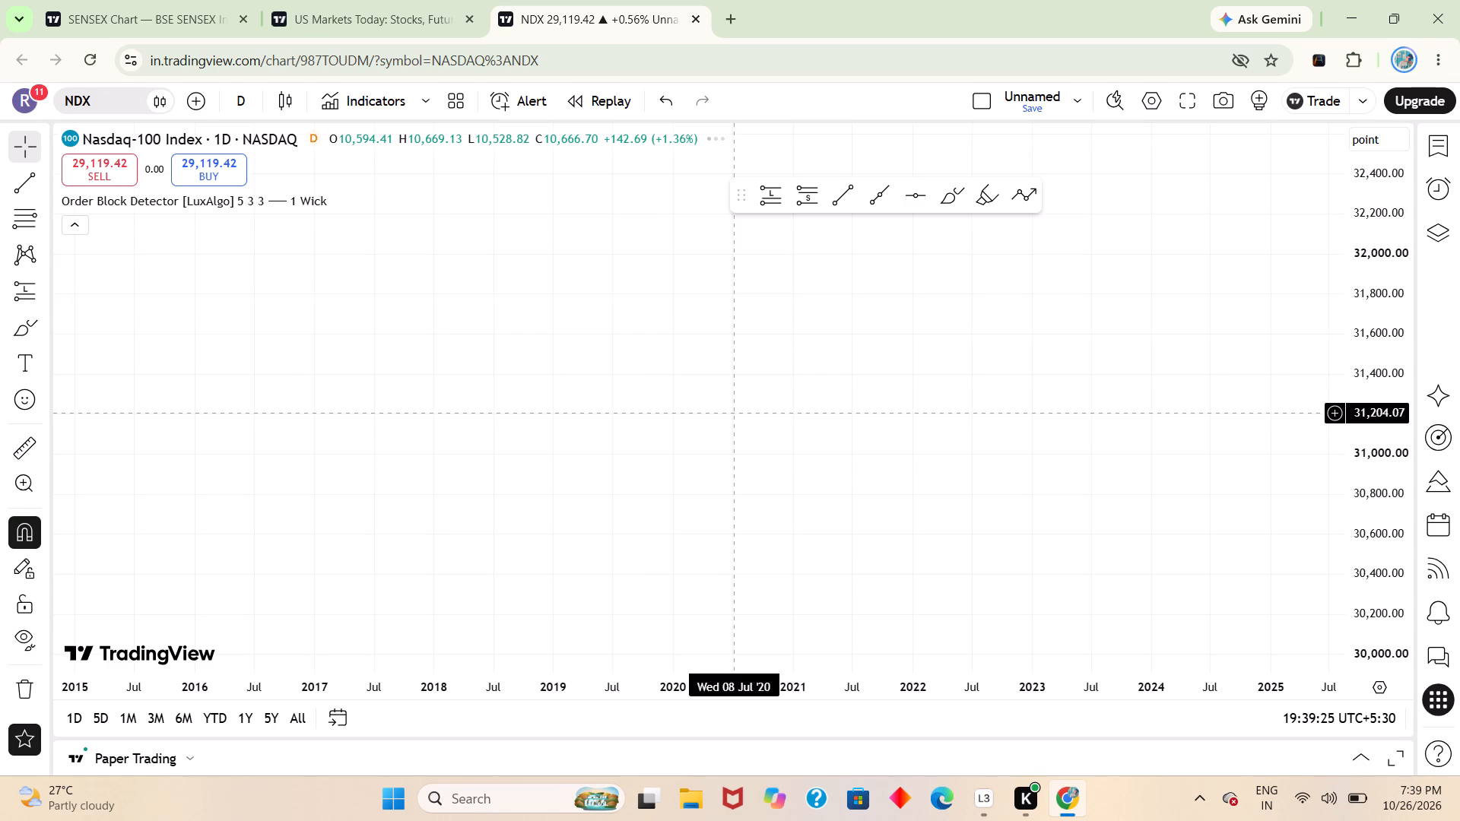
{"action": "left_click_drag", "start_coordinate": [773, 272], "coordinate": [829, 570]}
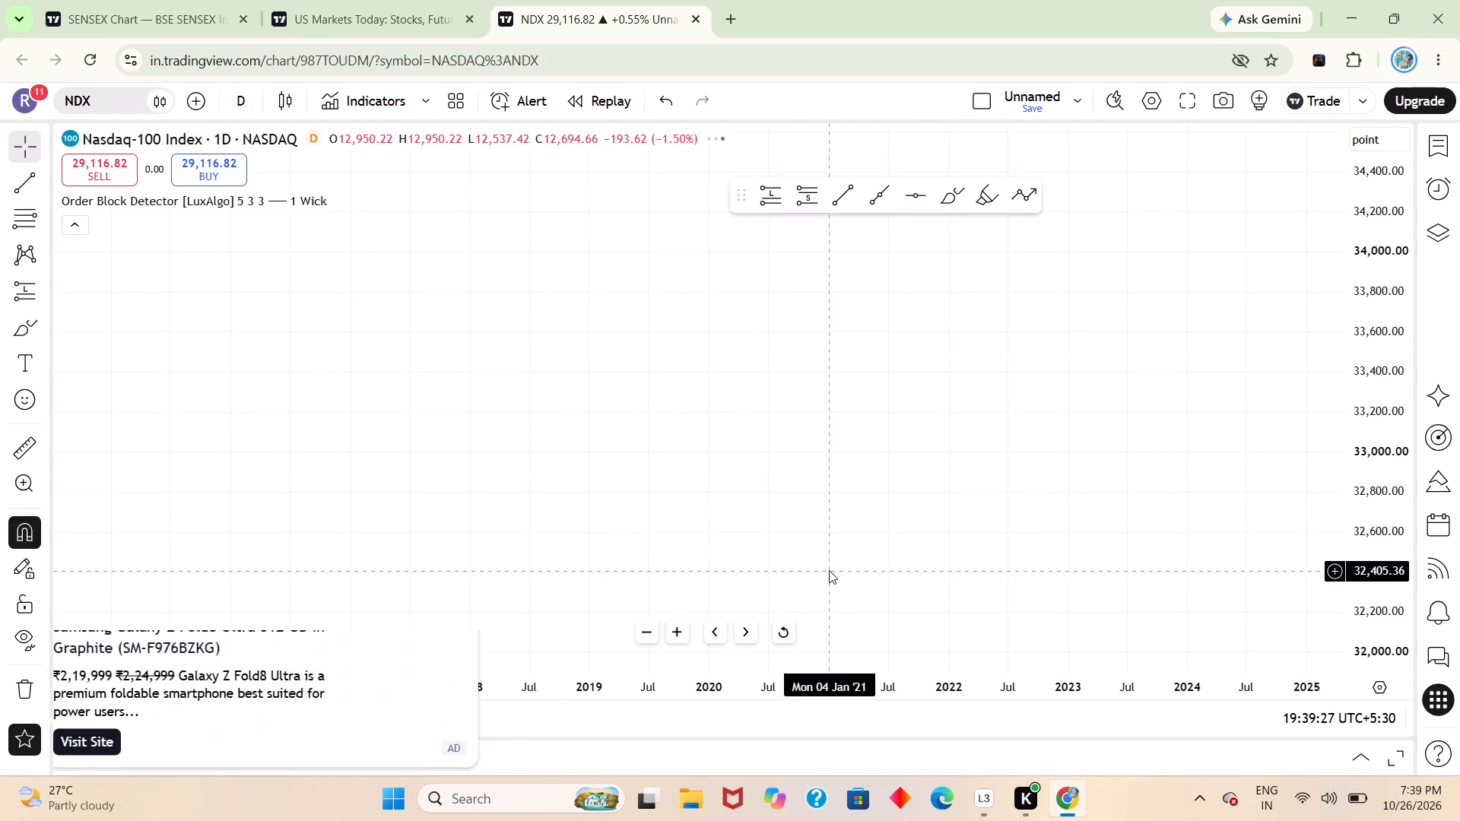
{"action": "left_click", "coordinate": [481, 625]}
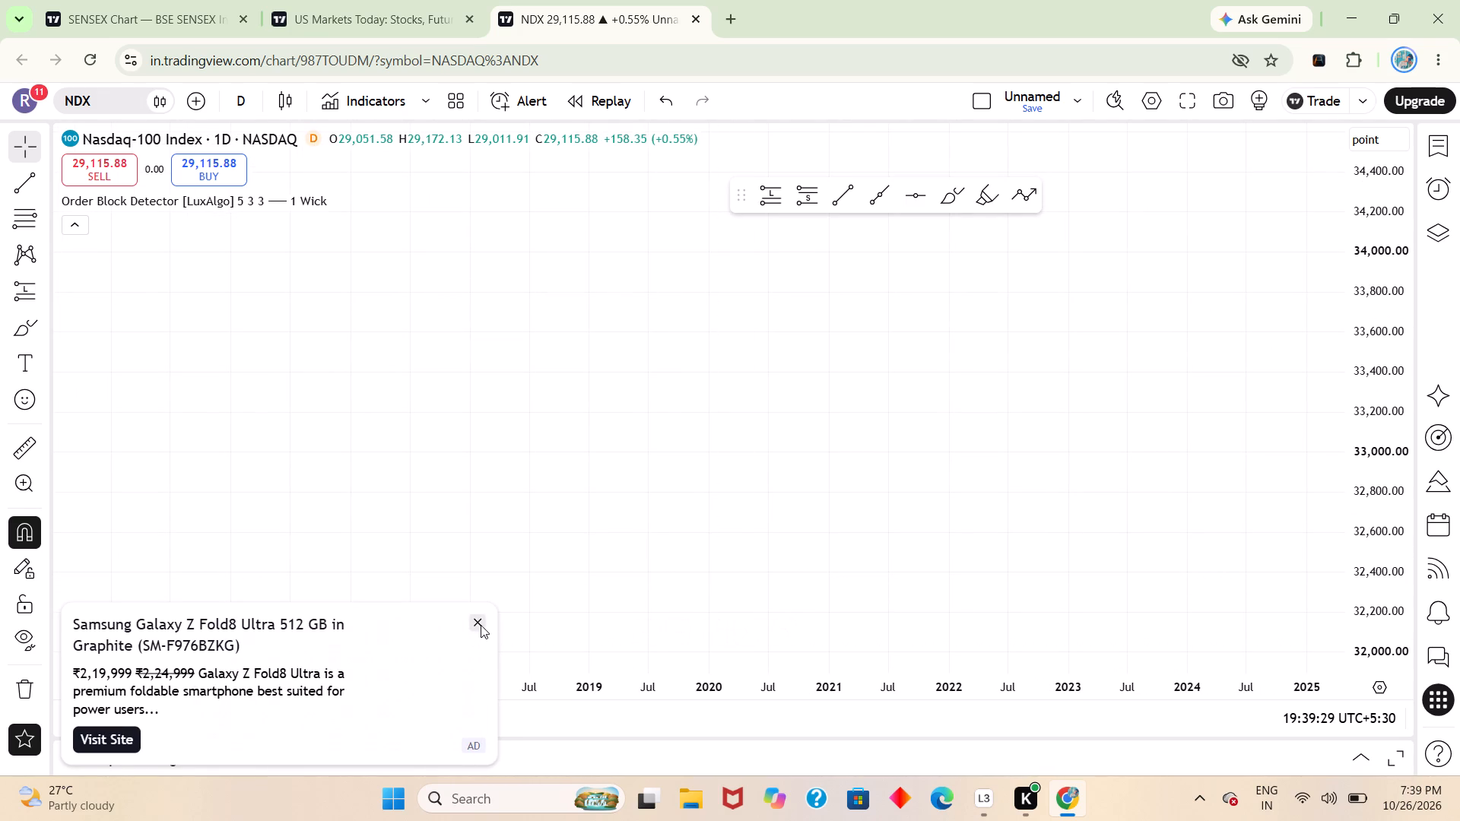
{"action": "left_click_drag", "start_coordinate": [725, 570], "coordinate": [683, 125]}
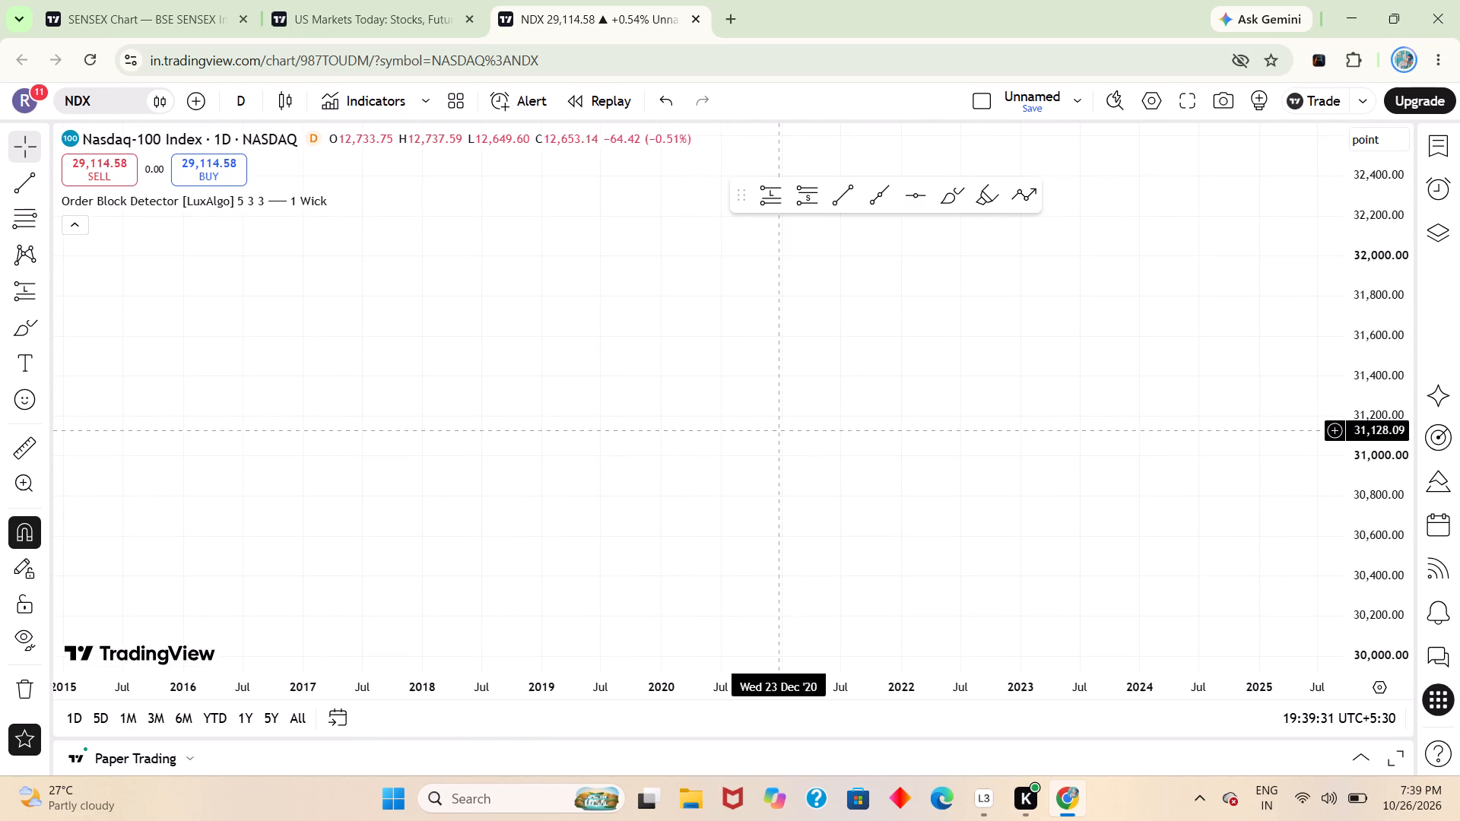
{"action": "left_click_drag", "start_coordinate": [779, 430], "coordinate": [868, 75]}
{"action": "left_click_drag", "start_coordinate": [752, 469], "coordinate": [960, 0]}
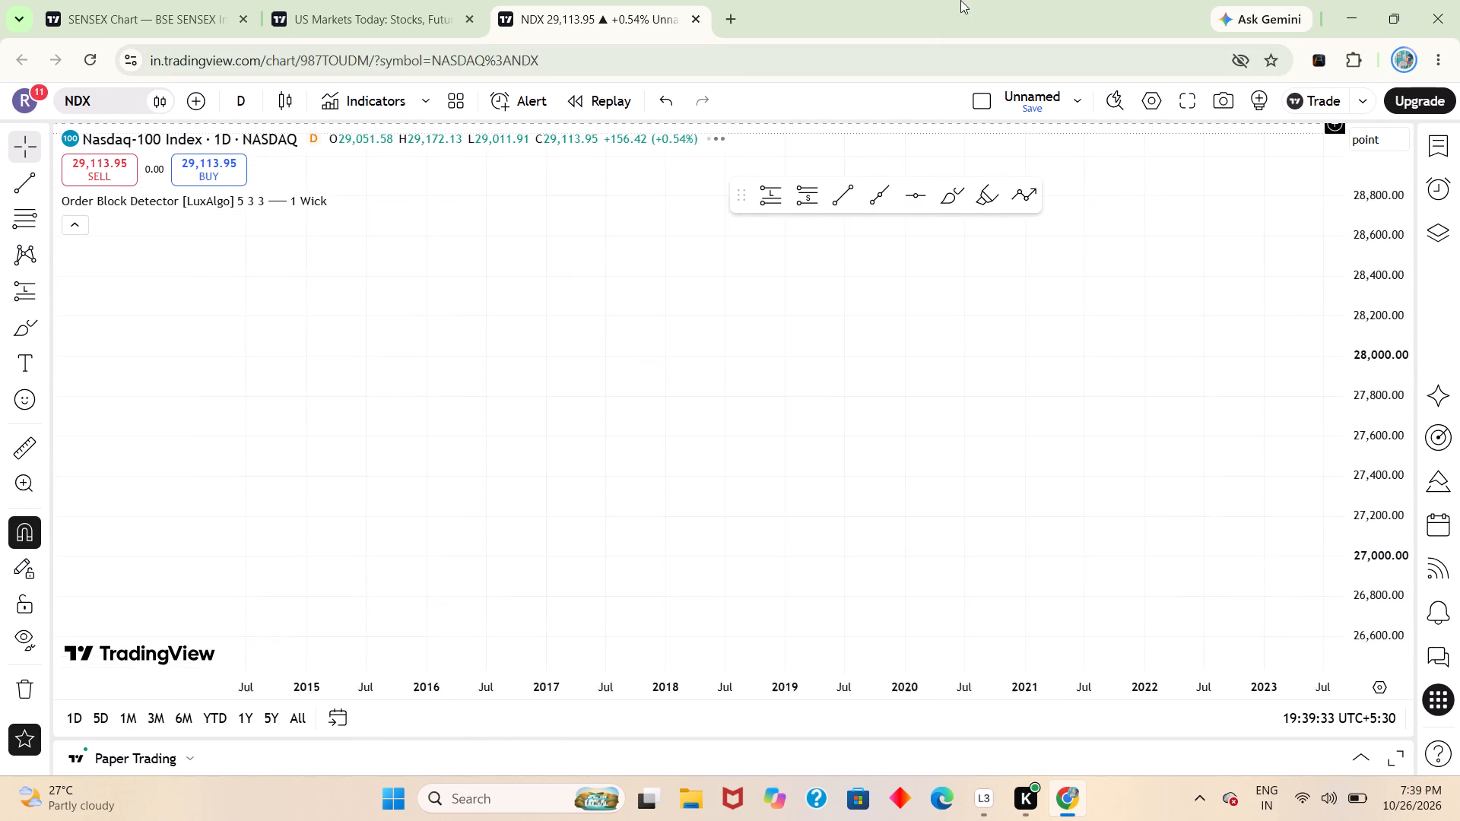
{"action": "left_click_drag", "start_coordinate": [960, 0], "coordinate": [374, 750]}
{"action": "left_click_drag", "start_coordinate": [1043, 653], "coordinate": [653, 377]}
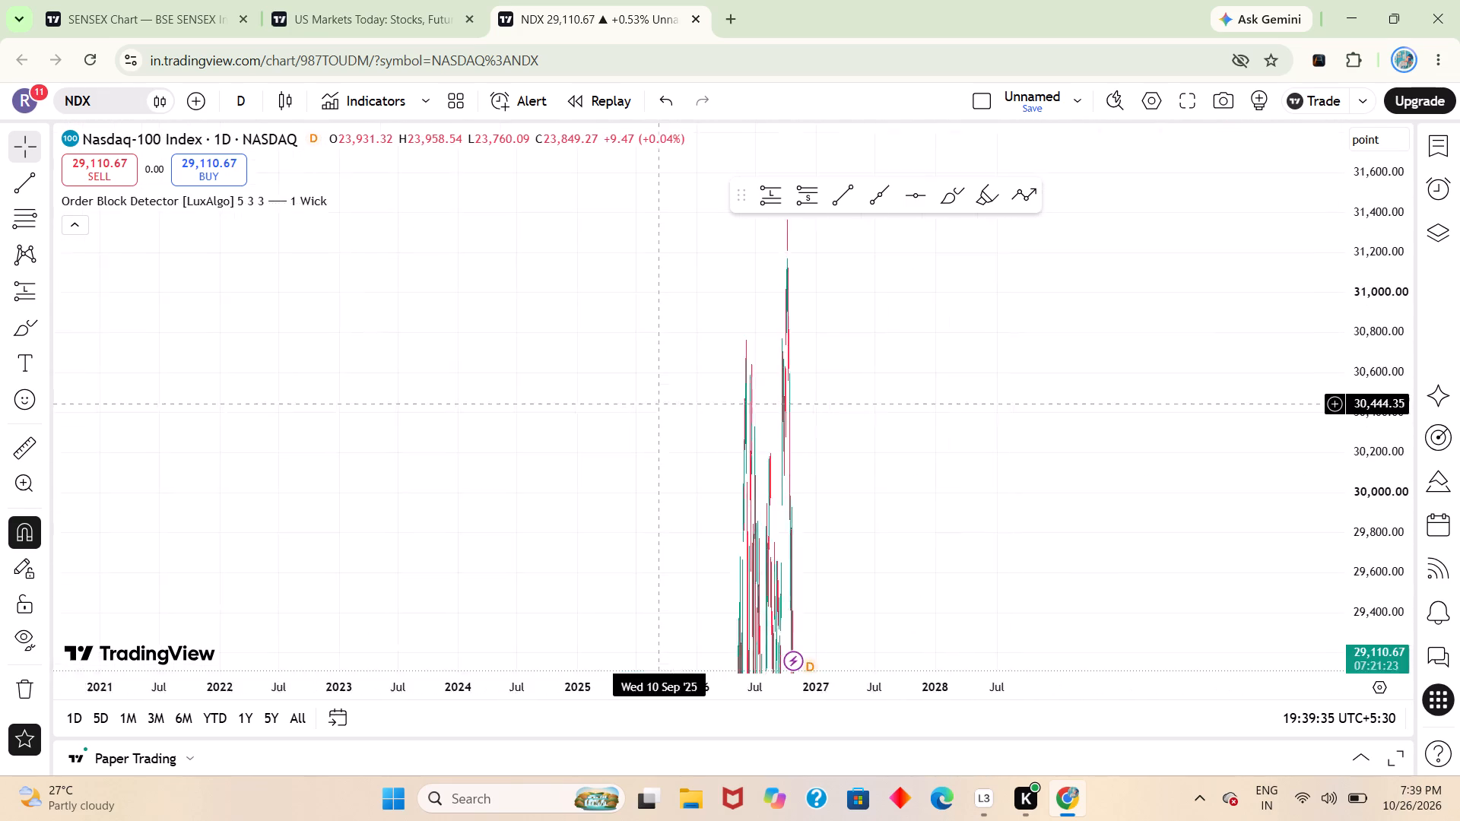
{"action": "left_click_drag", "start_coordinate": [653, 377], "coordinate": [491, 252]}
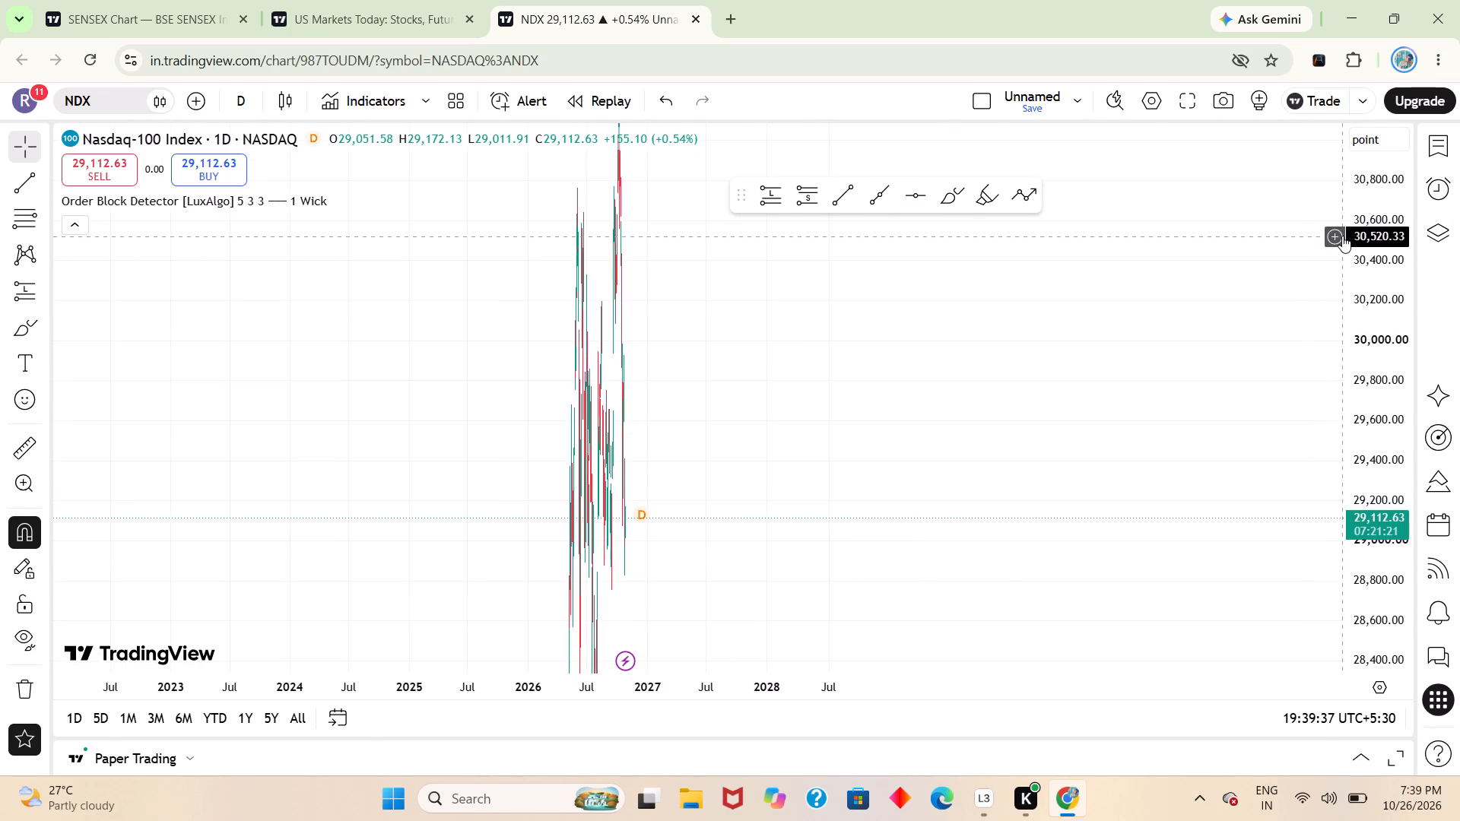
{"action": "left_click_drag", "start_coordinate": [1353, 227], "coordinate": [1370, 702]}
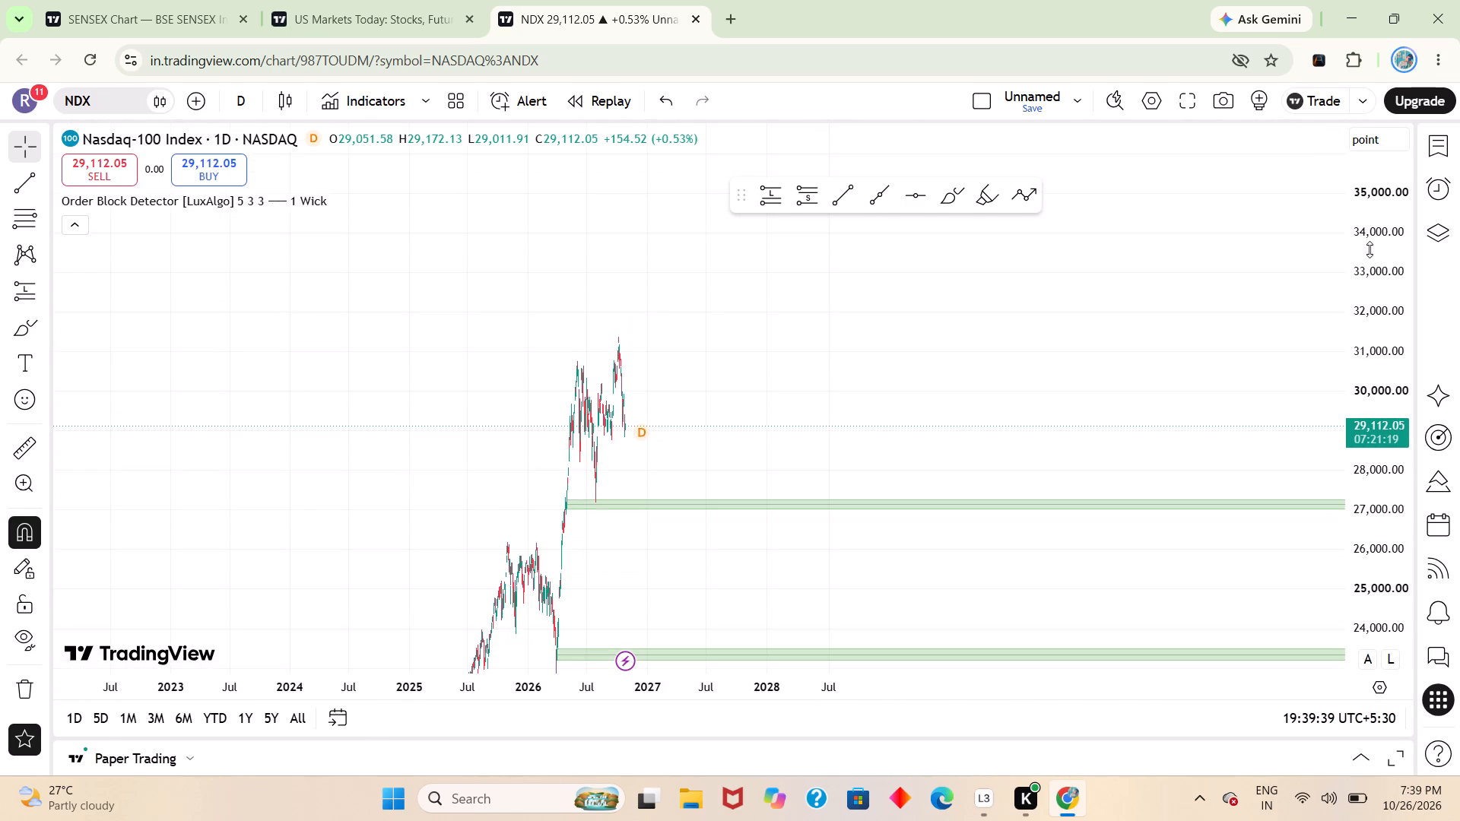
{"action": "left_click_drag", "start_coordinate": [1370, 249], "coordinate": [1373, 262]}
{"action": "left_click_drag", "start_coordinate": [1389, 193], "coordinate": [1393, 267]}
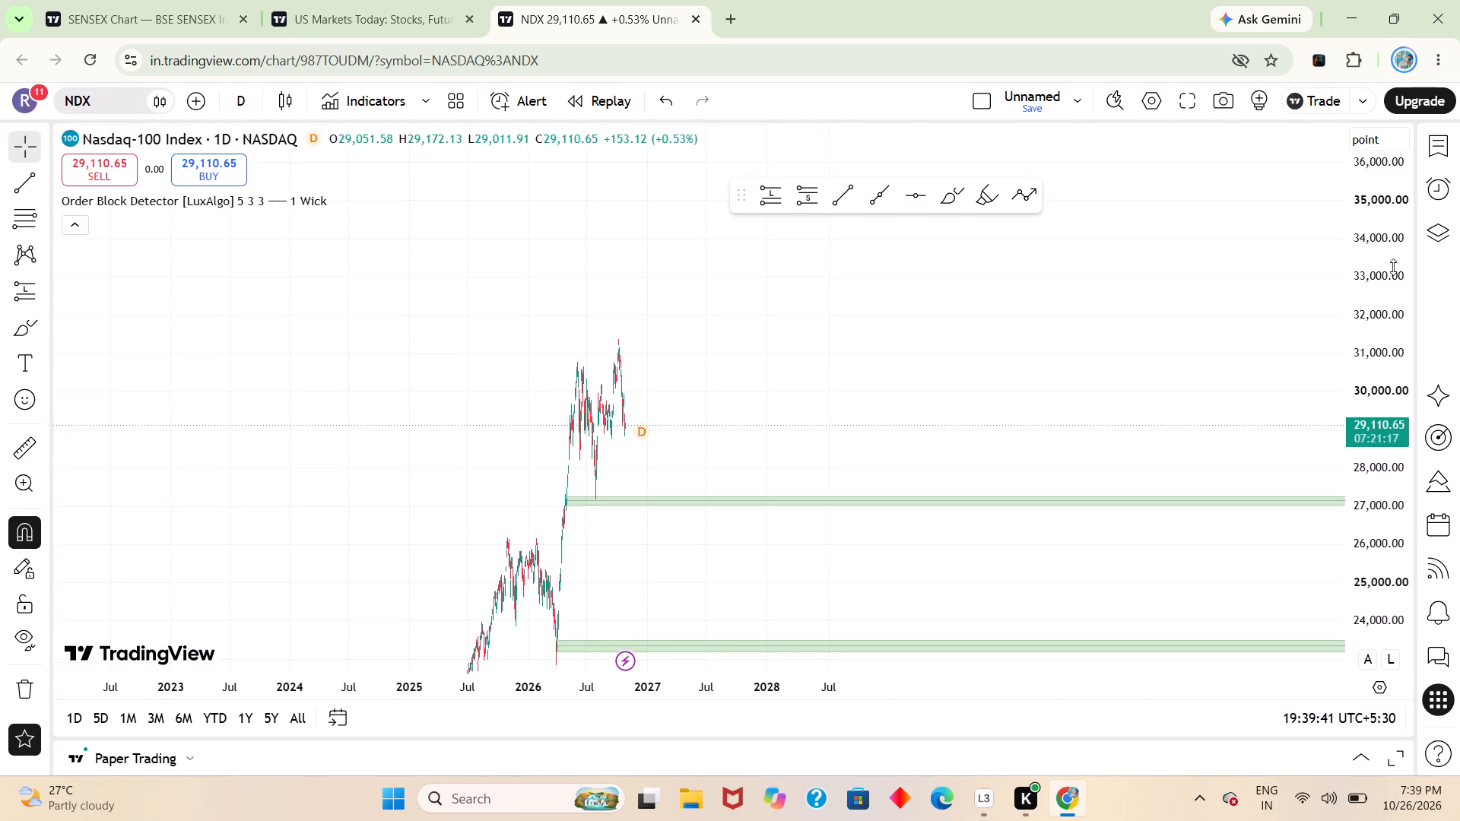
{"action": "left_click_drag", "start_coordinate": [1393, 267], "coordinate": [1391, 658]}
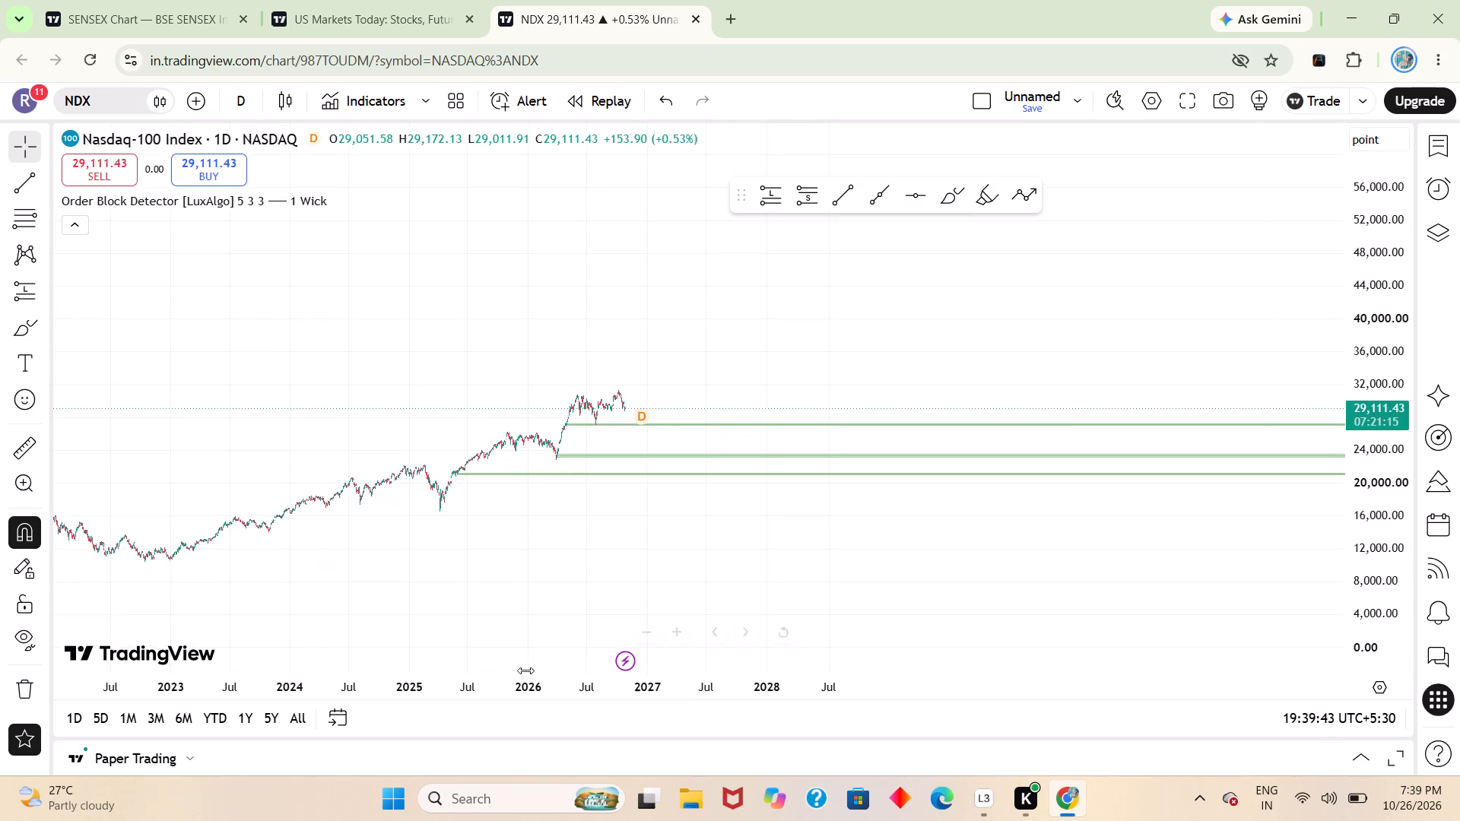
Examine the long-term daily Nasdaq-100 price history back to about 2015, returning to the latest candles.
{"action": "left_click_drag", "start_coordinate": [535, 630], "coordinate": [690, 592]}
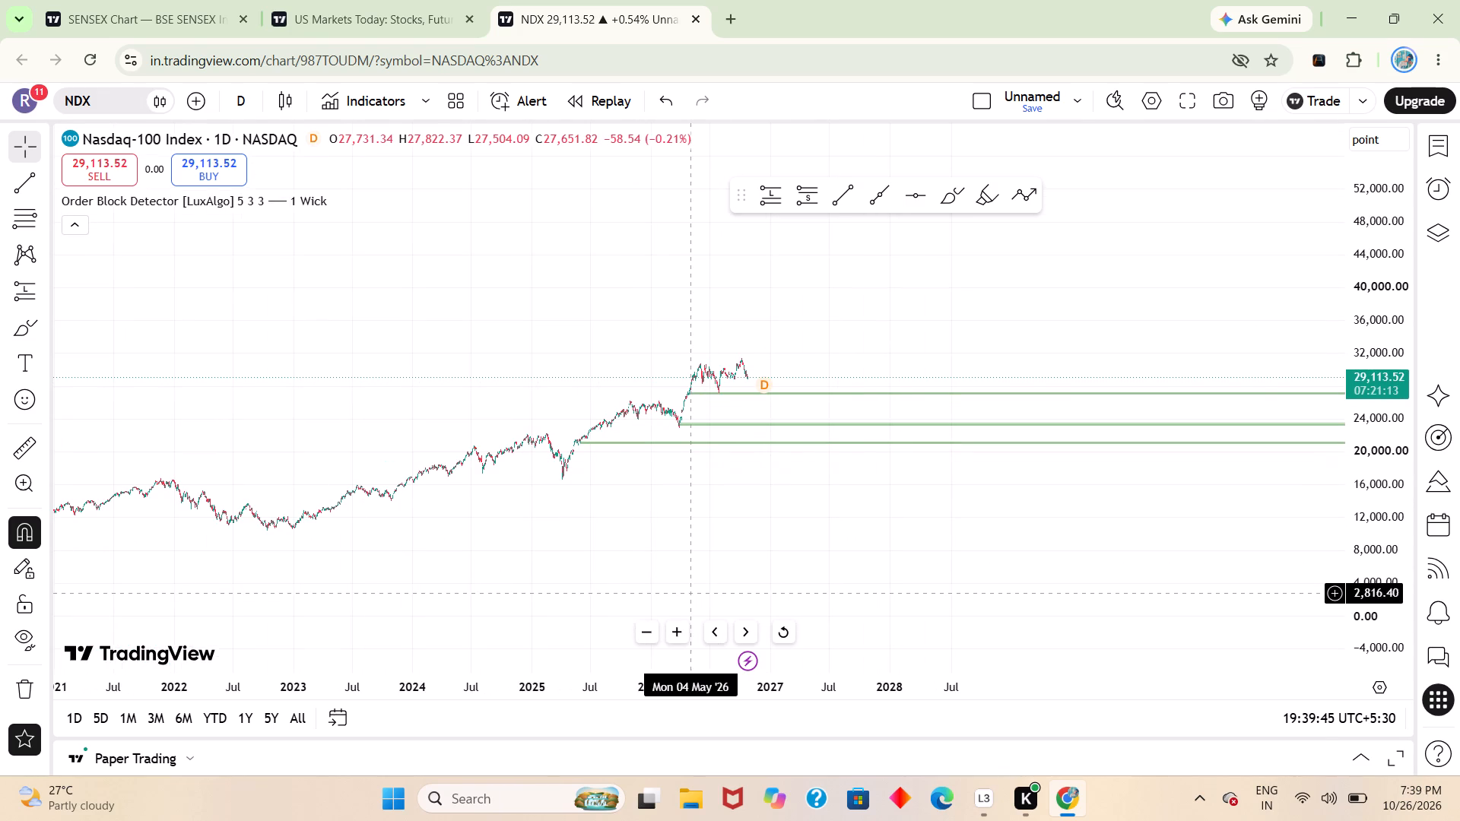
{"action": "left_click_drag", "start_coordinate": [574, 489], "coordinate": [985, 470]}
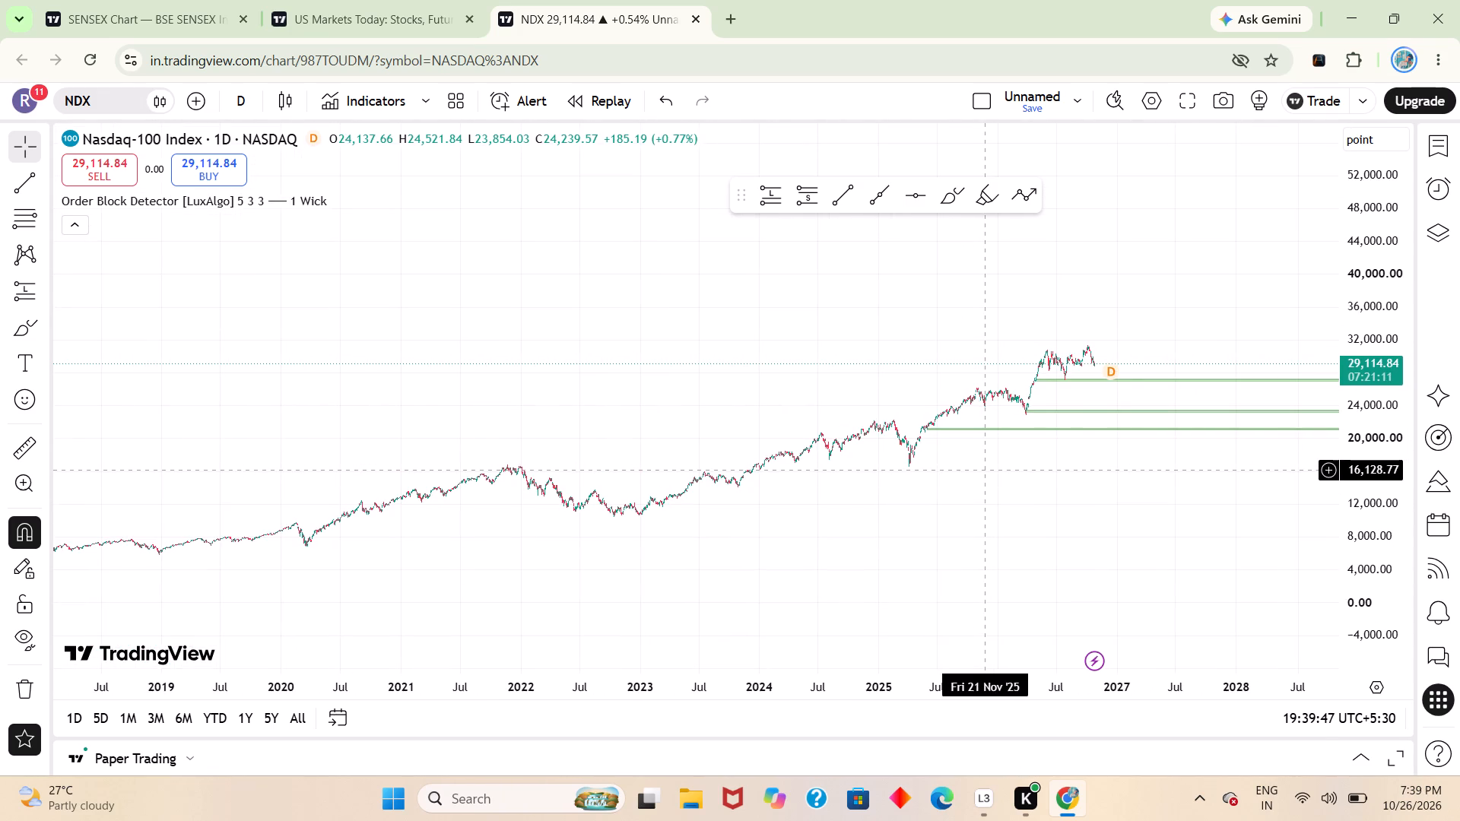
{"action": "left_click_drag", "start_coordinate": [985, 470], "coordinate": [1459, 383]}
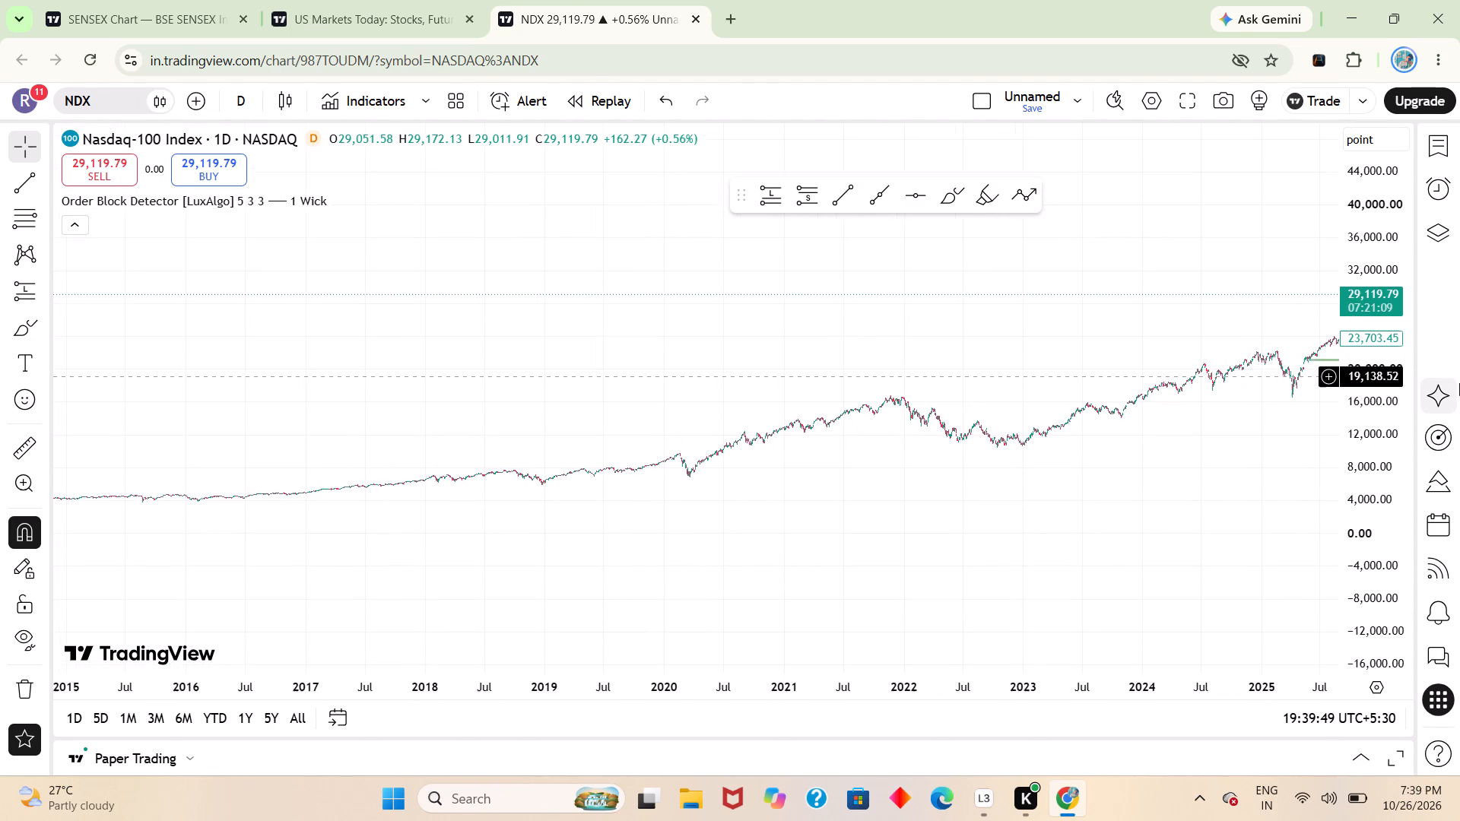
{"action": "left_click_drag", "start_coordinate": [1459, 383], "coordinate": [1459, 385]}
{"action": "left_click_drag", "start_coordinate": [202, 585], "coordinate": [2, 565]}
{"action": "left_click_drag", "start_coordinate": [1265, 464], "coordinate": [835, 526]}
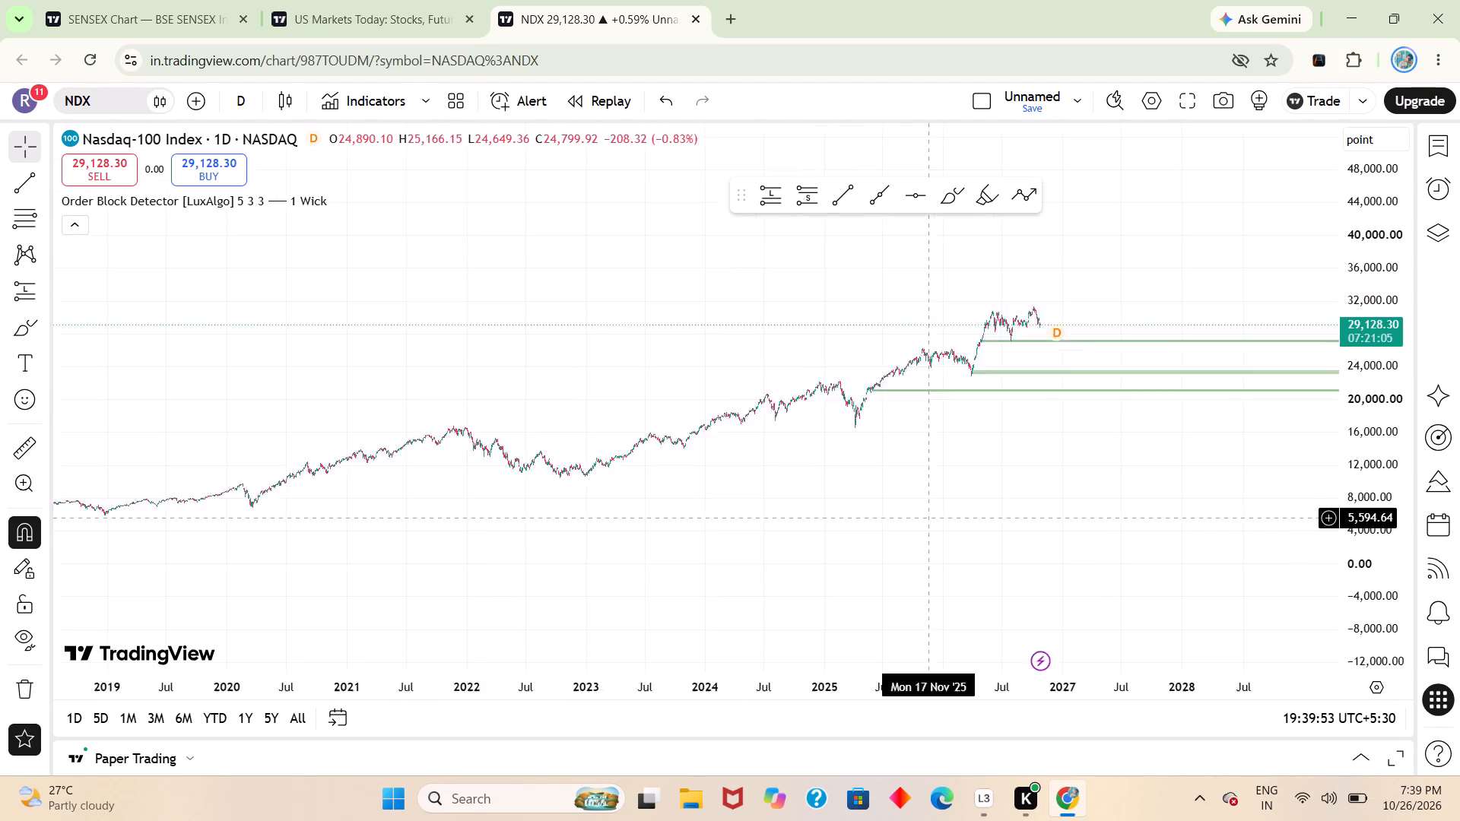
{"action": "left_click_drag", "start_coordinate": [835, 526], "coordinate": [627, 550]}
Examine the 2025 and 2026 daily Nasdaq-100 candles against the Order Block Detector zones, expanding the price and time scales.
{"action": "left_click_drag", "start_coordinate": [1375, 523], "coordinate": [1341, 404]}
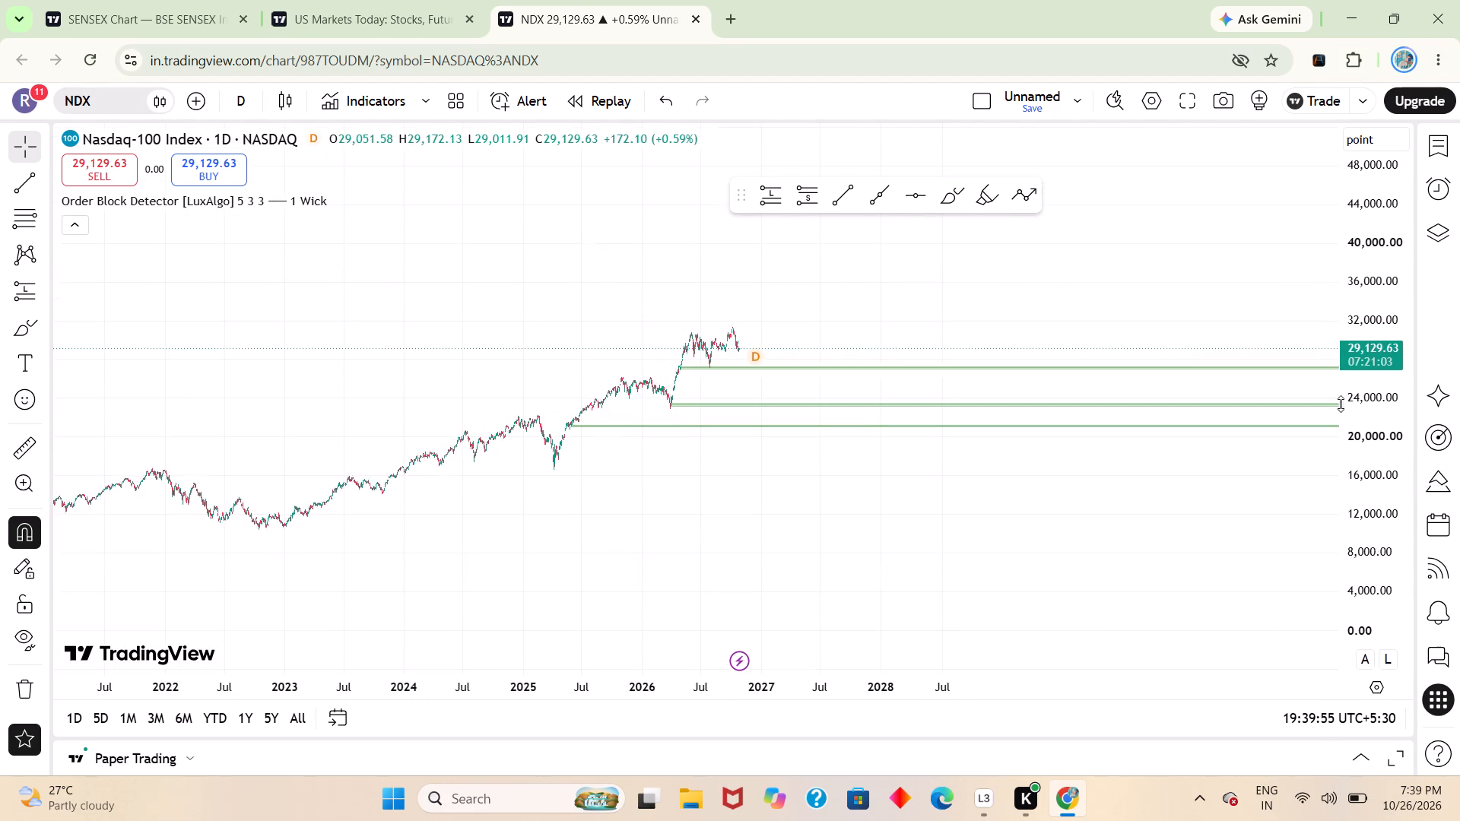
{"action": "left_click_drag", "start_coordinate": [1341, 404], "coordinate": [1367, 114]}
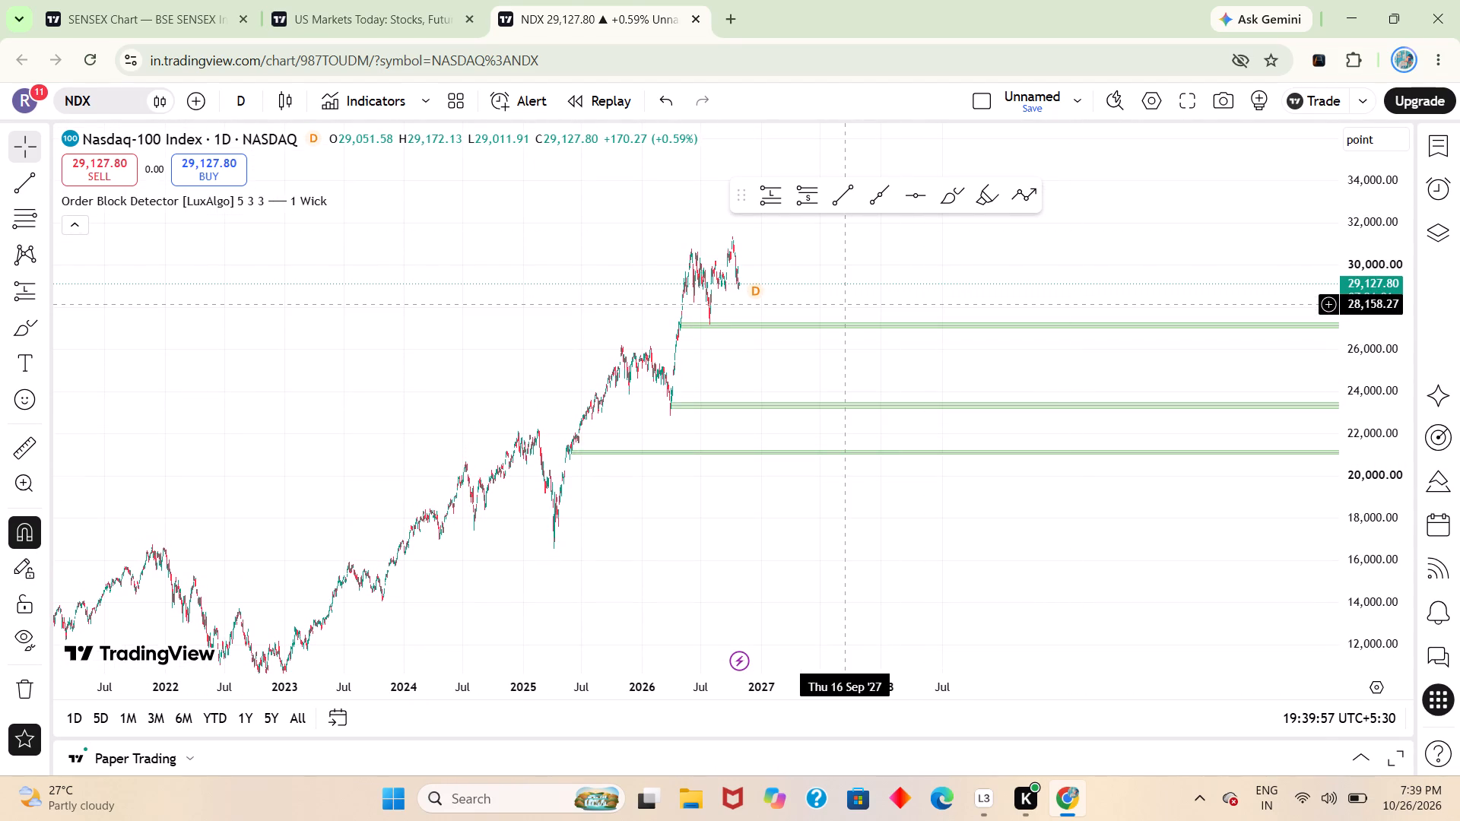
{"action": "left_click_drag", "start_coordinate": [846, 303], "coordinate": [954, 512]}
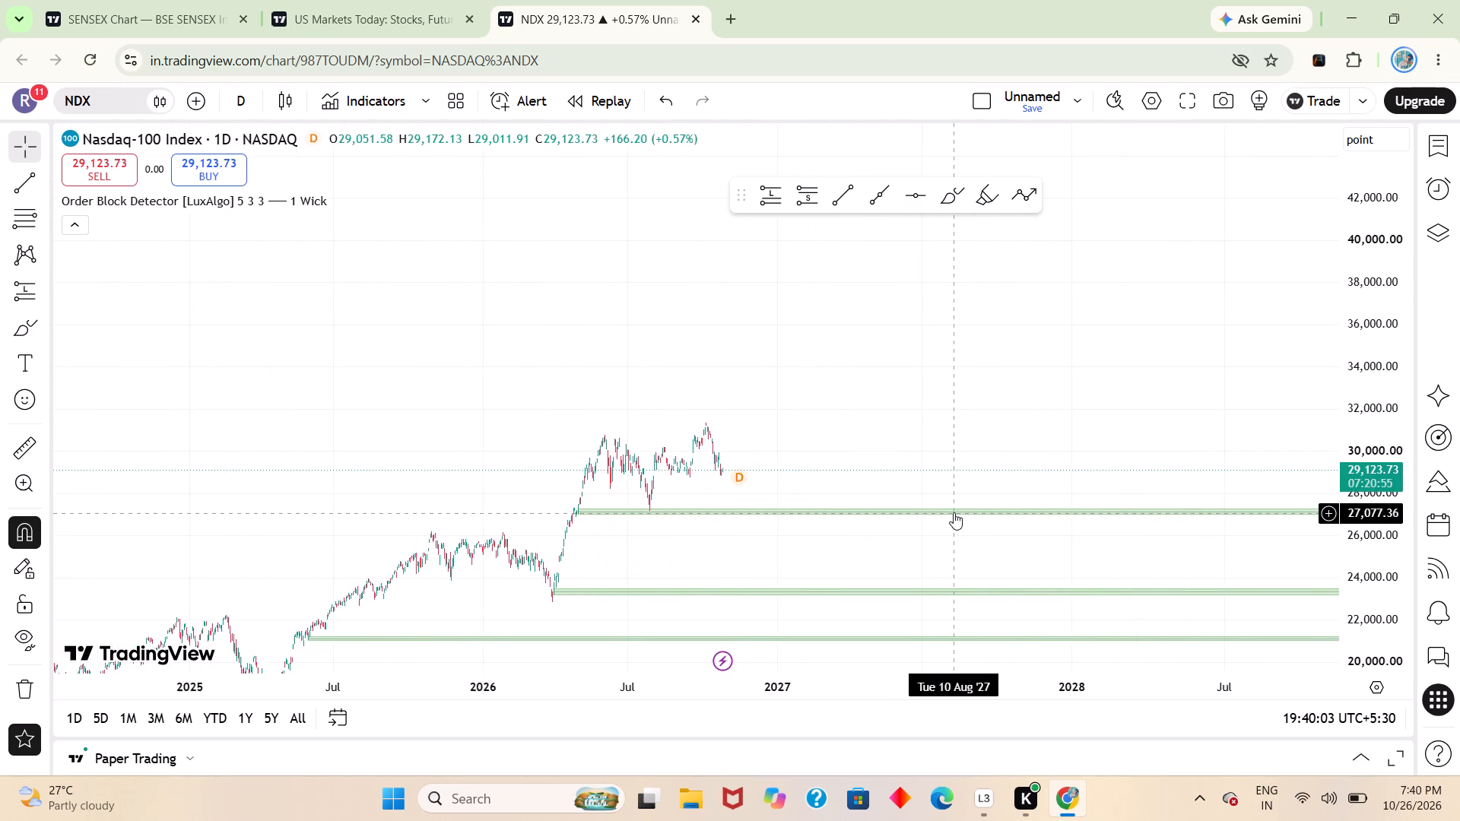
{"action": "left_click_drag", "start_coordinate": [954, 512], "coordinate": [1170, 390]}
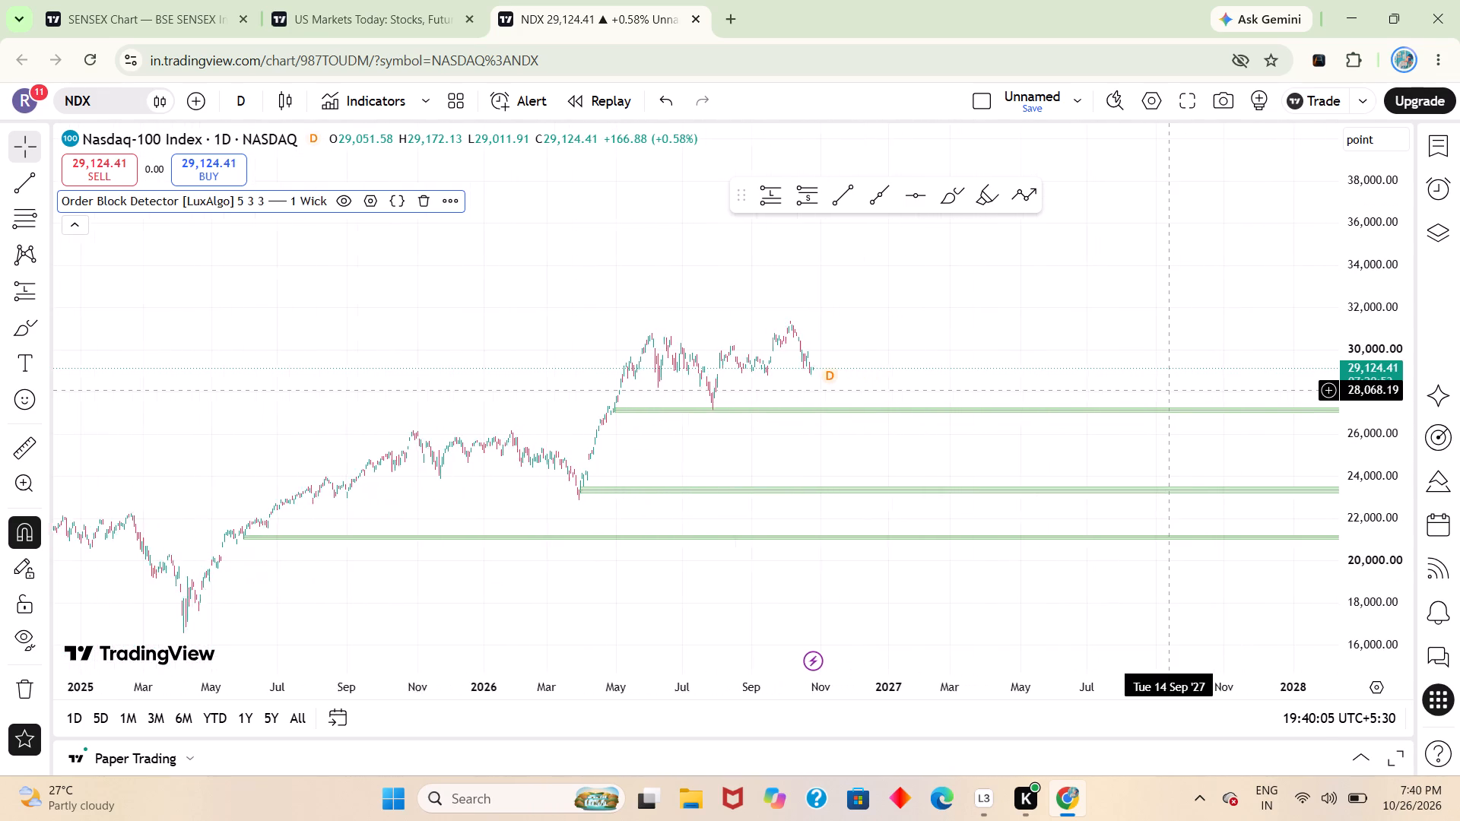
{"action": "left_click_drag", "start_coordinate": [1170, 390], "coordinate": [1252, 517]}
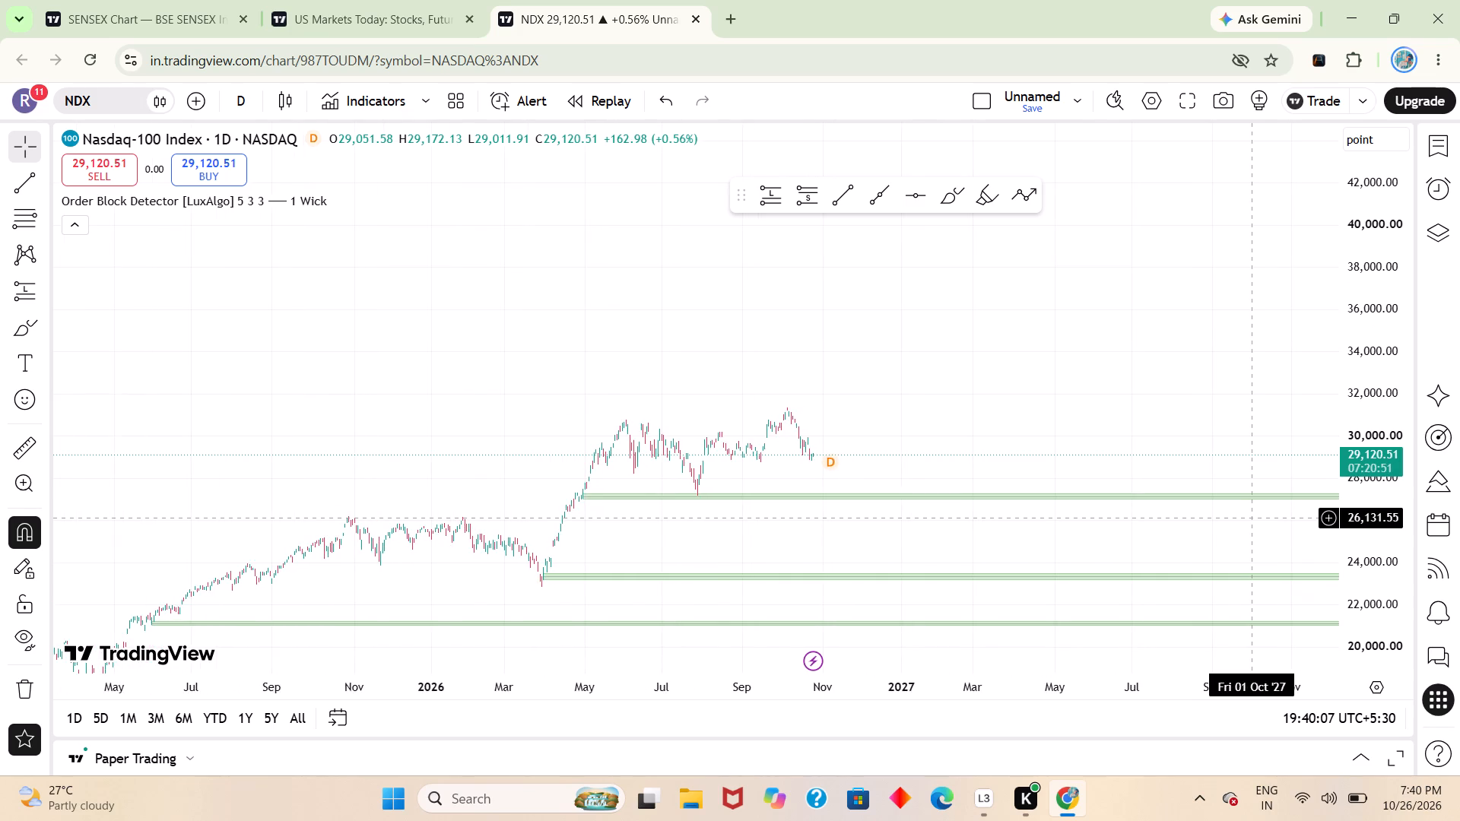
{"action": "left_click", "coordinate": [731, 487]}
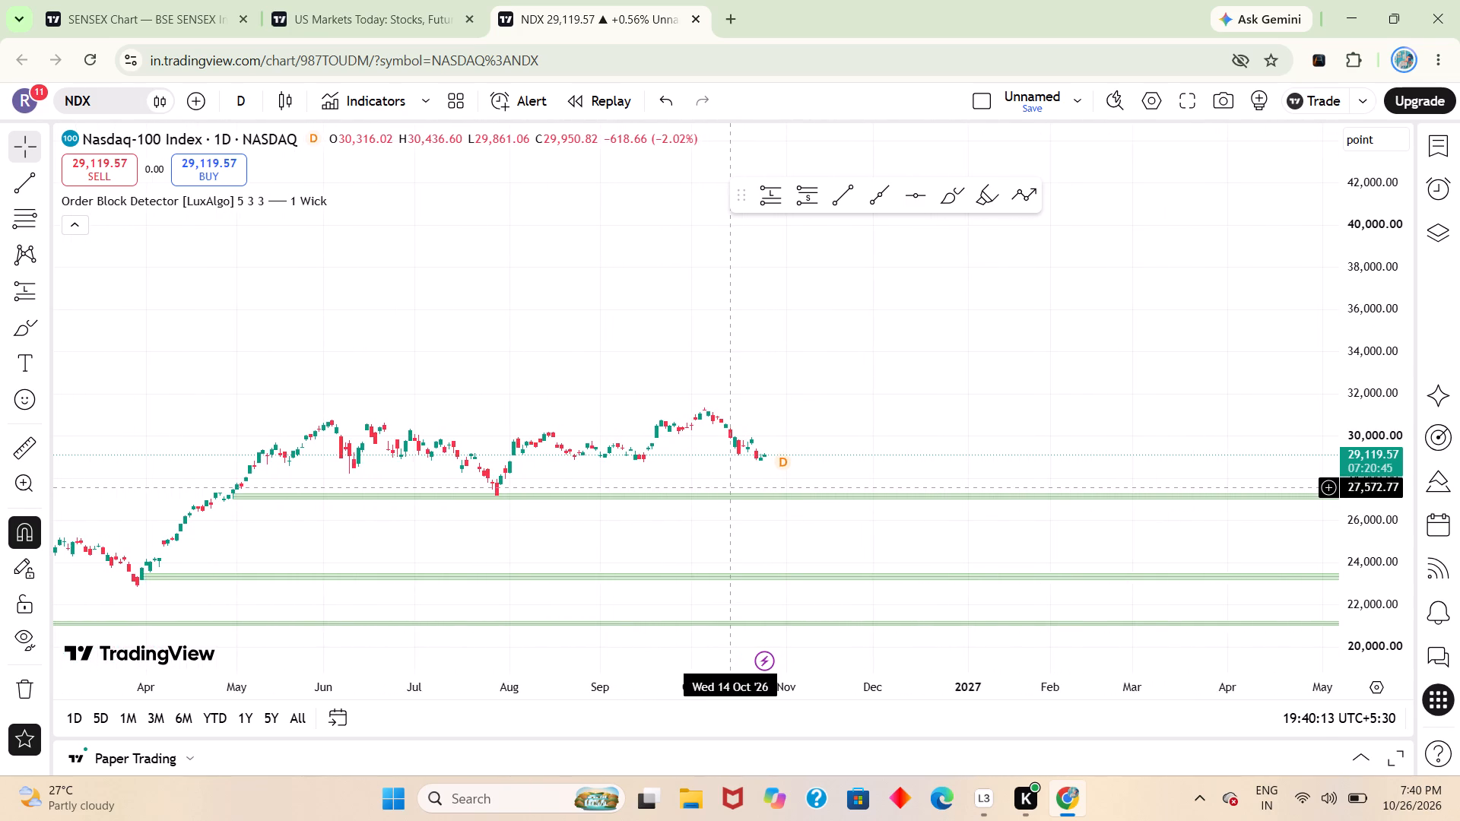
{"action": "scroll", "coordinate": [731, 487], "scroll_direction": "left", "scroll_amount": 1}
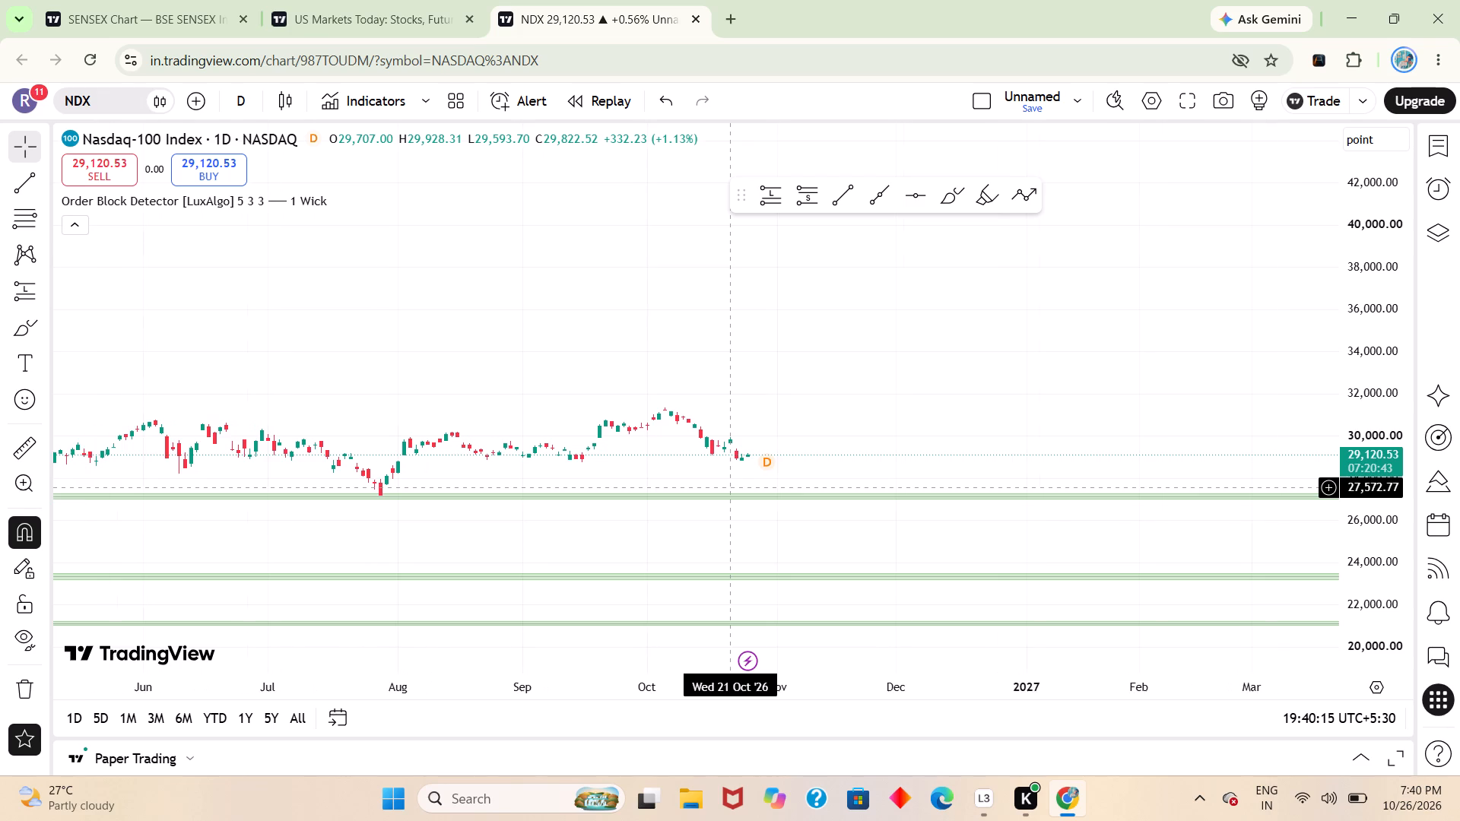
{"action": "left_click_drag", "start_coordinate": [1398, 568], "coordinate": [1366, 170]}
{"action": "left_click_drag", "start_coordinate": [1368, 601], "coordinate": [1338, 452]}
{"action": "left_click_drag", "start_coordinate": [988, 563], "coordinate": [966, 404]}
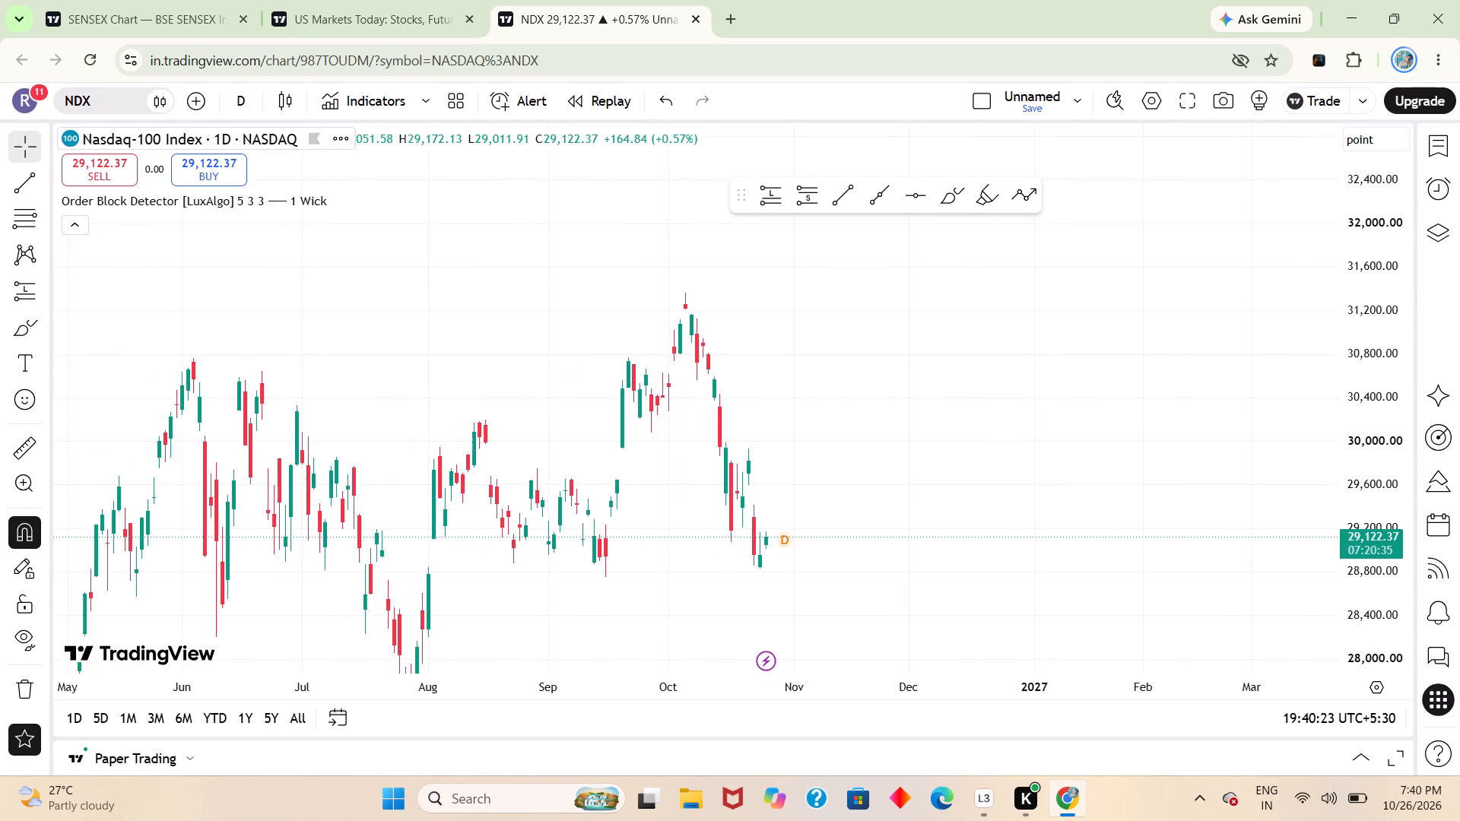
Set the Nasdaq-100 chart interval to 1 minute.
{"action": "left_click", "coordinate": [246, 112]}
{"action": "scroll", "coordinate": [298, 467], "scroll_direction": "down", "scroll_amount": 1}
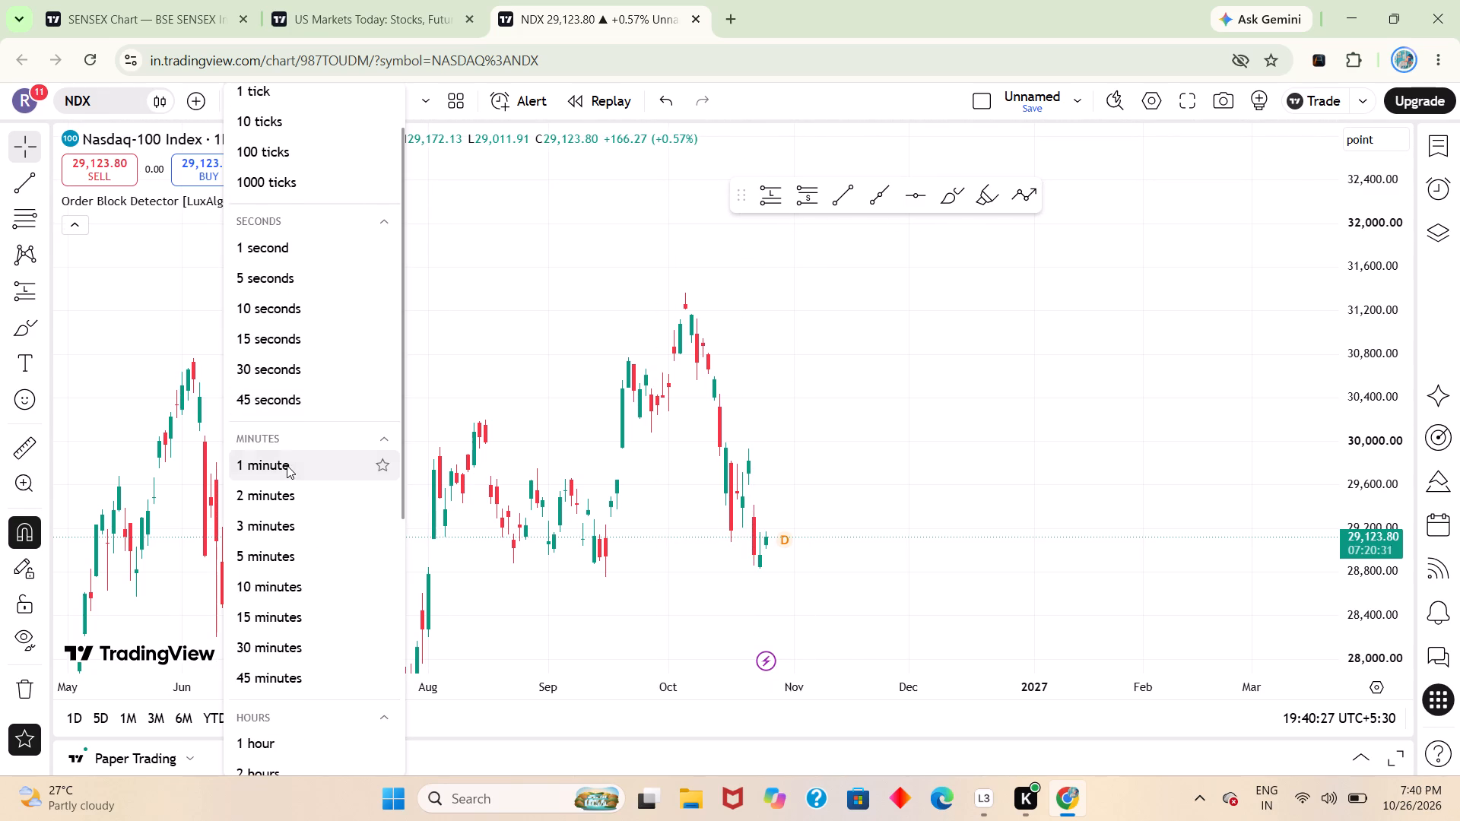
{"action": "left_click", "coordinate": [287, 465]}
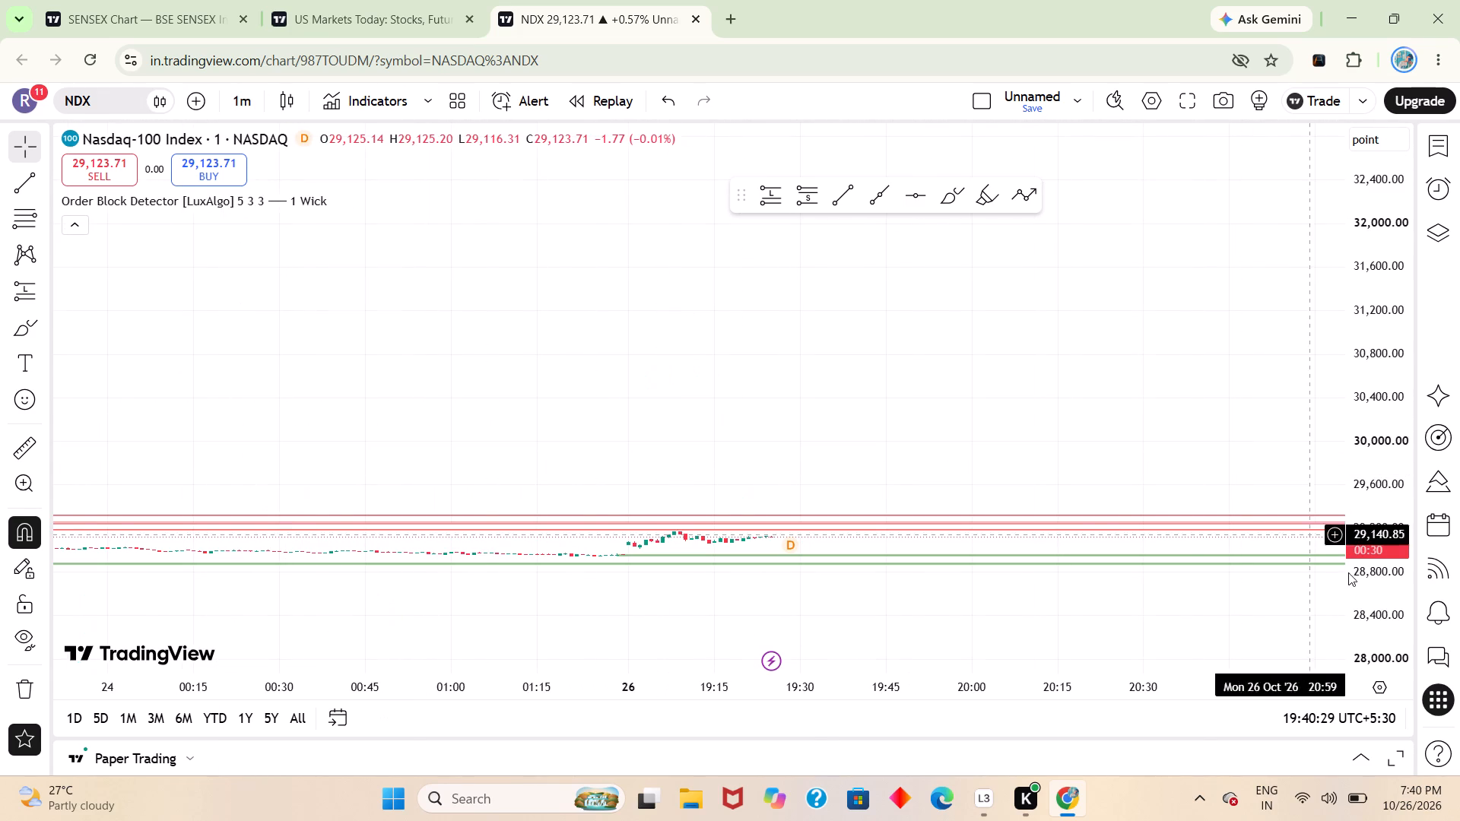
Examine the 26 October session on the one-minute Nasdaq-100 chart against the Order Block Detector zones, expanding the price scale.
{"action": "left_click_drag", "start_coordinate": [1378, 604], "coordinate": [1283, 157]}
{"action": "left_click_drag", "start_coordinate": [832, 680], "coordinate": [705, 170]}
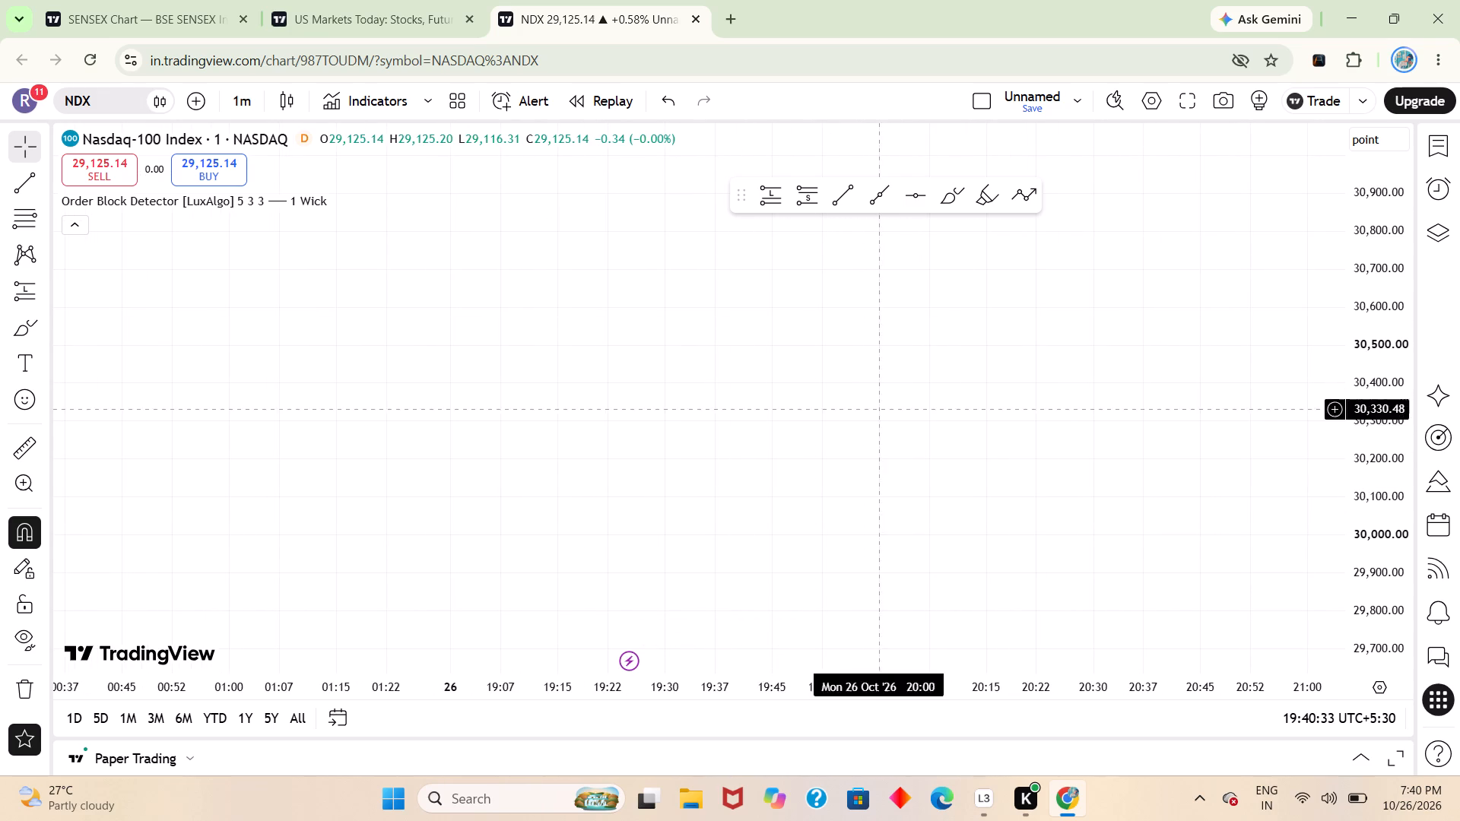
{"action": "left_click_drag", "start_coordinate": [884, 546], "coordinate": [833, 147]}
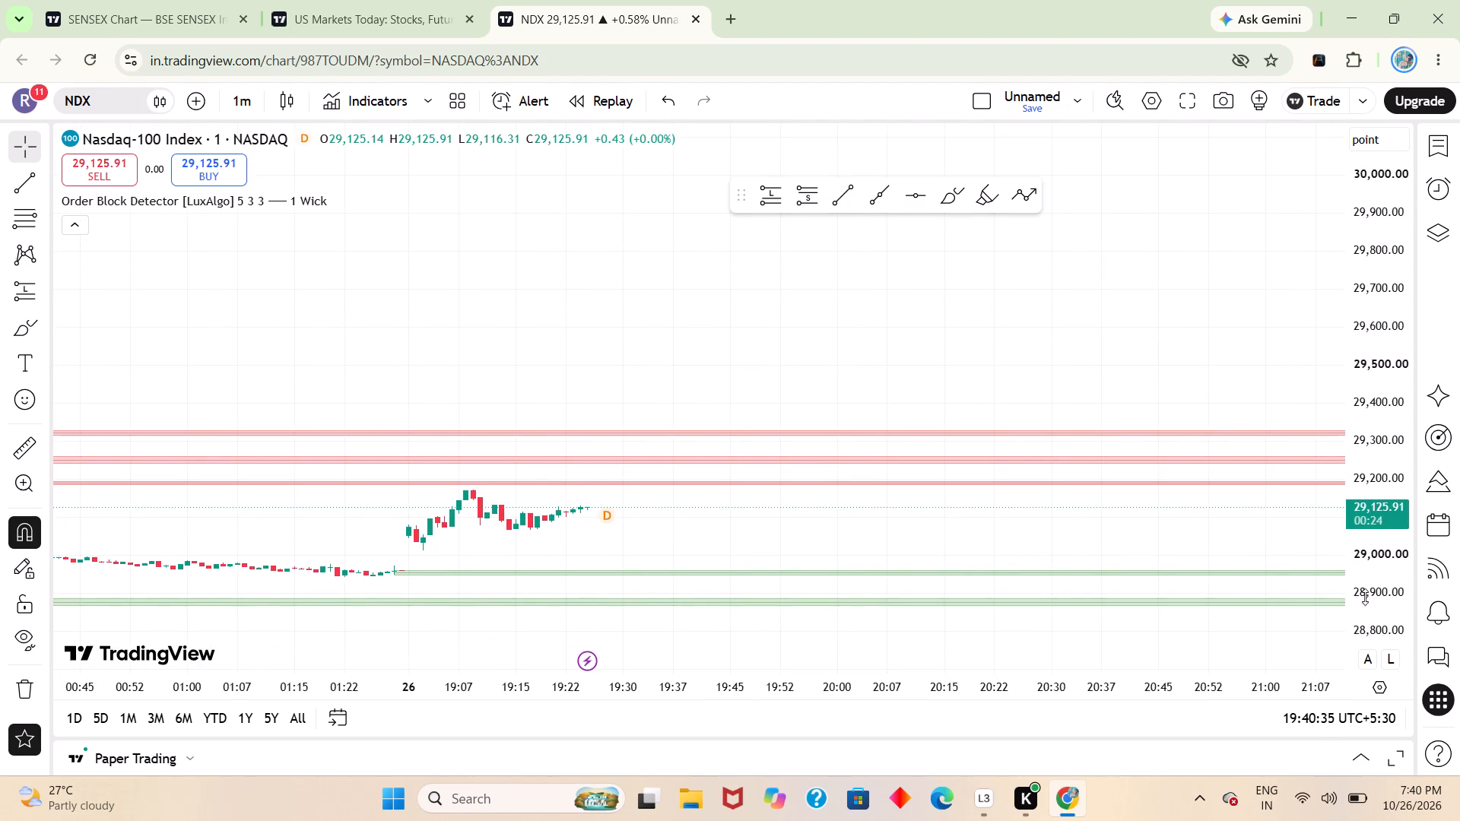
{"action": "left_click_drag", "start_coordinate": [1367, 614], "coordinate": [1306, 298]}
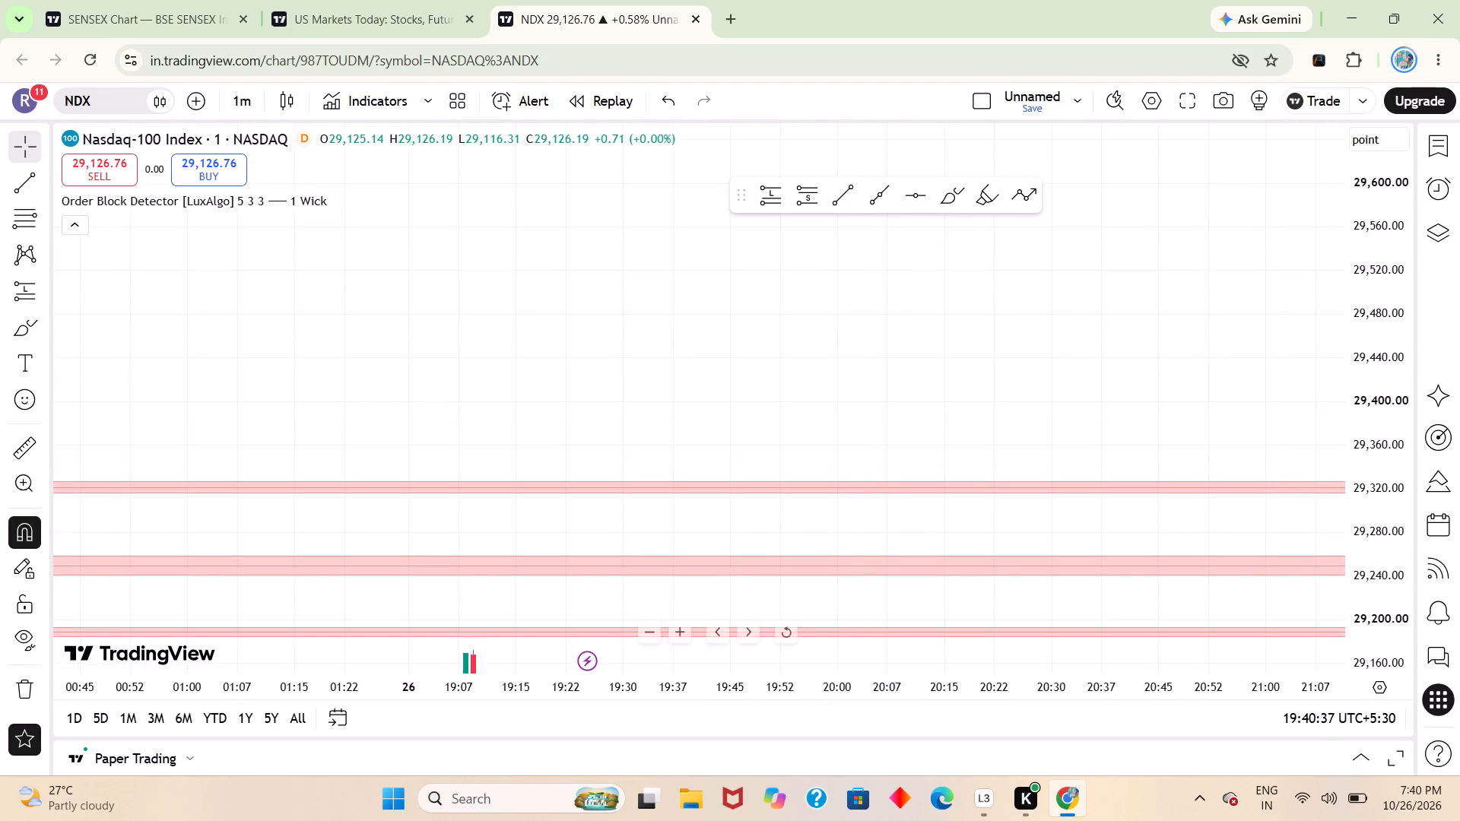
{"action": "left_click_drag", "start_coordinate": [880, 580], "coordinate": [855, 300]}
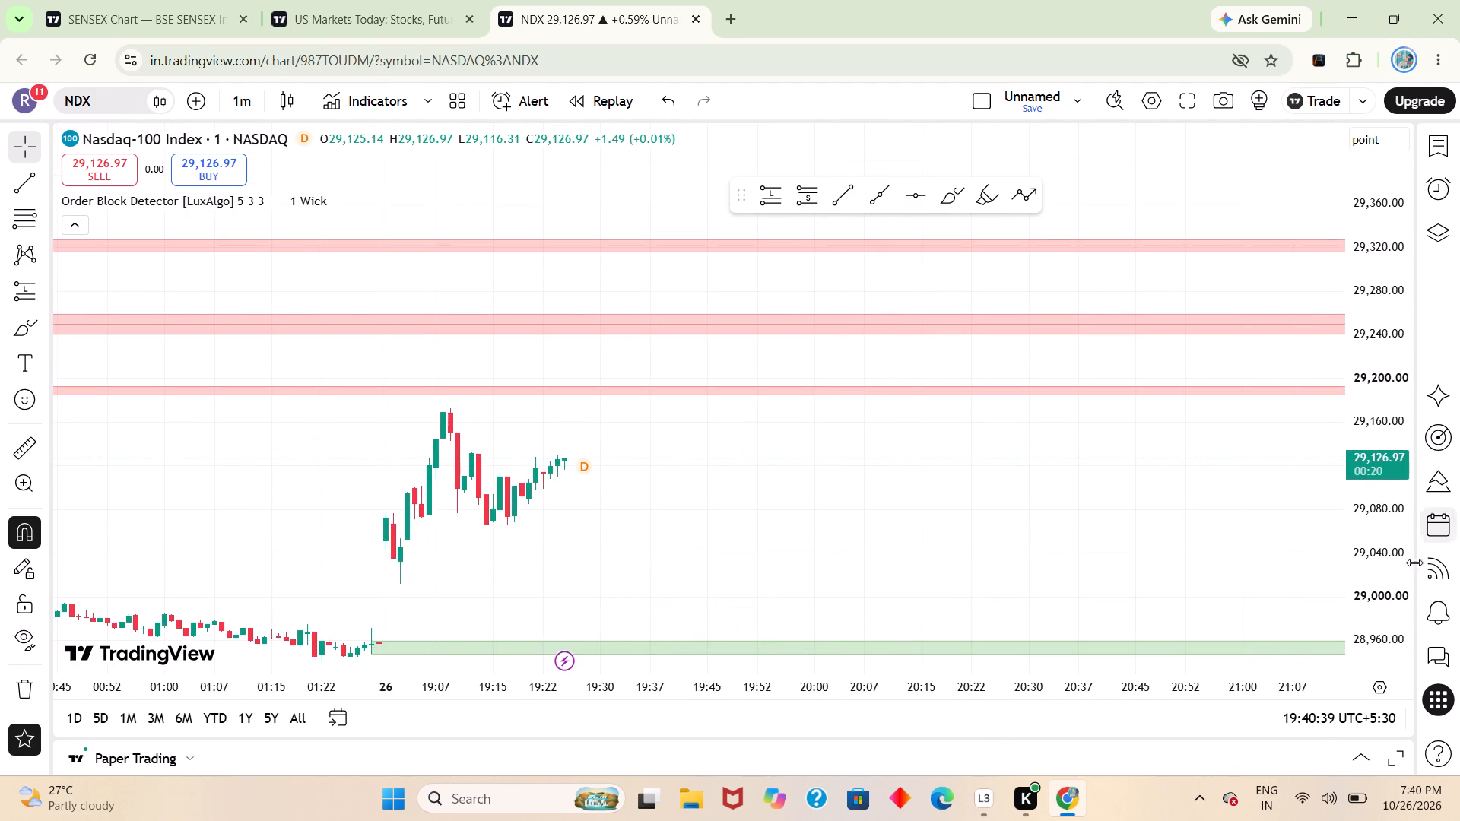
{"action": "left_click_drag", "start_coordinate": [1375, 554], "coordinate": [1325, 243]}
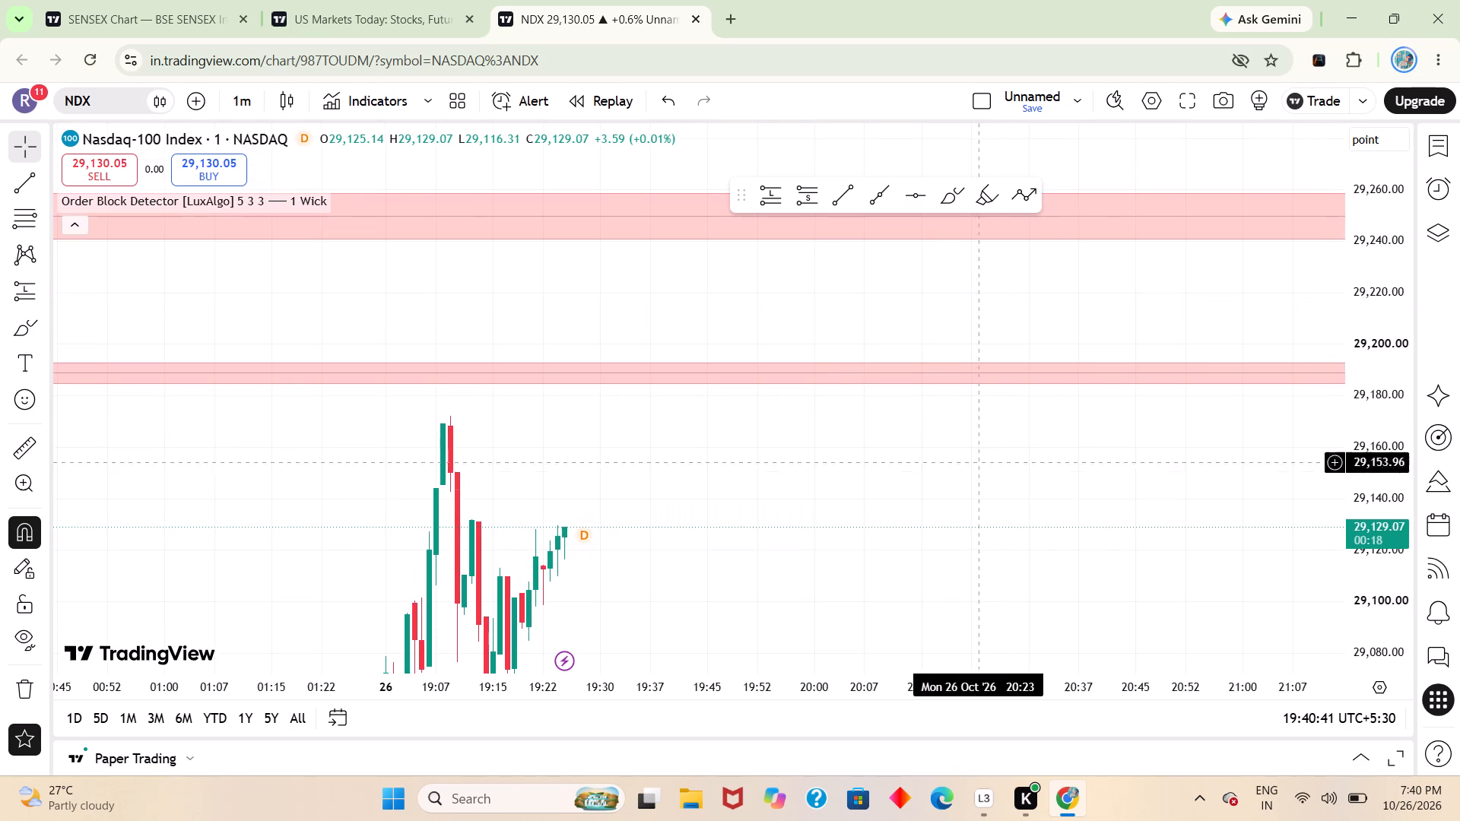
{"action": "left_click_drag", "start_coordinate": [971, 511], "coordinate": [1010, 296]}
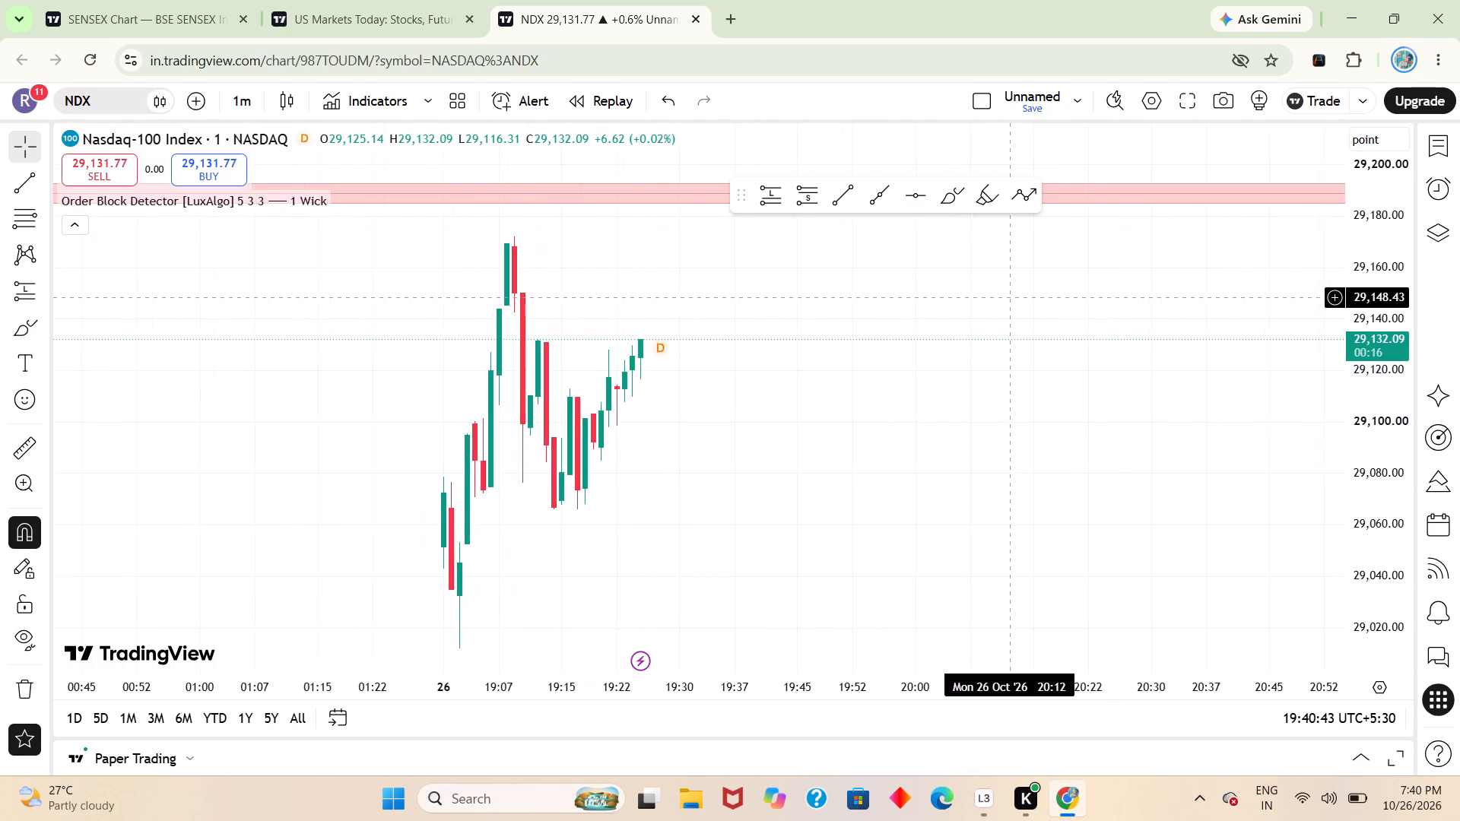
Examine the individual one-minute Nasdaq-100 candles since the 26 October open relative to the nearest red order block zone.
{"action": "scroll", "coordinate": [1010, 296], "scroll_direction": "left", "scroll_amount": 1}
{"action": "left_click_drag", "start_coordinate": [1010, 296], "coordinate": [1100, 365]}
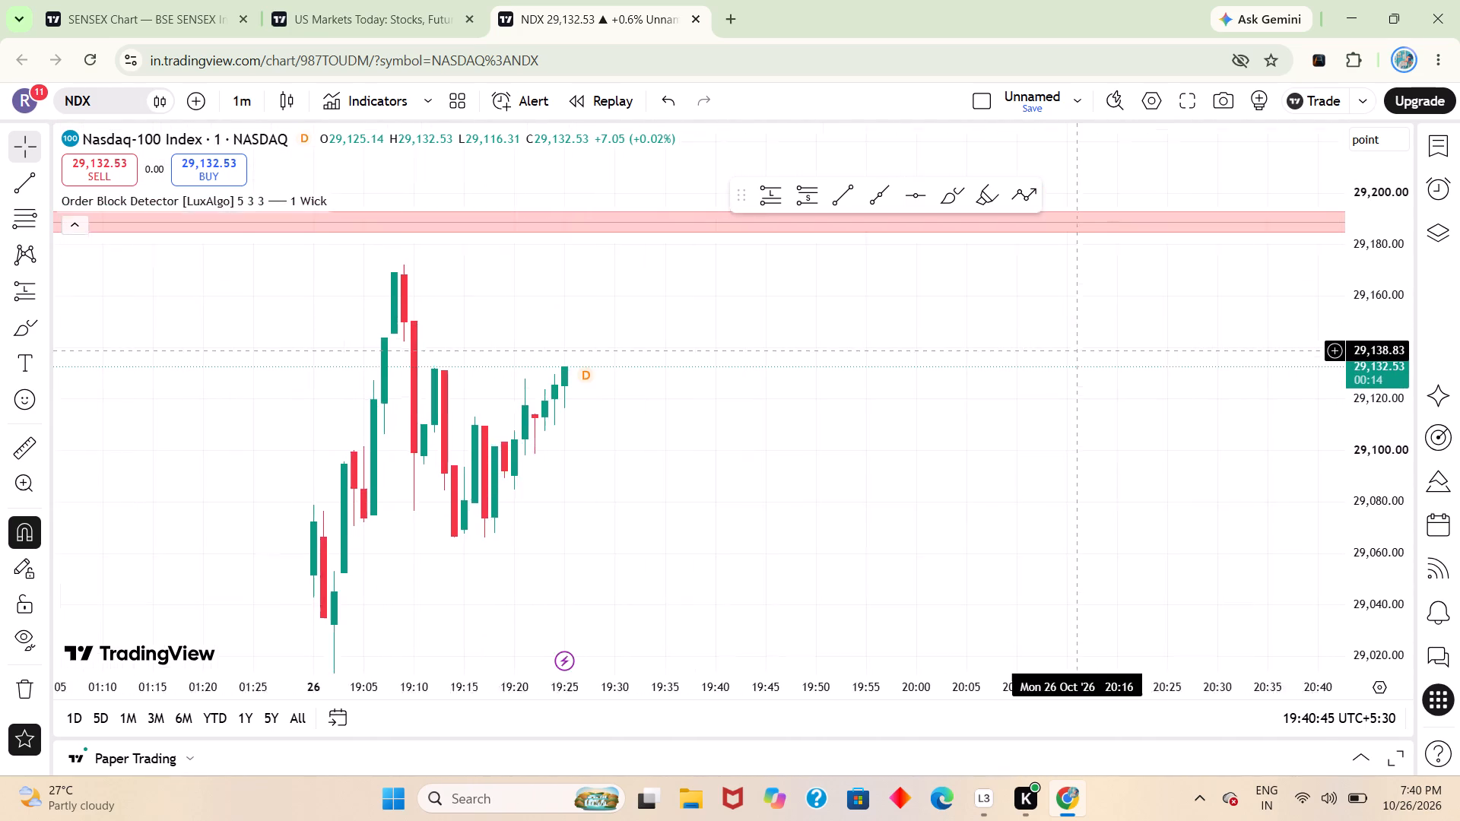
{"action": "left_click_drag", "start_coordinate": [1100, 365], "coordinate": [1103, 366]}
{"action": "left_click_drag", "start_coordinate": [1103, 366], "coordinate": [1226, 398]}
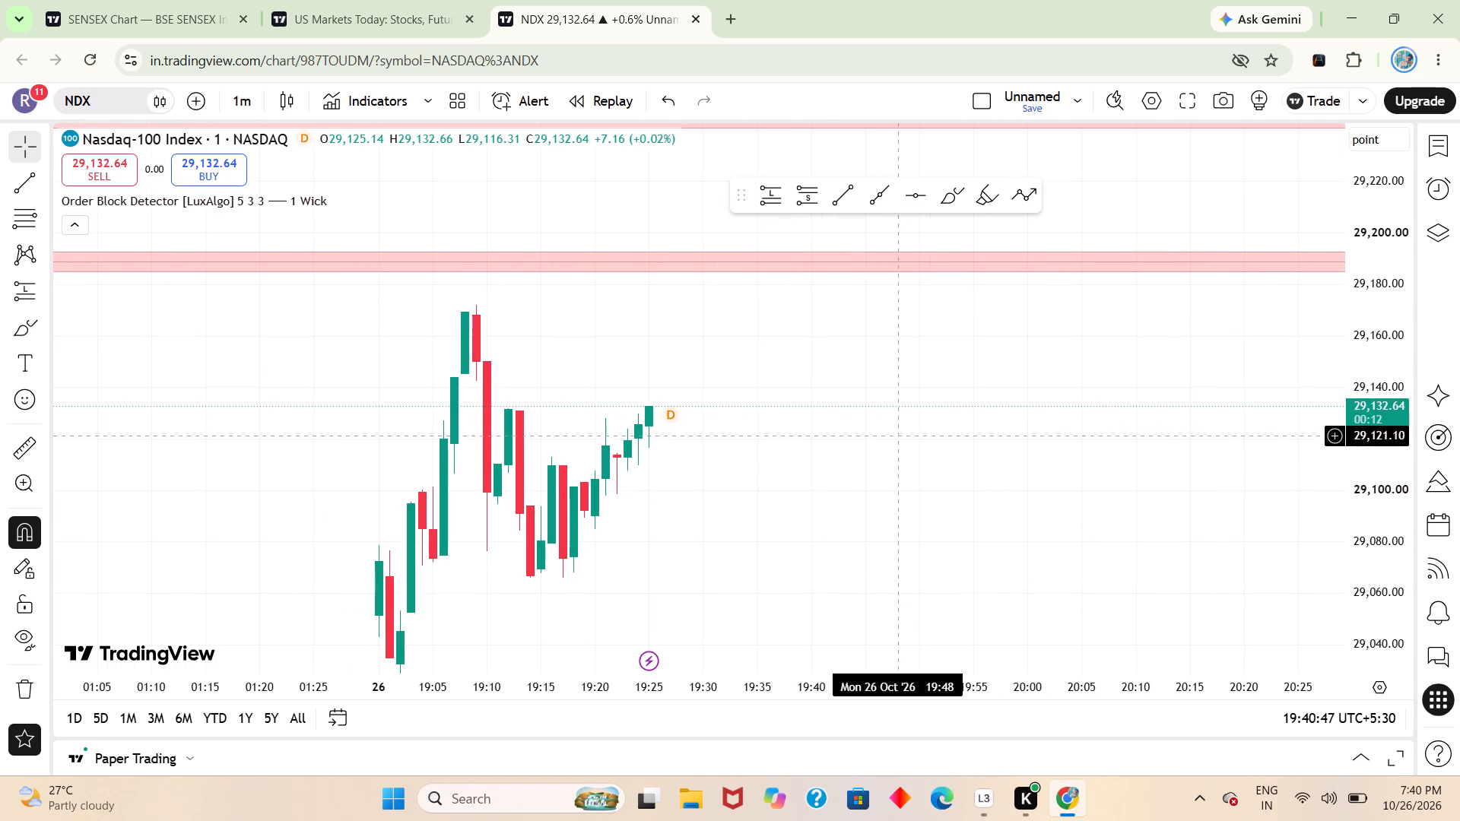
{"action": "left_click", "coordinate": [777, 468]}
{"action": "left_click_drag", "start_coordinate": [928, 455], "coordinate": [1021, 423]}
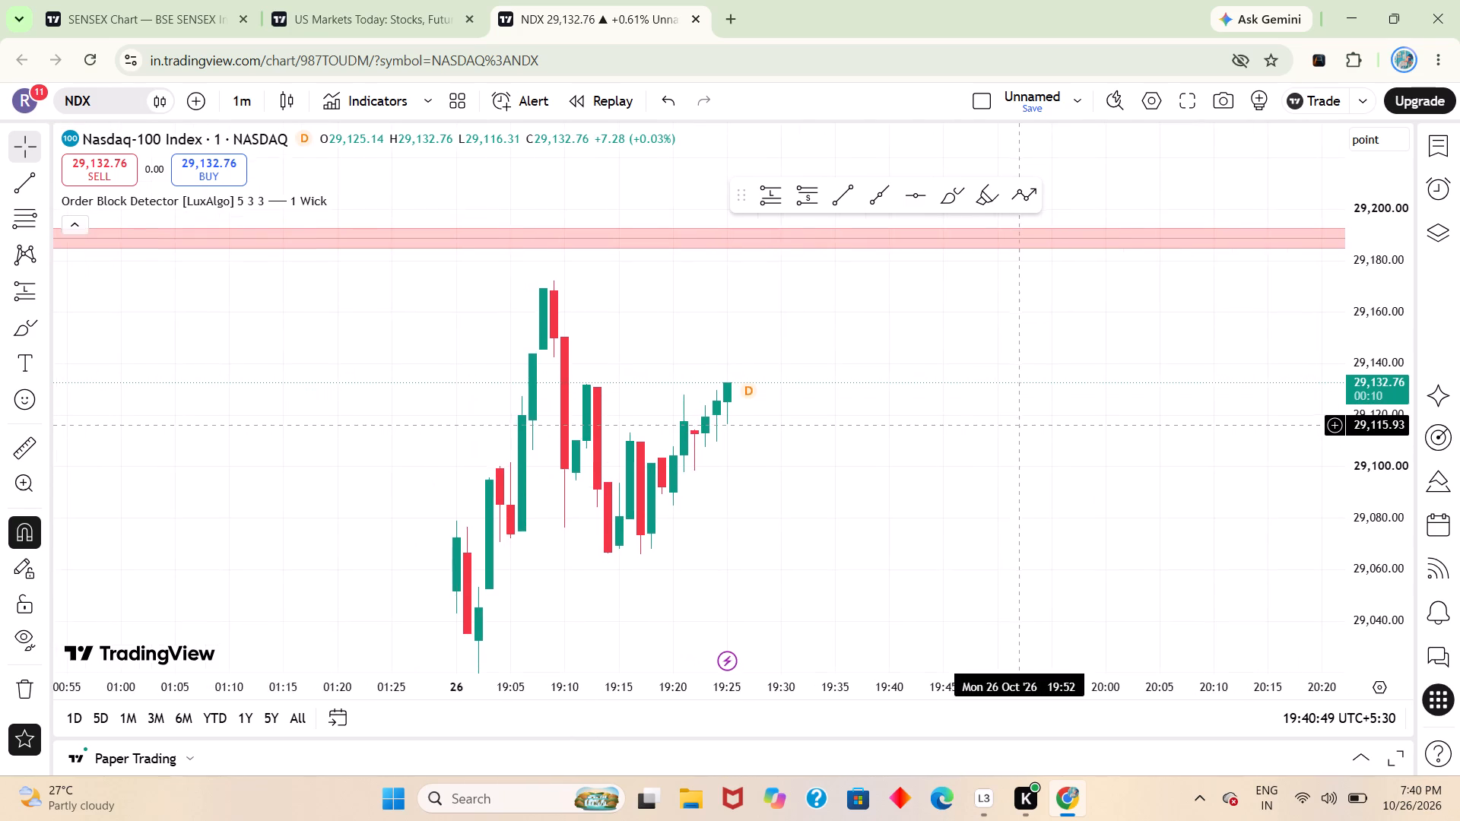
{"action": "left_click_drag", "start_coordinate": [1021, 423], "coordinate": [1022, 416]}
{"action": "left_click_drag", "start_coordinate": [1022, 416], "coordinate": [1006, 369]}
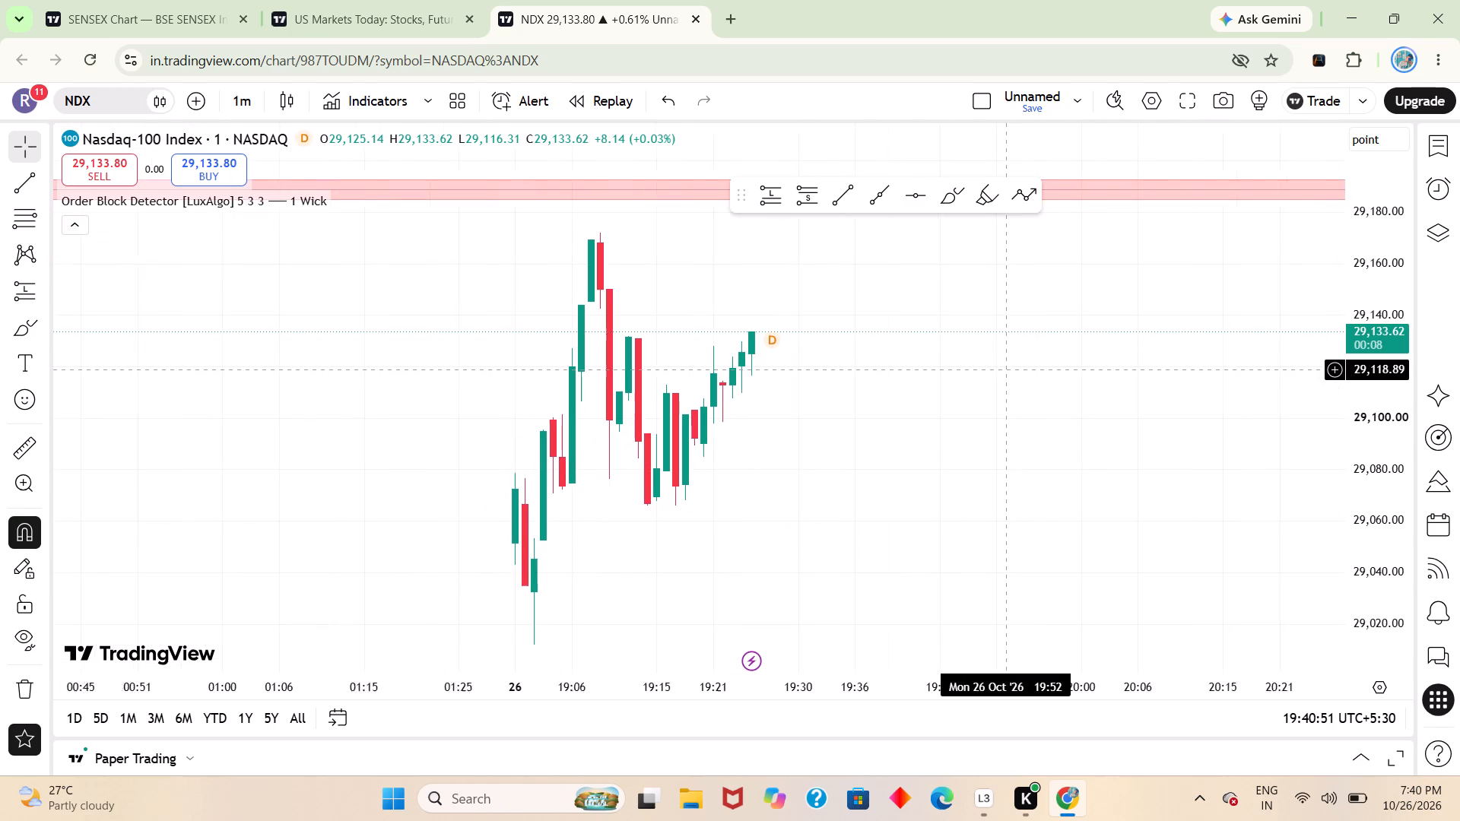
{"action": "left_click_drag", "start_coordinate": [1006, 369], "coordinate": [992, 442]}
{"action": "left_click_drag", "start_coordinate": [992, 442], "coordinate": [962, 433]}
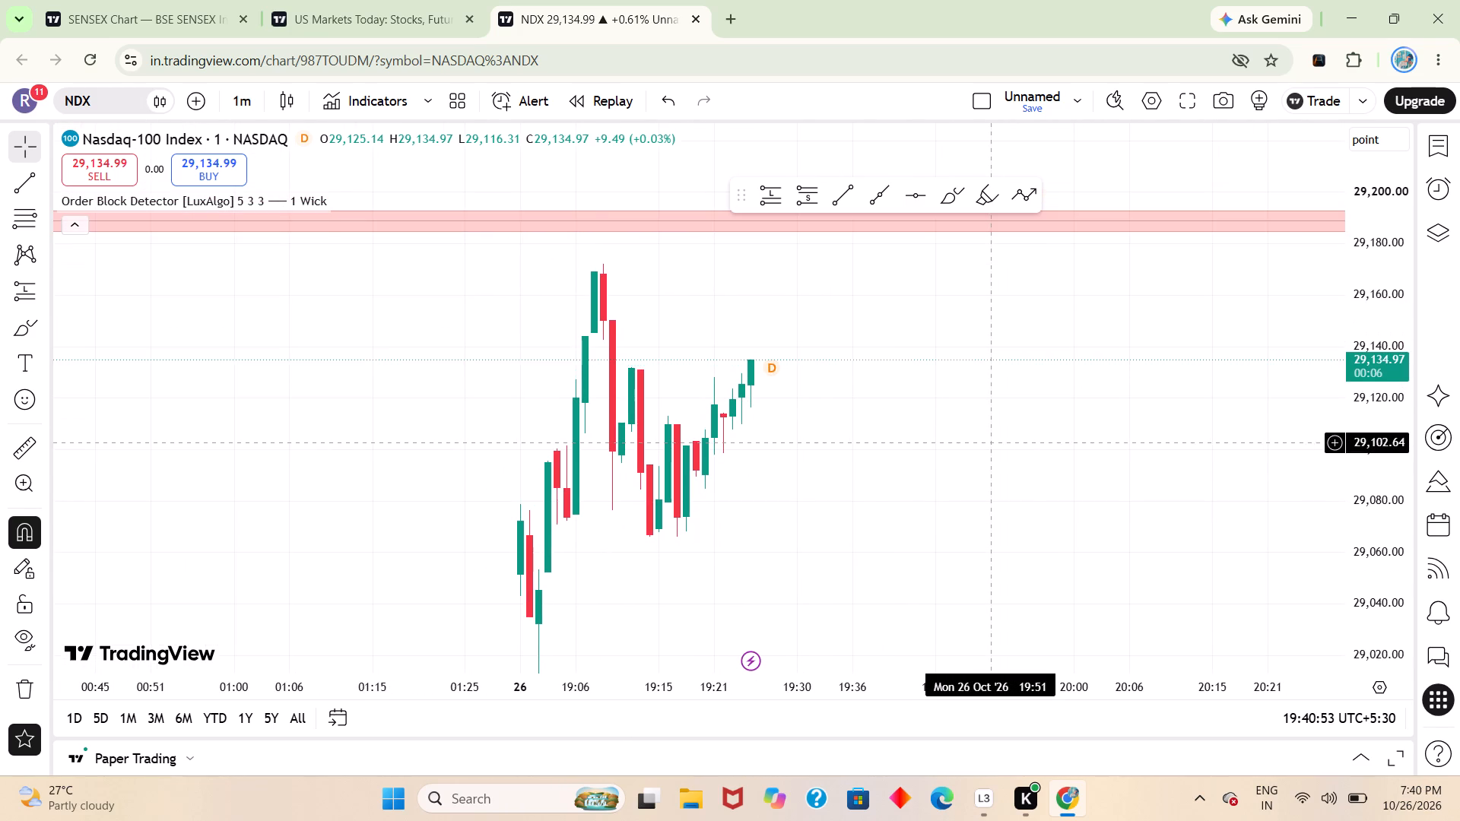
Draw a horizontal line at about 29,174.50, at the 26 October session high on the one-minute Nasdaq-100 chart.
{"action": "left_click_drag", "start_coordinate": [962, 433], "coordinate": [932, 375]}
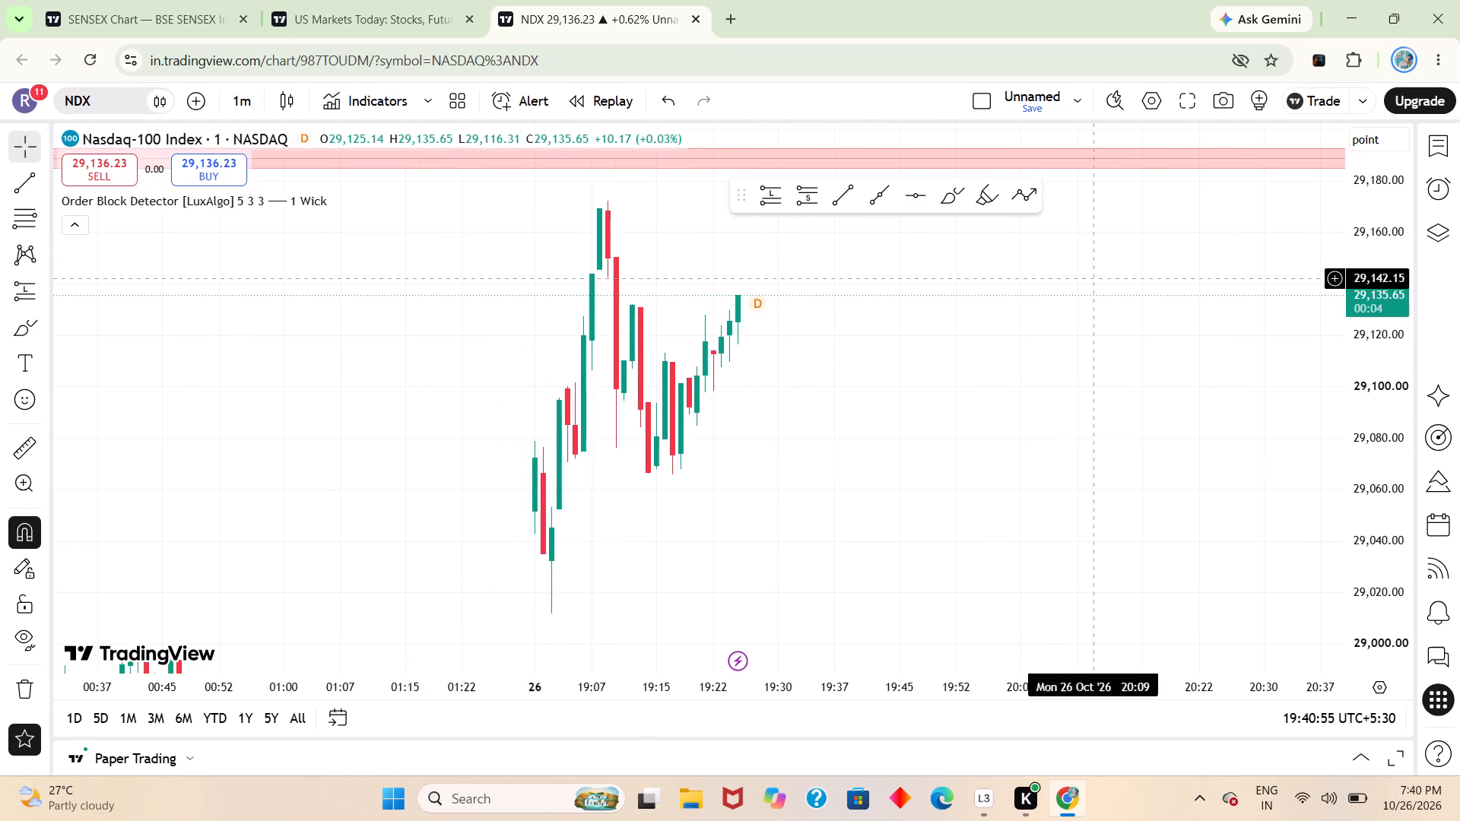
{"action": "left_click_drag", "start_coordinate": [1368, 234], "coordinate": [1341, 404]}
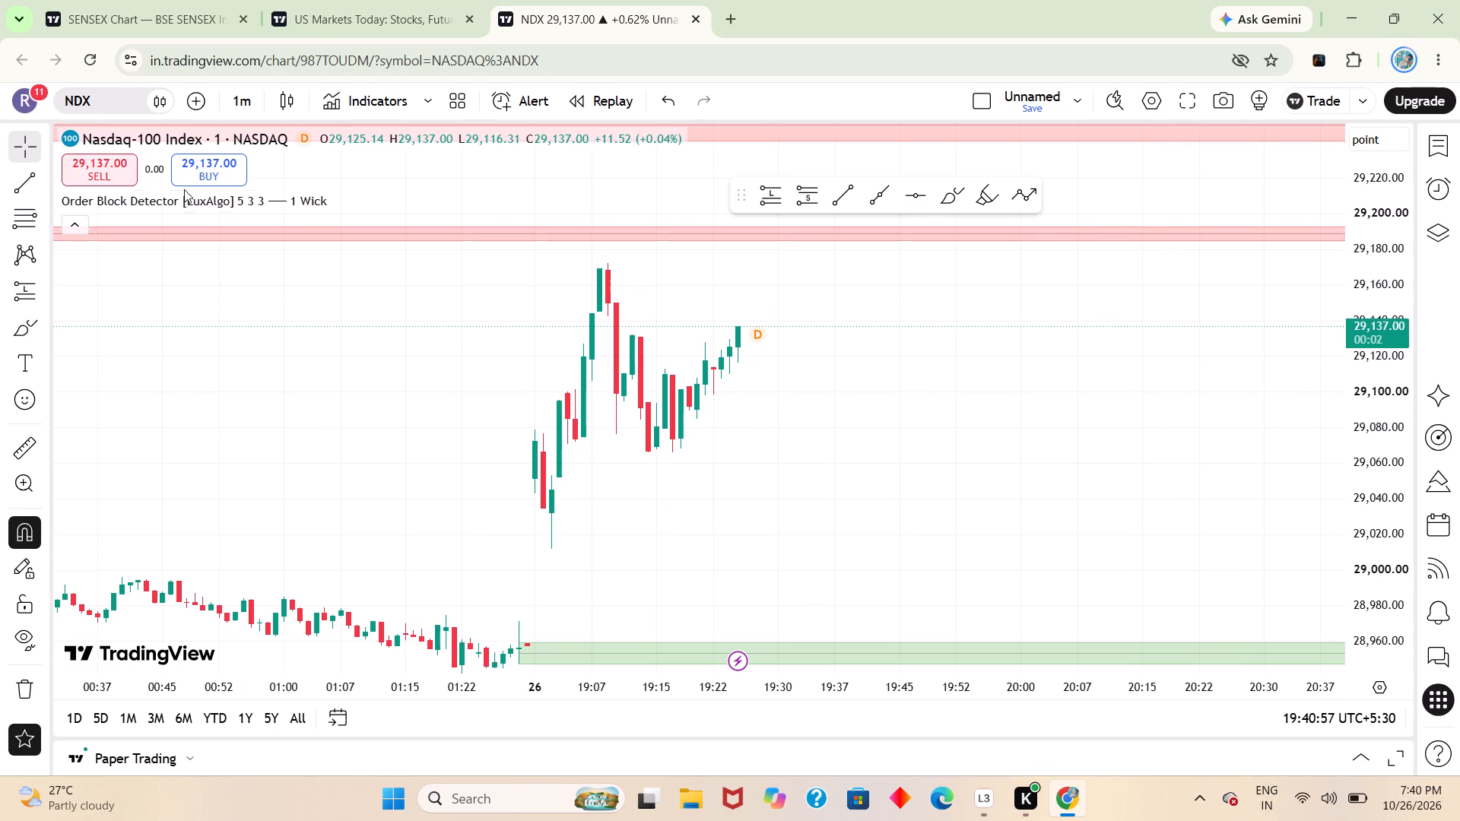
{"action": "left_click", "coordinate": [916, 183]}
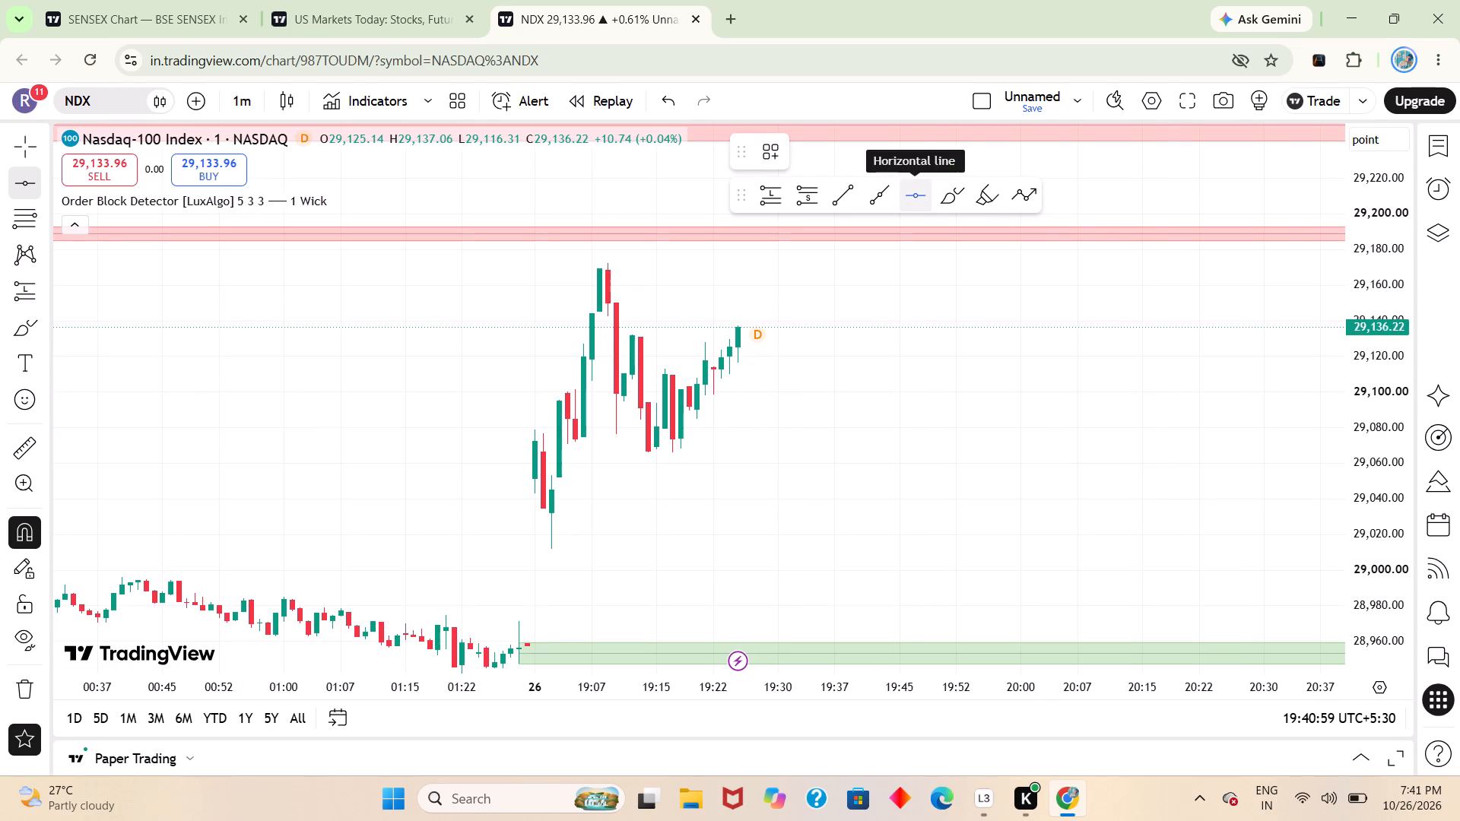
{"action": "left_click_drag", "start_coordinate": [551, 259], "coordinate": [661, 252]}
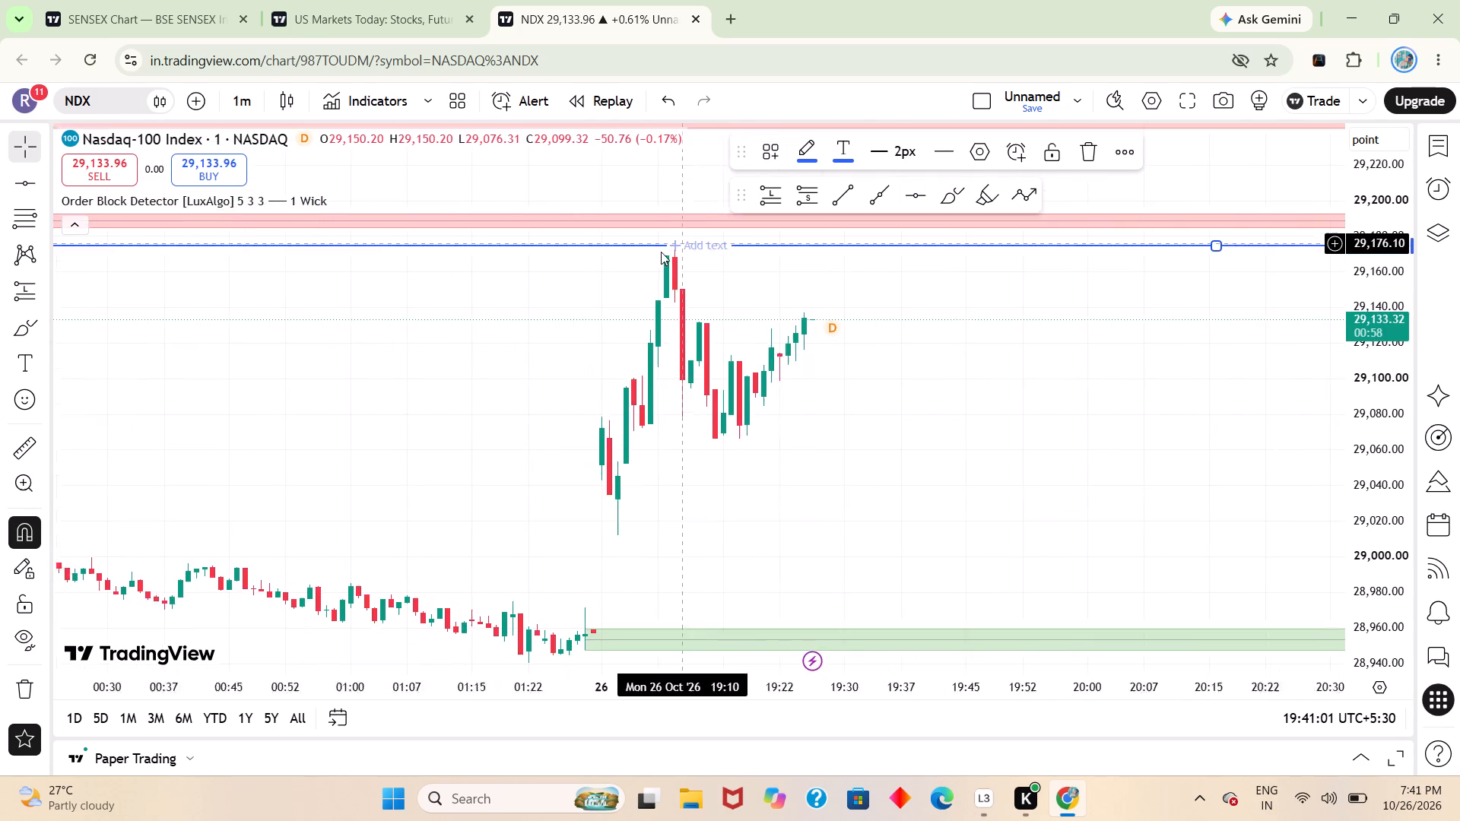
{"action": "left_click_drag", "start_coordinate": [661, 252], "coordinate": [646, 255]}
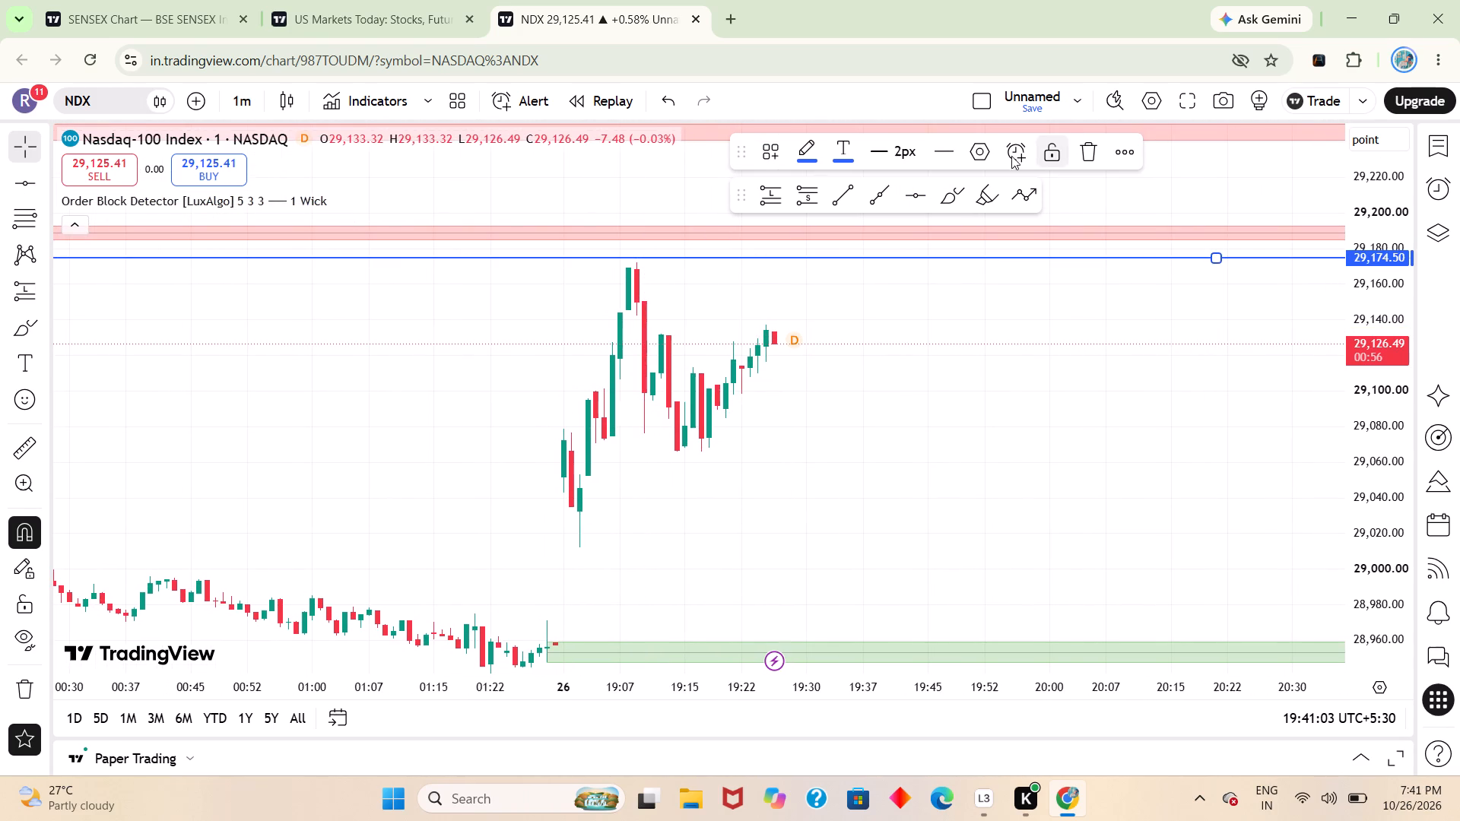
{"action": "left_click", "coordinate": [922, 213]}
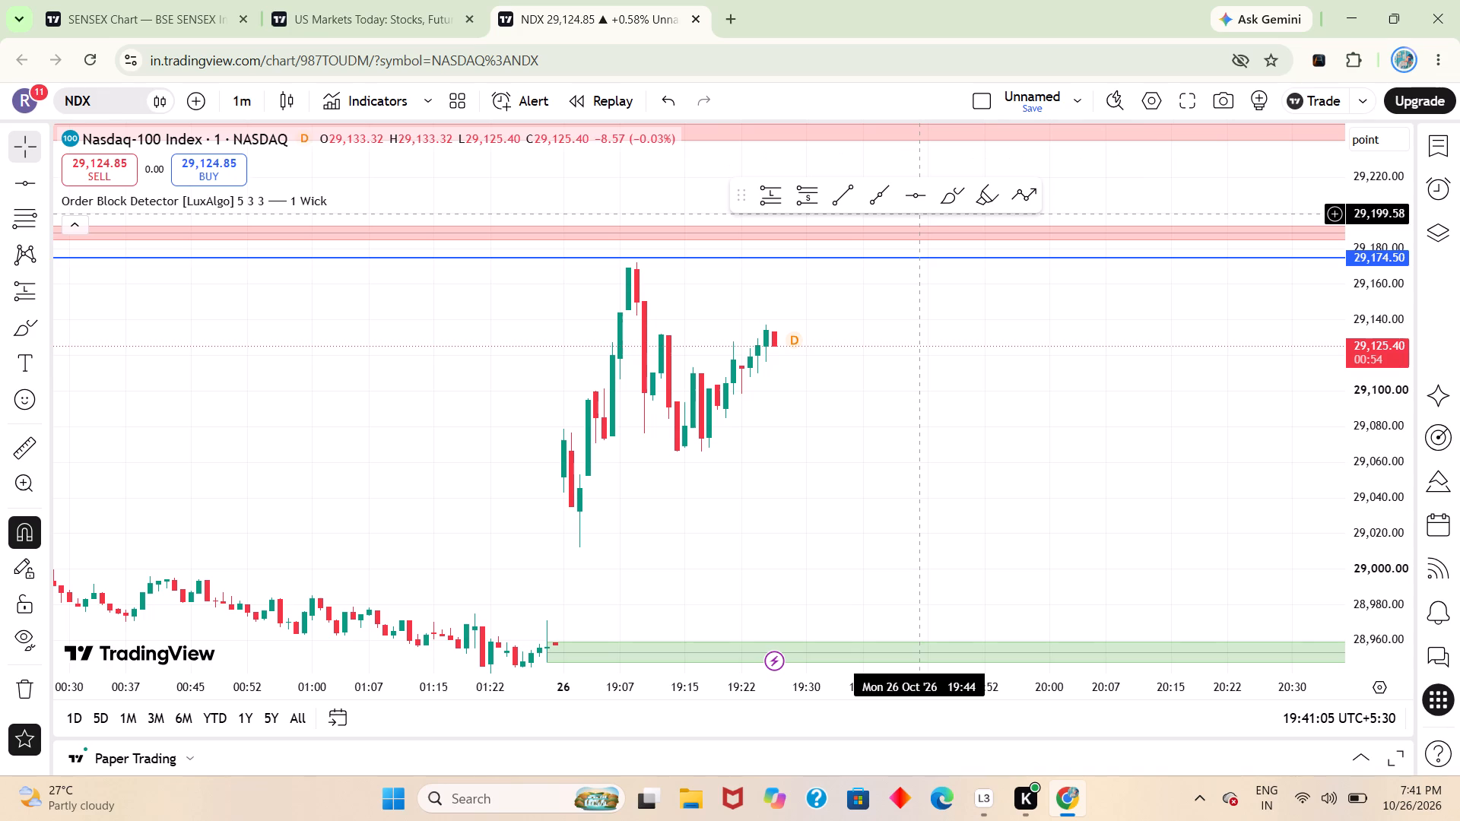
Draw a second horizontal line at about 29,011.22, at the 26 October session low.
{"action": "left_click", "coordinate": [919, 209]}
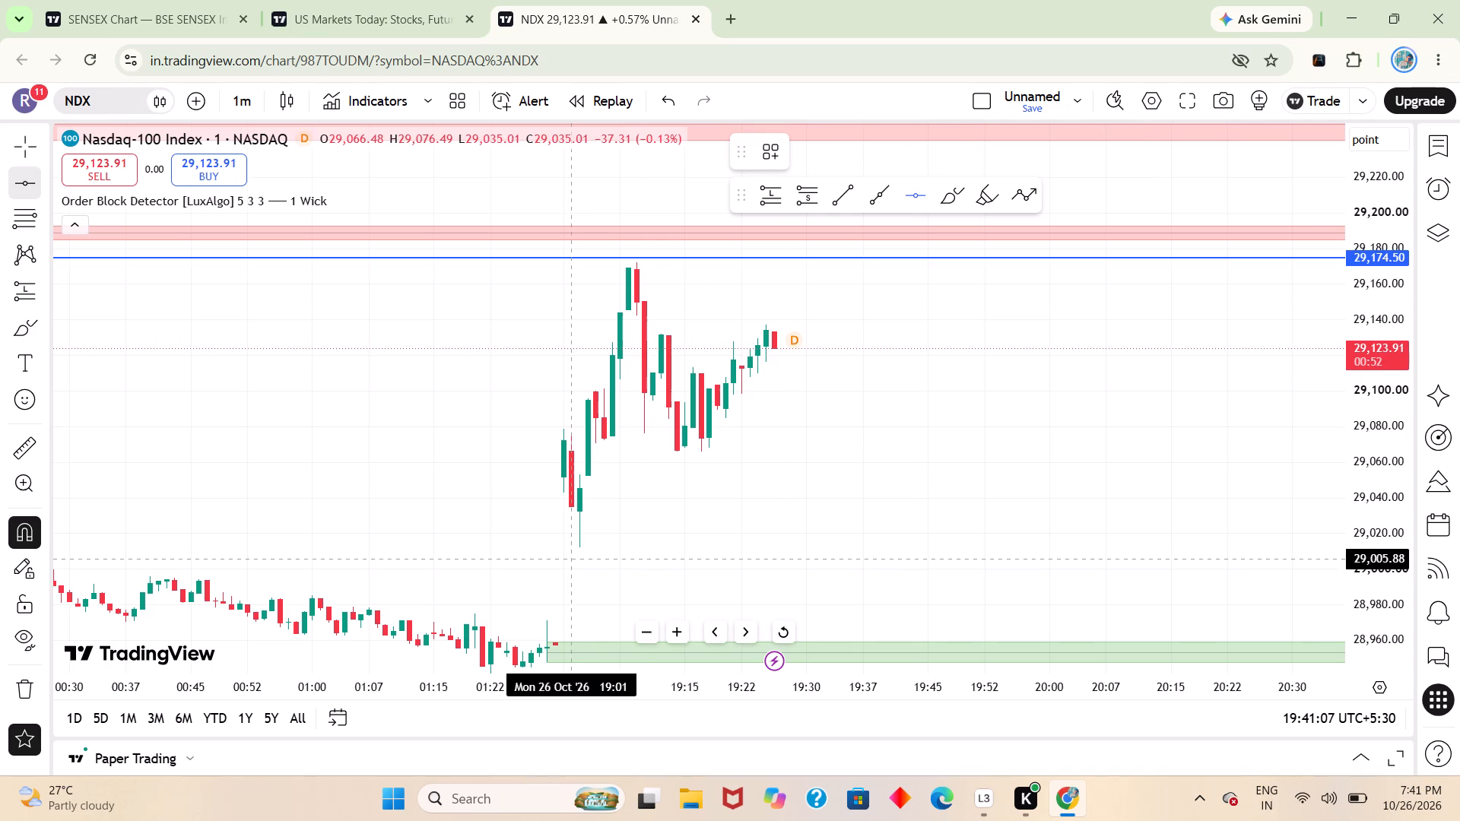
{"action": "left_click", "coordinate": [573, 558]}
{"action": "left_click_drag", "start_coordinate": [587, 556], "coordinate": [573, 549]}
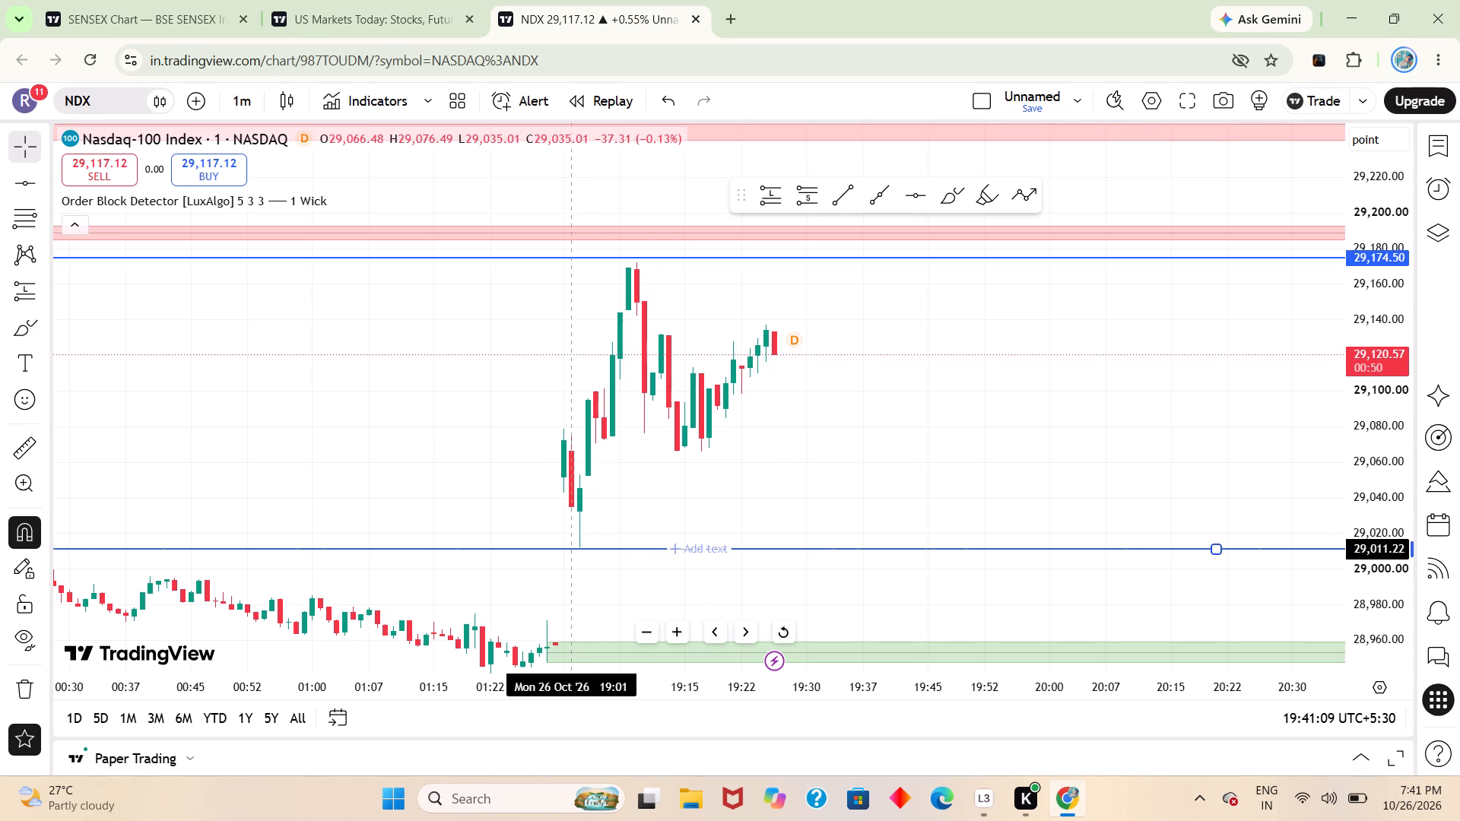
{"action": "left_click_drag", "start_coordinate": [573, 549], "coordinate": [573, 549]}
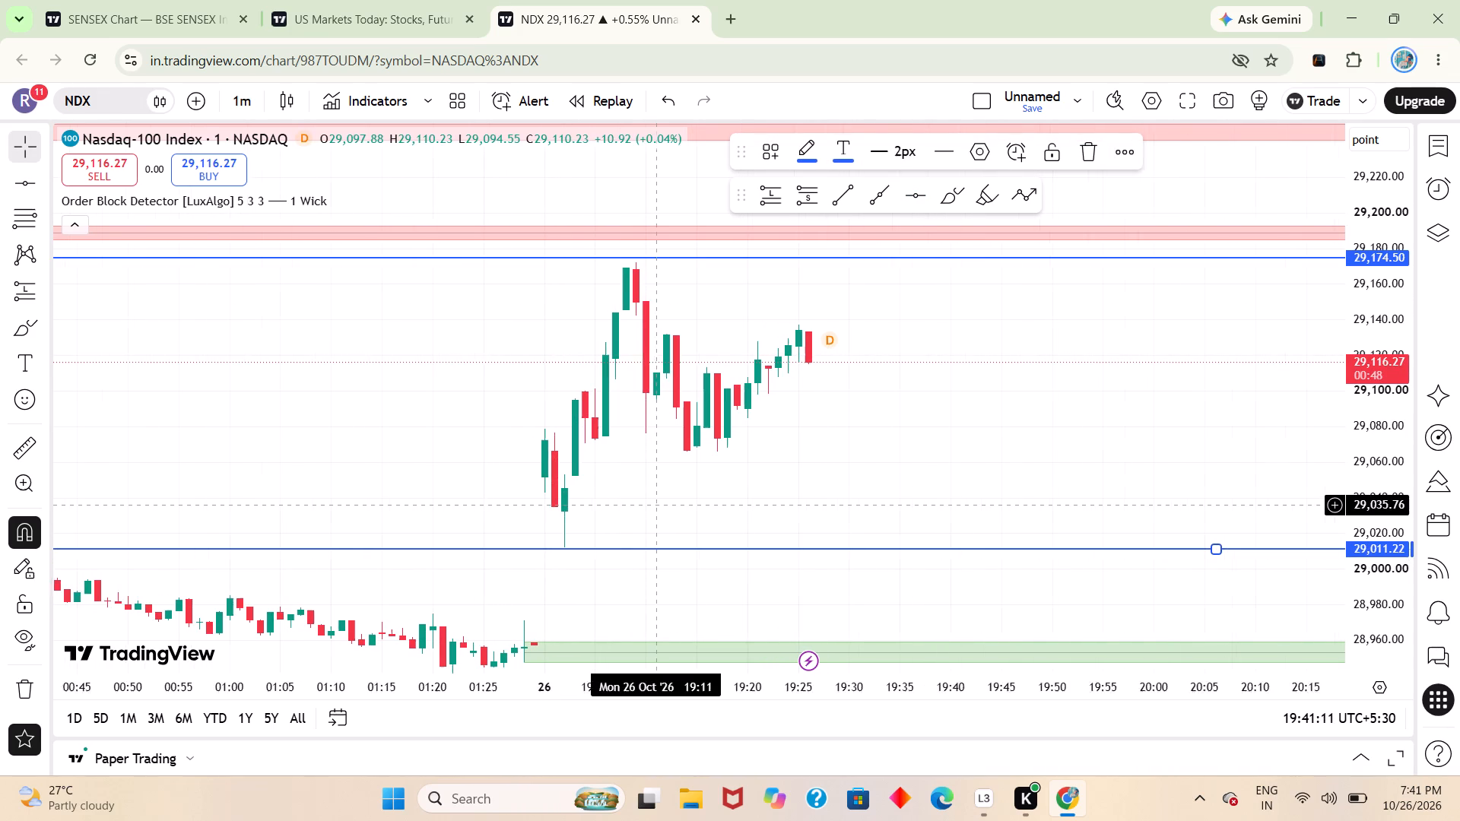
{"action": "left_click", "coordinate": [656, 505]}
Examine the live one-minute Nasdaq-100 candles between the two horizontal lines, briefly checking the US markets overview page.
{"action": "left_click_drag", "start_coordinate": [1024, 364], "coordinate": [937, 444]}
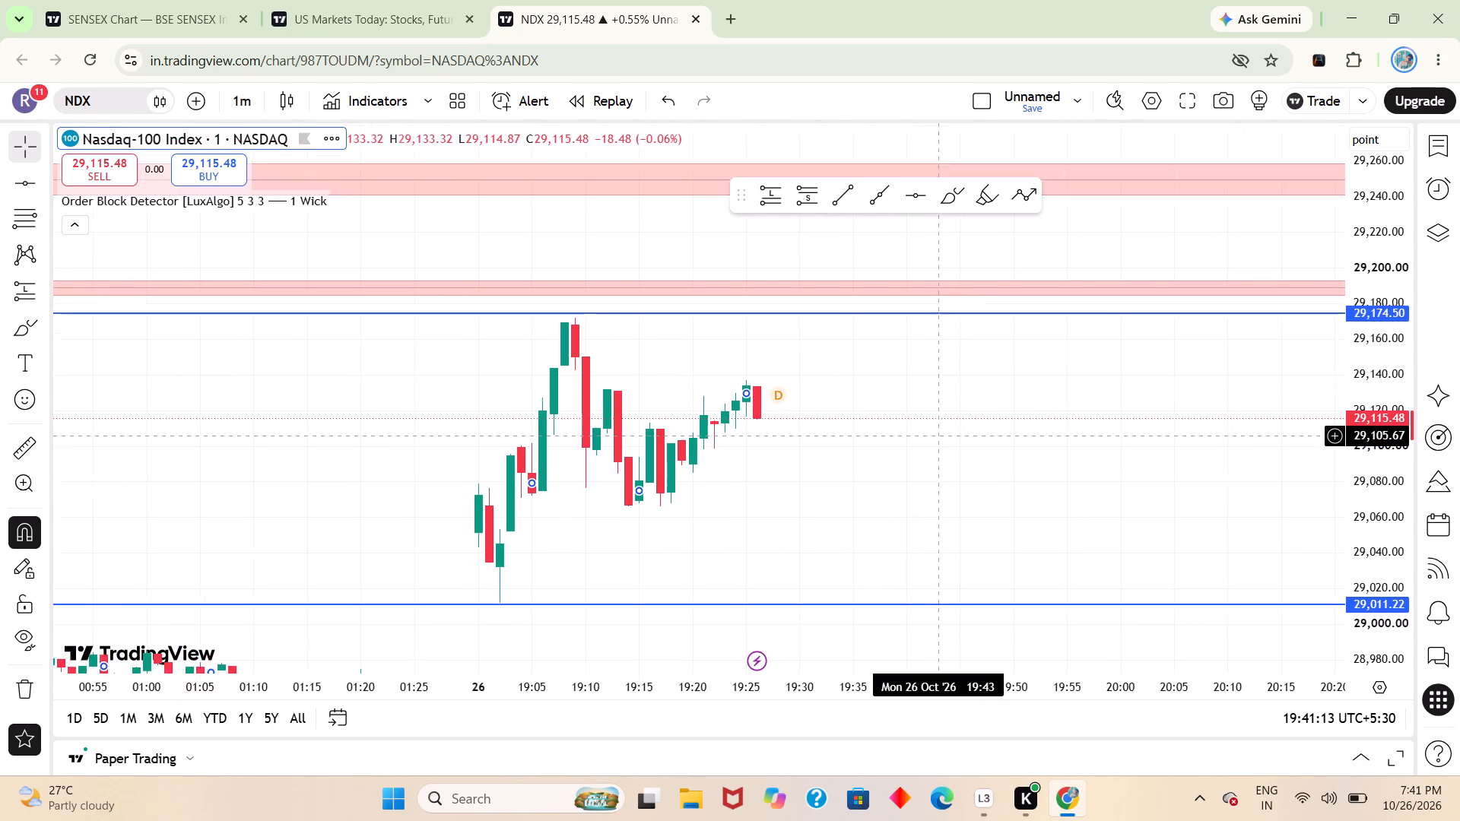
{"action": "left_click_drag", "start_coordinate": [937, 444], "coordinate": [935, 446]}
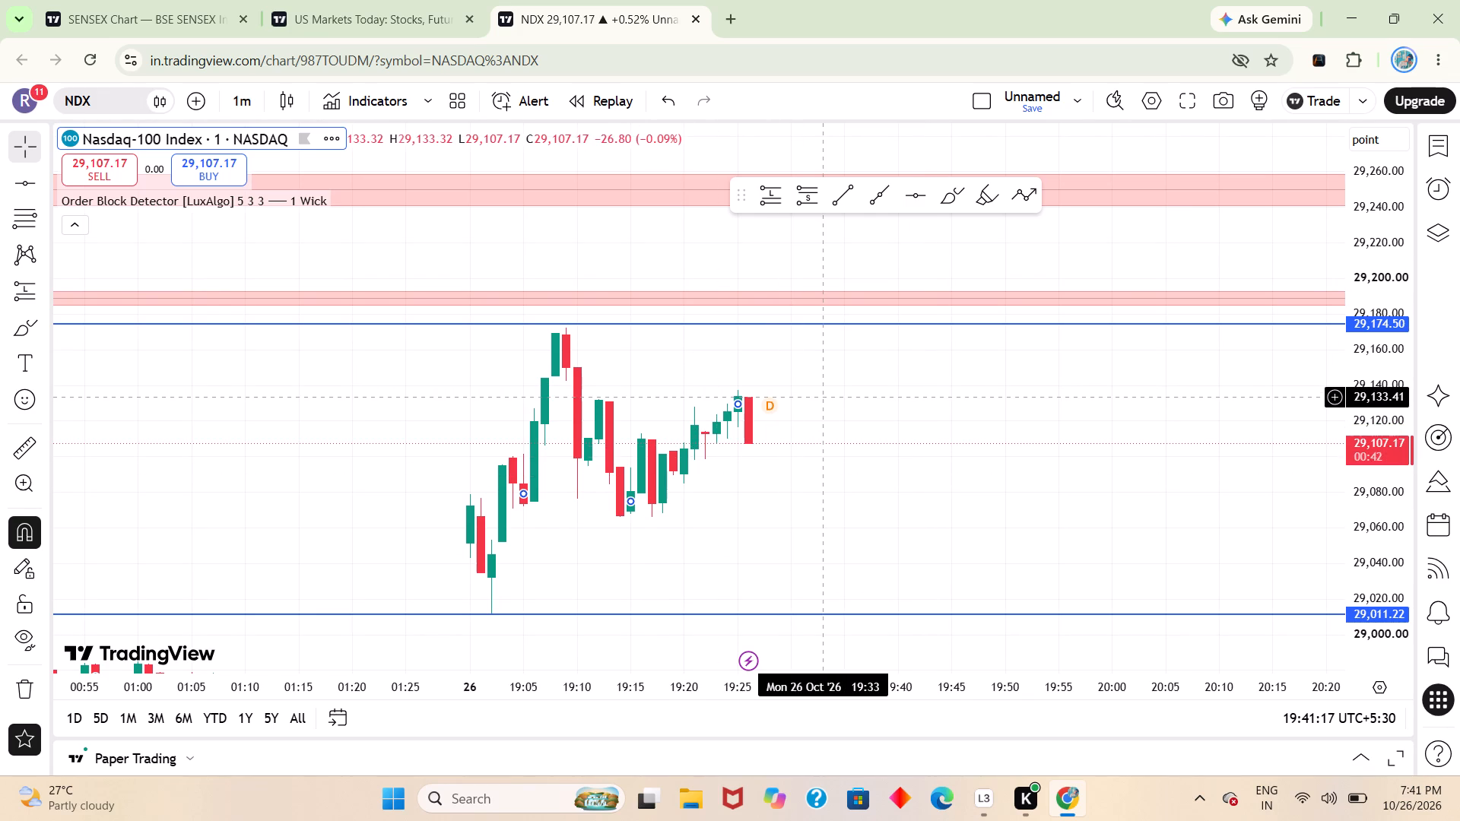
{"action": "left_click_drag", "start_coordinate": [827, 397], "coordinate": [899, 472]}
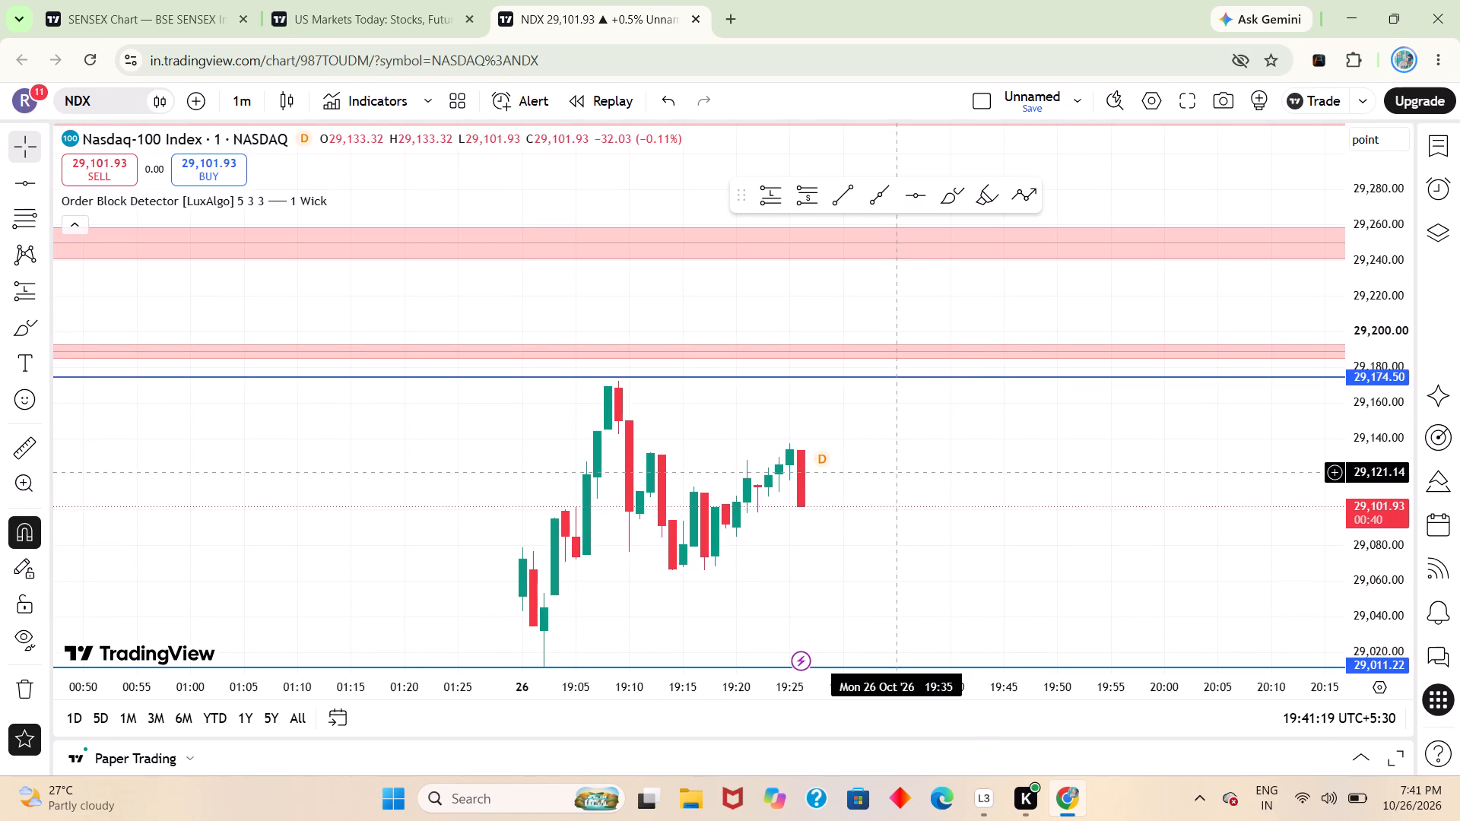
{"action": "left_click_drag", "start_coordinate": [899, 472], "coordinate": [930, 388]}
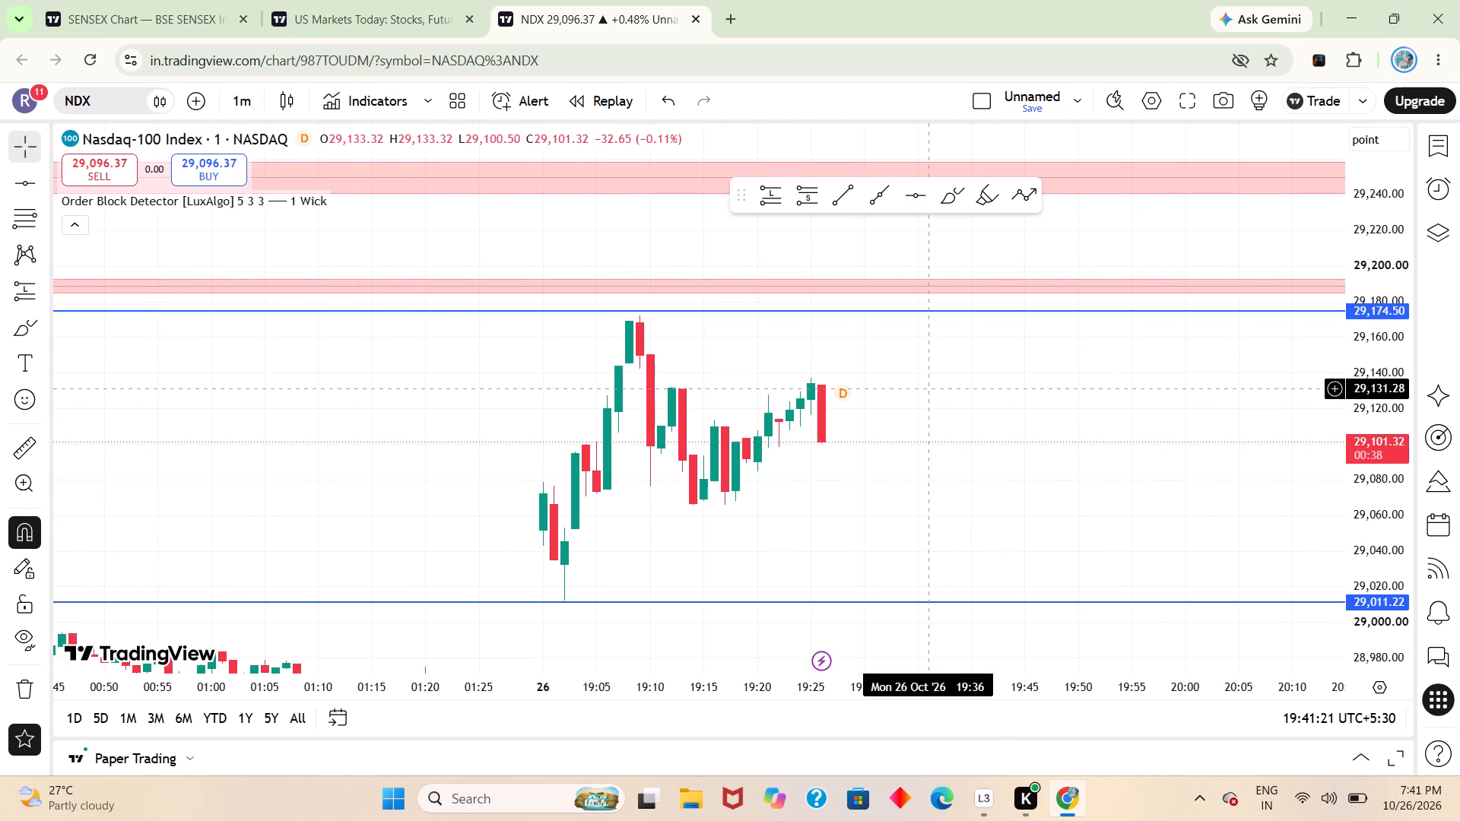
{"action": "left_click_drag", "start_coordinate": [930, 388], "coordinate": [937, 480]}
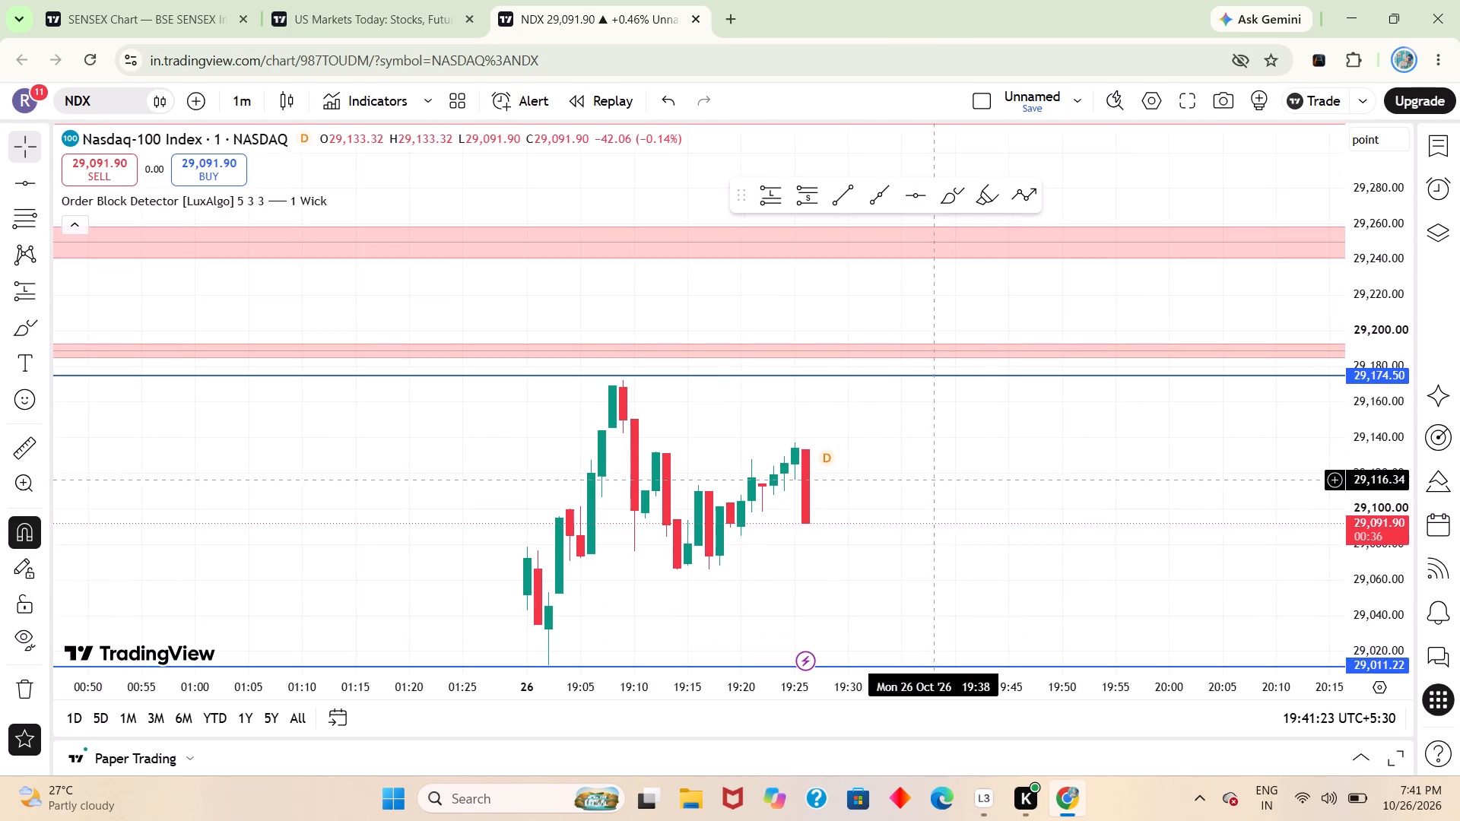
{"action": "left_click_drag", "start_coordinate": [937, 480], "coordinate": [936, 478]}
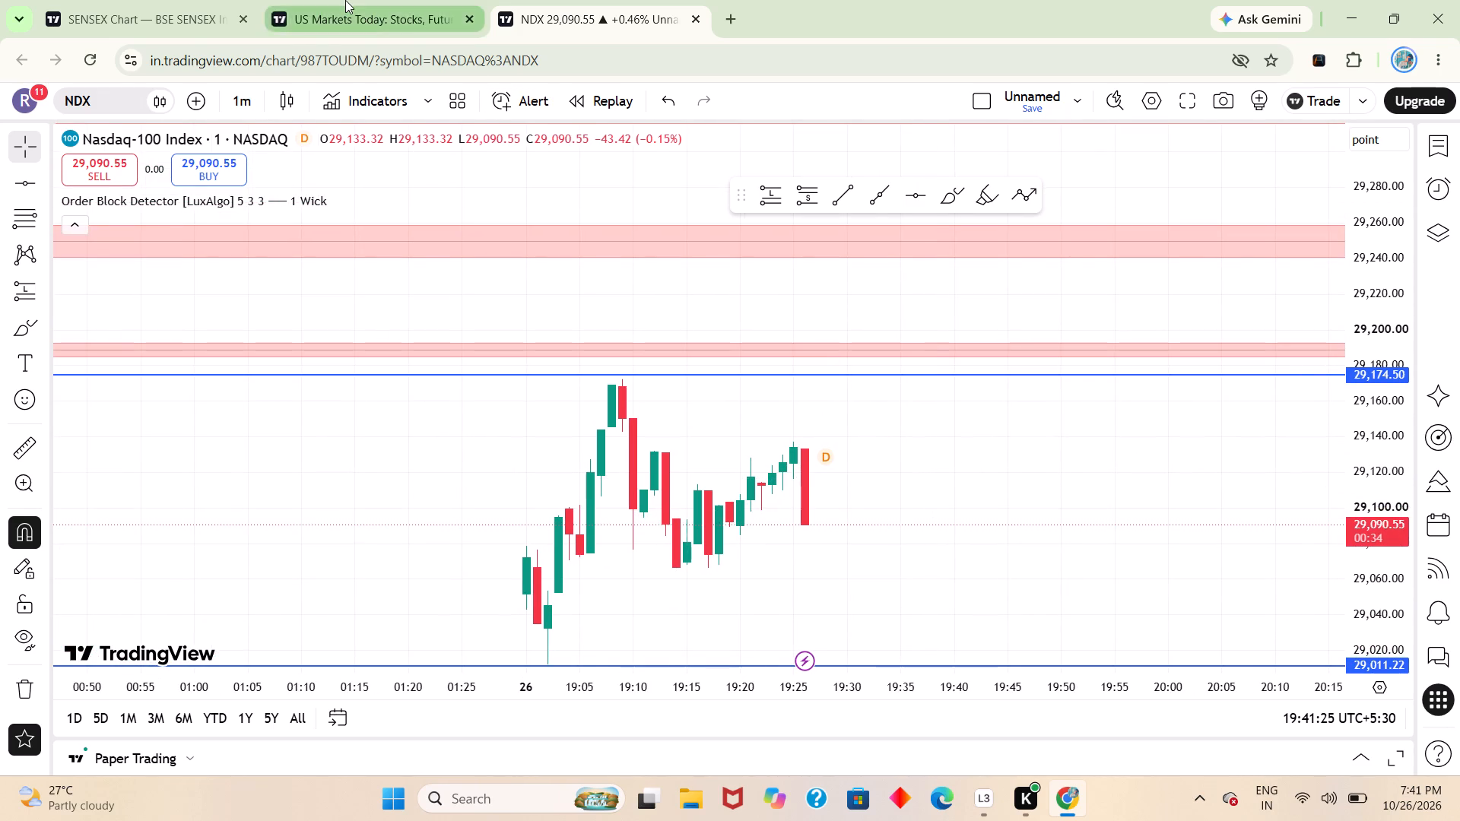
{"action": "left_click", "coordinate": [345, 0]}
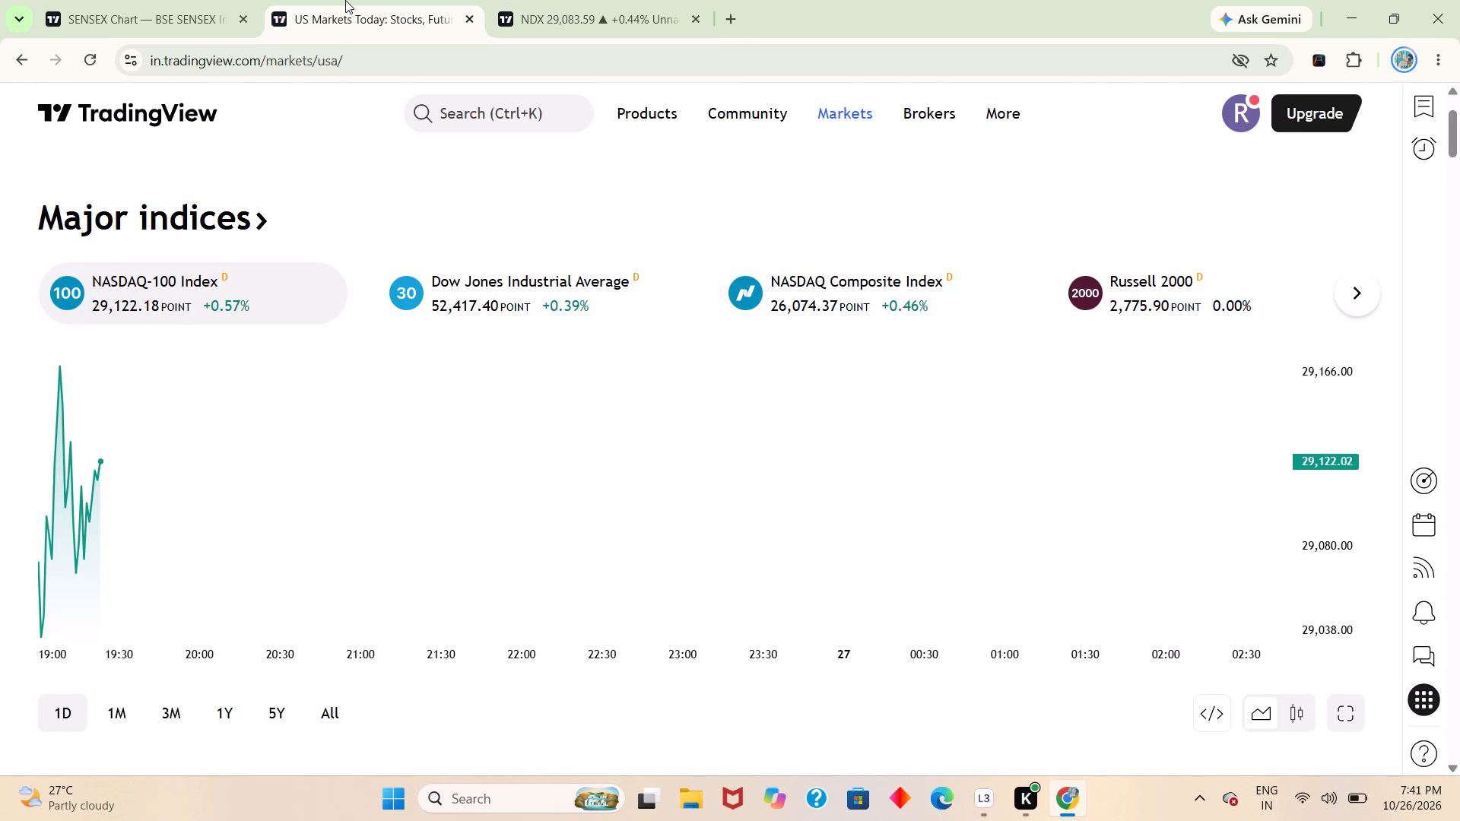
{"action": "left_click", "coordinate": [669, 1]}
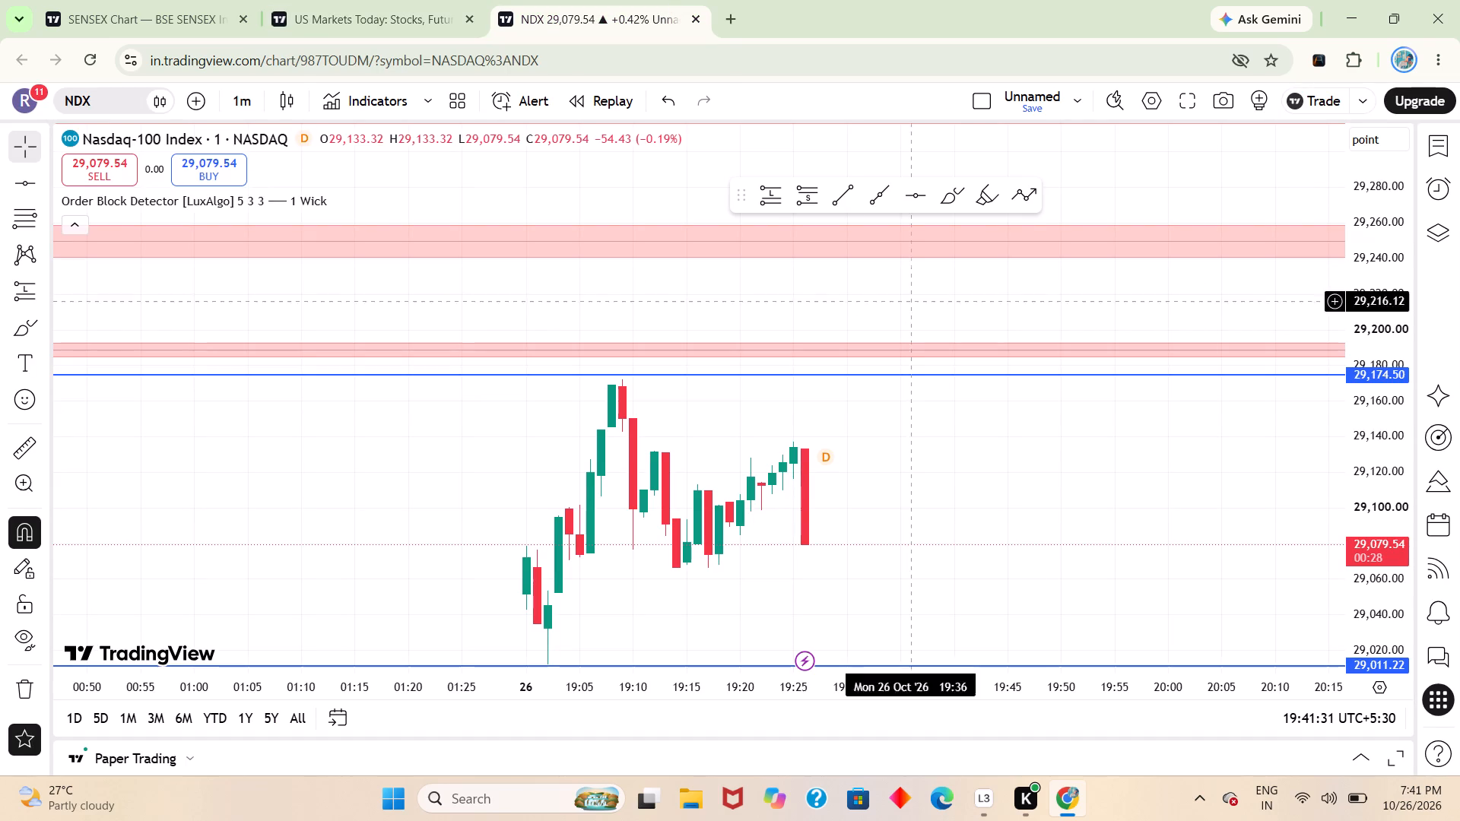
{"action": "left_click_drag", "start_coordinate": [979, 530], "coordinate": [885, 487]}
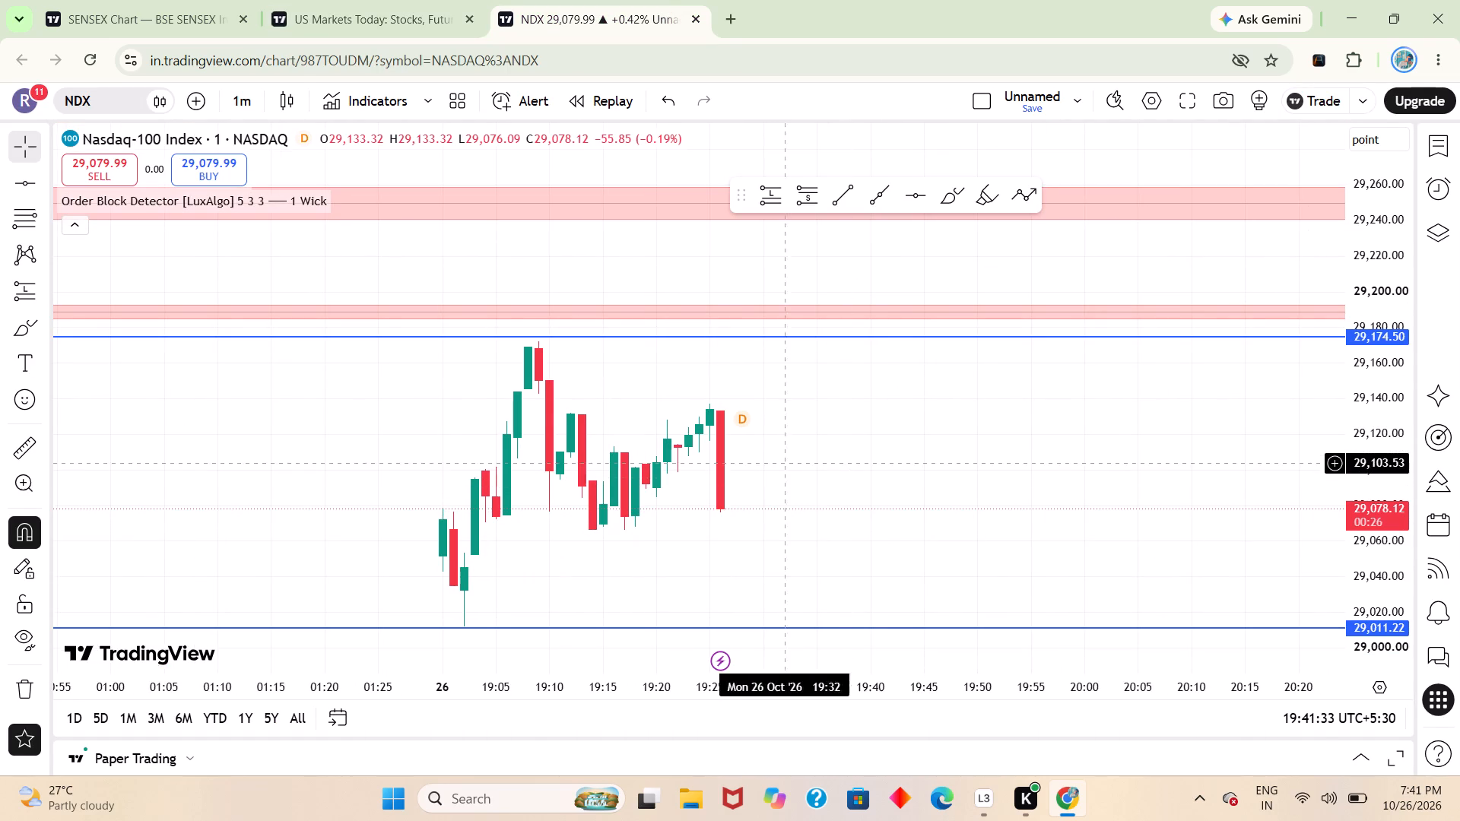
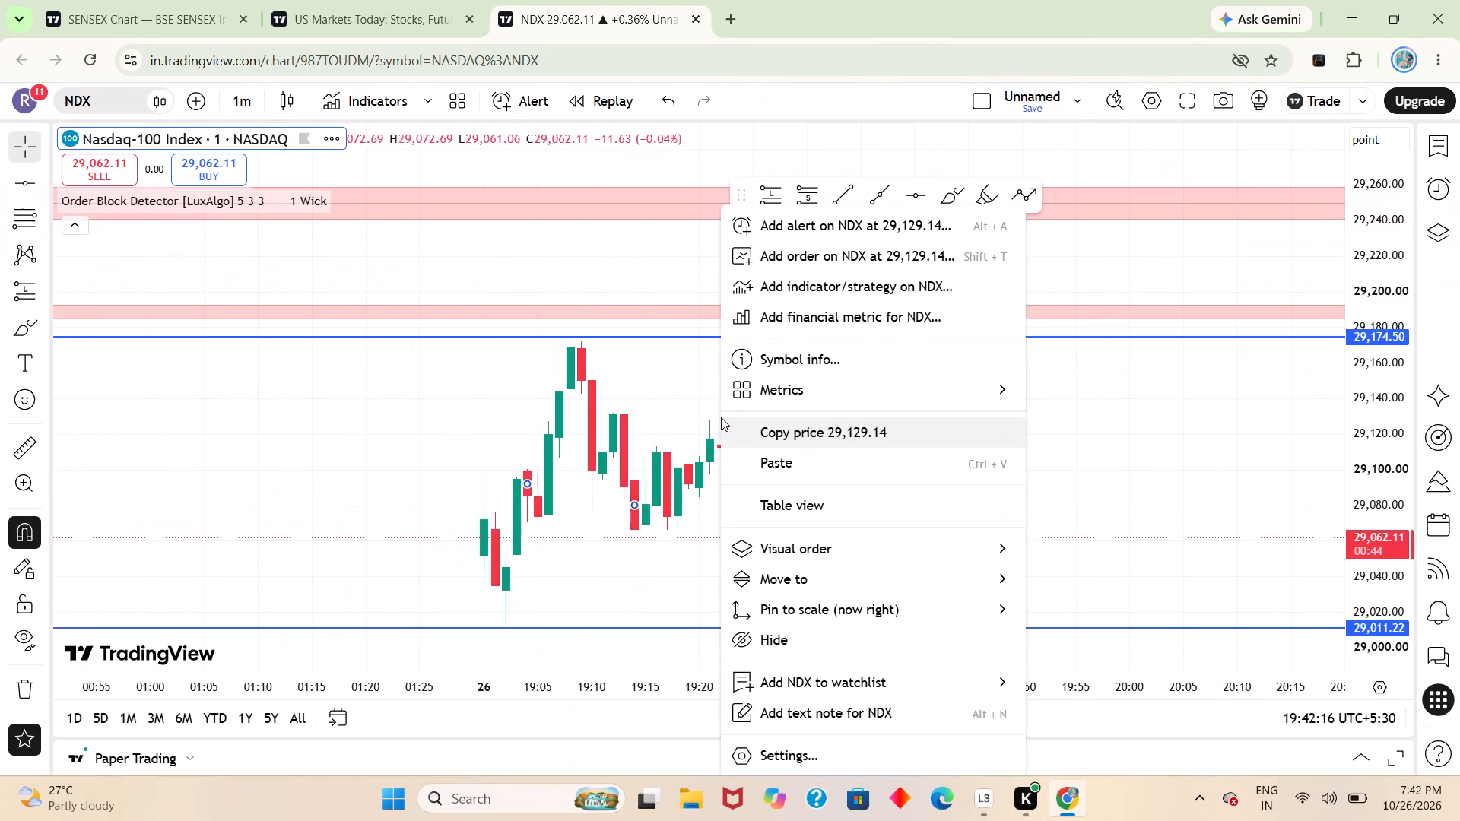
Place a short position forecast on the one-minute Nasdaq-100 chart with its entry at about 29,010.07, beside the session-low line.
{"action": "left_click", "coordinate": [675, 391]}
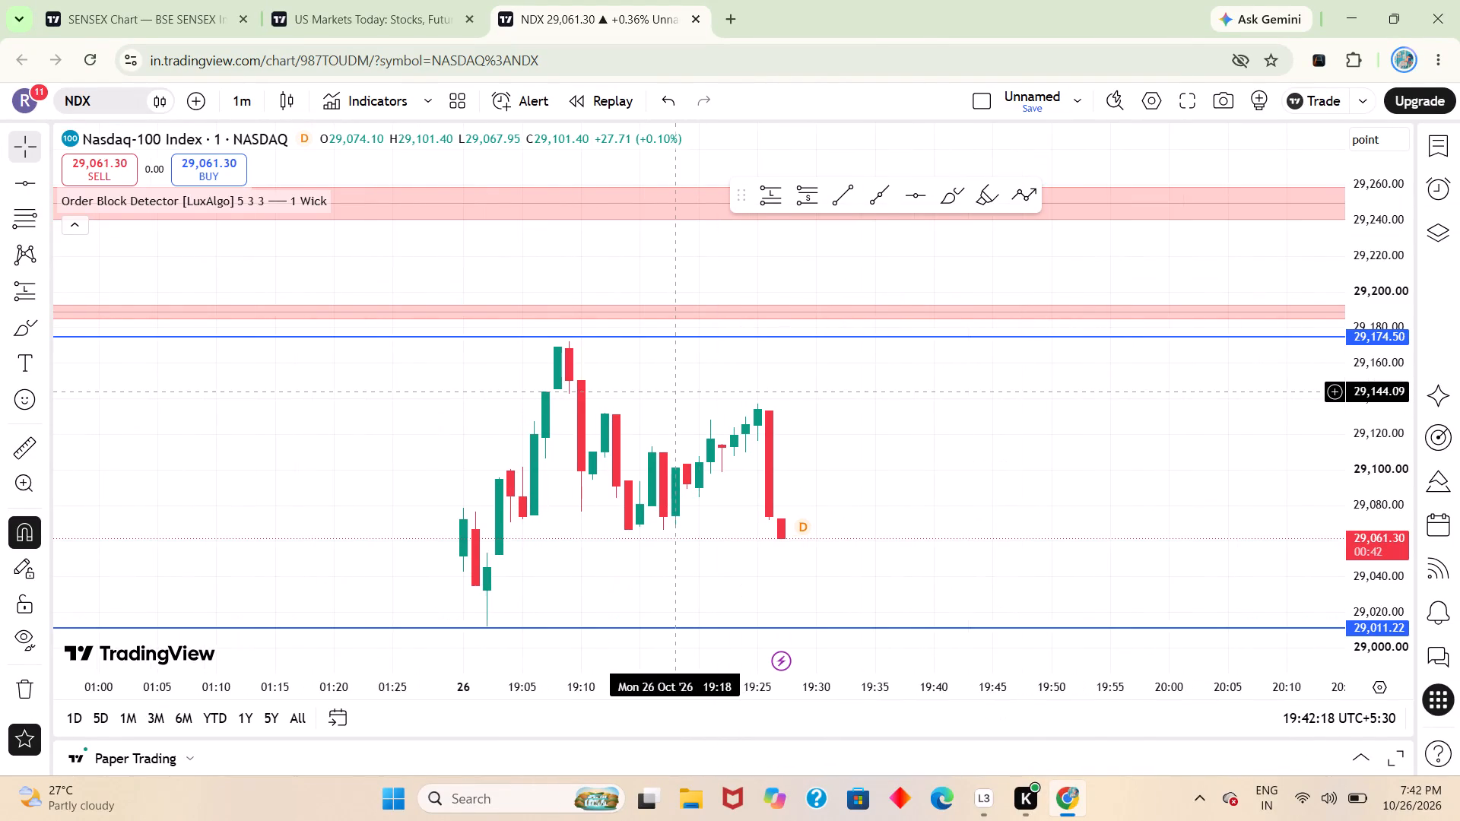
{"action": "left_click_drag", "start_coordinate": [675, 391], "coordinate": [675, 350]}
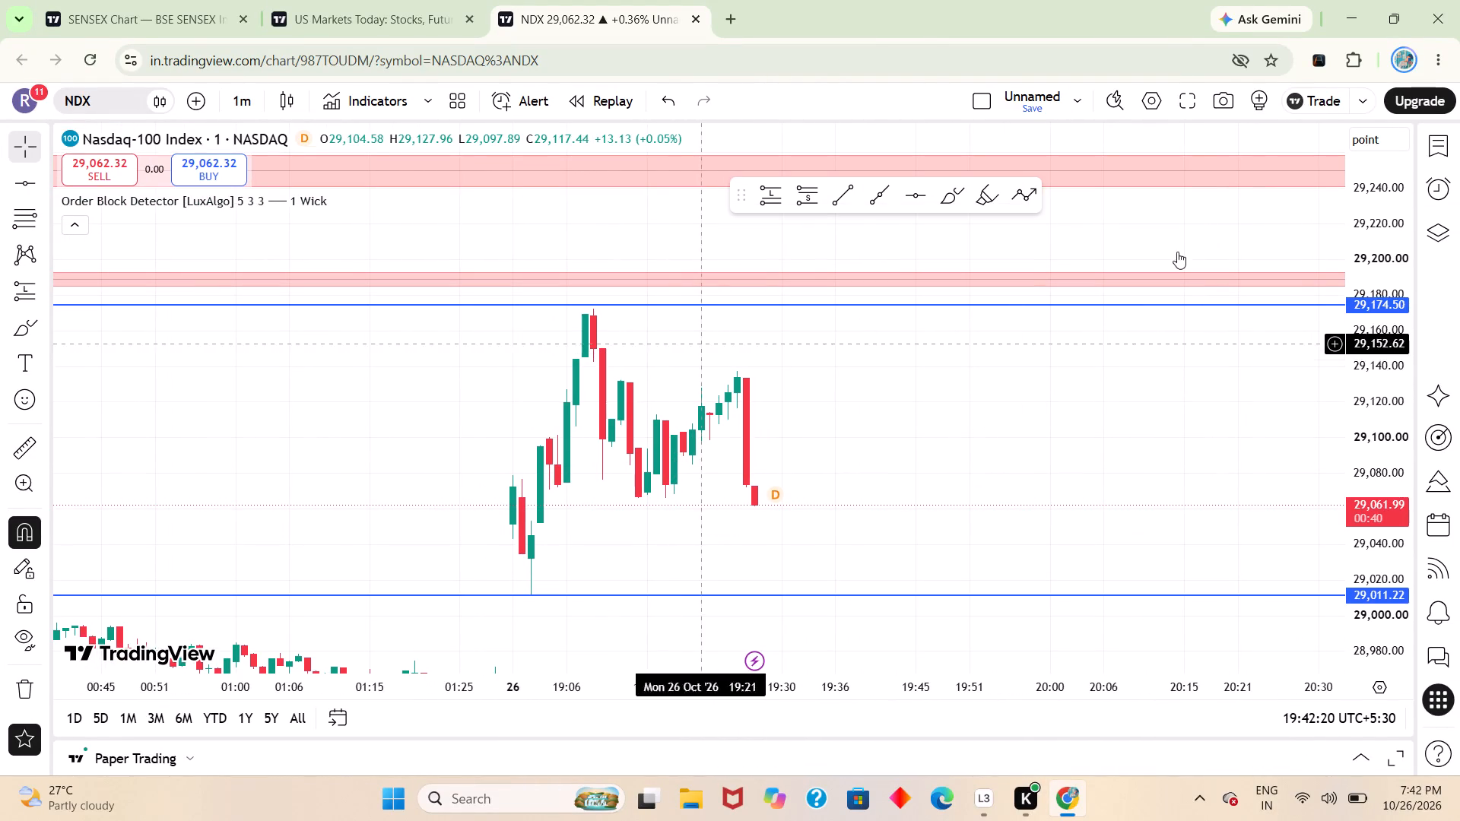
{"action": "left_click_drag", "start_coordinate": [1363, 195], "coordinate": [1385, 441]}
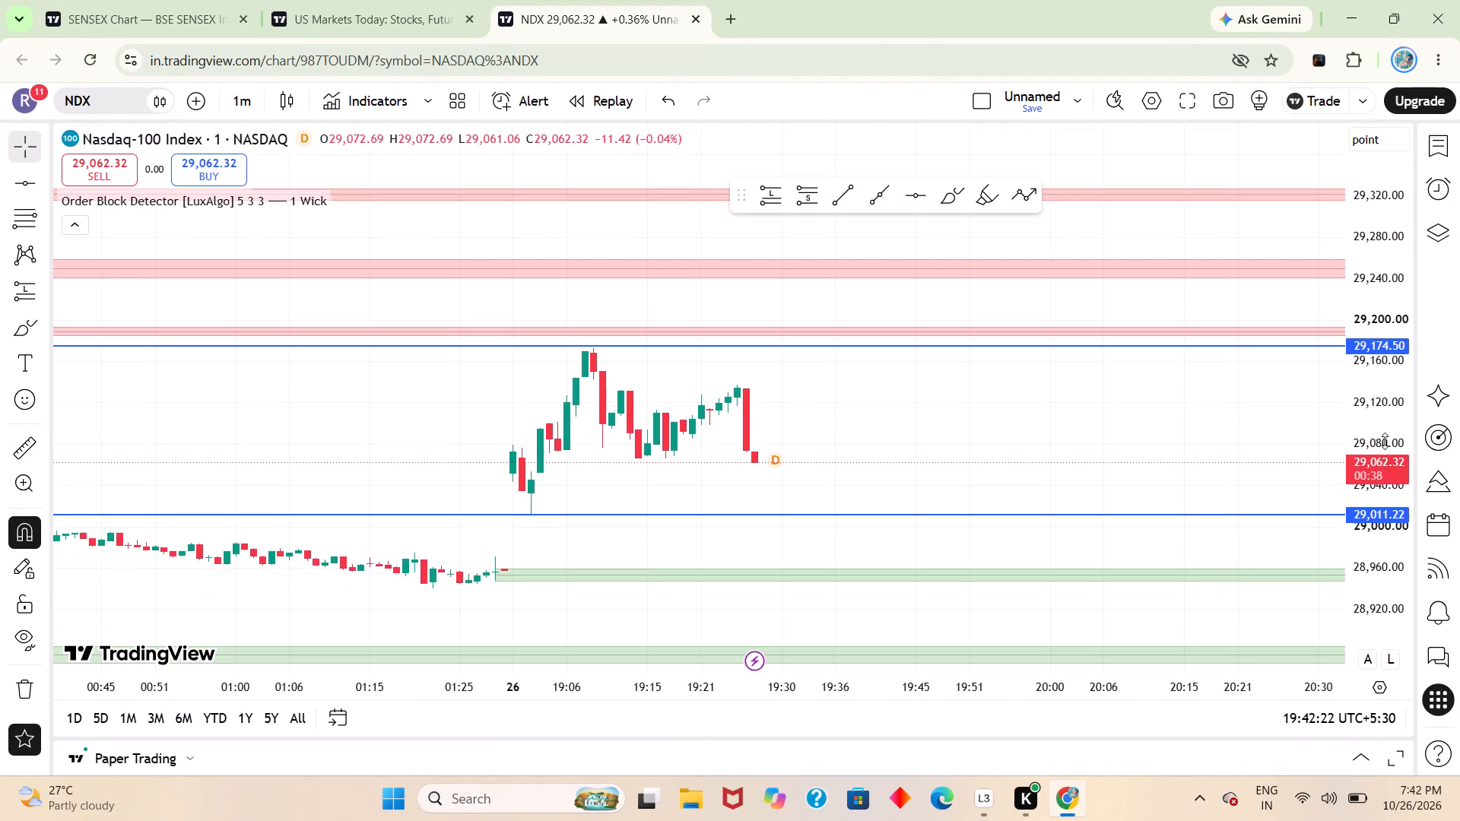
{"action": "left_click_drag", "start_coordinate": [1385, 441], "coordinate": [1381, 438]}
{"action": "left_click_drag", "start_coordinate": [749, 393], "coordinate": [801, 372]}
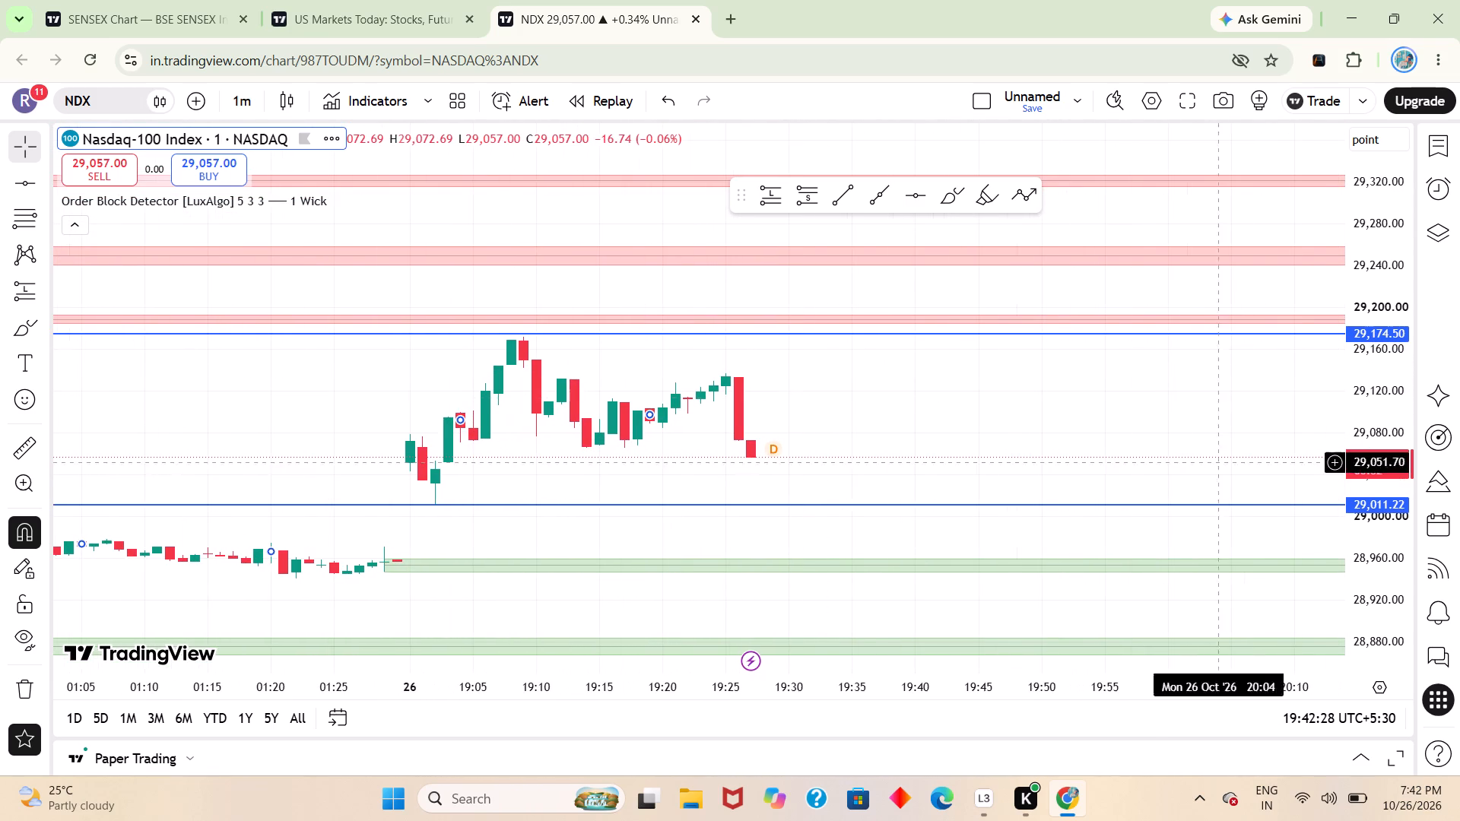
{"action": "left_click_drag", "start_coordinate": [1373, 494], "coordinate": [1332, 194]}
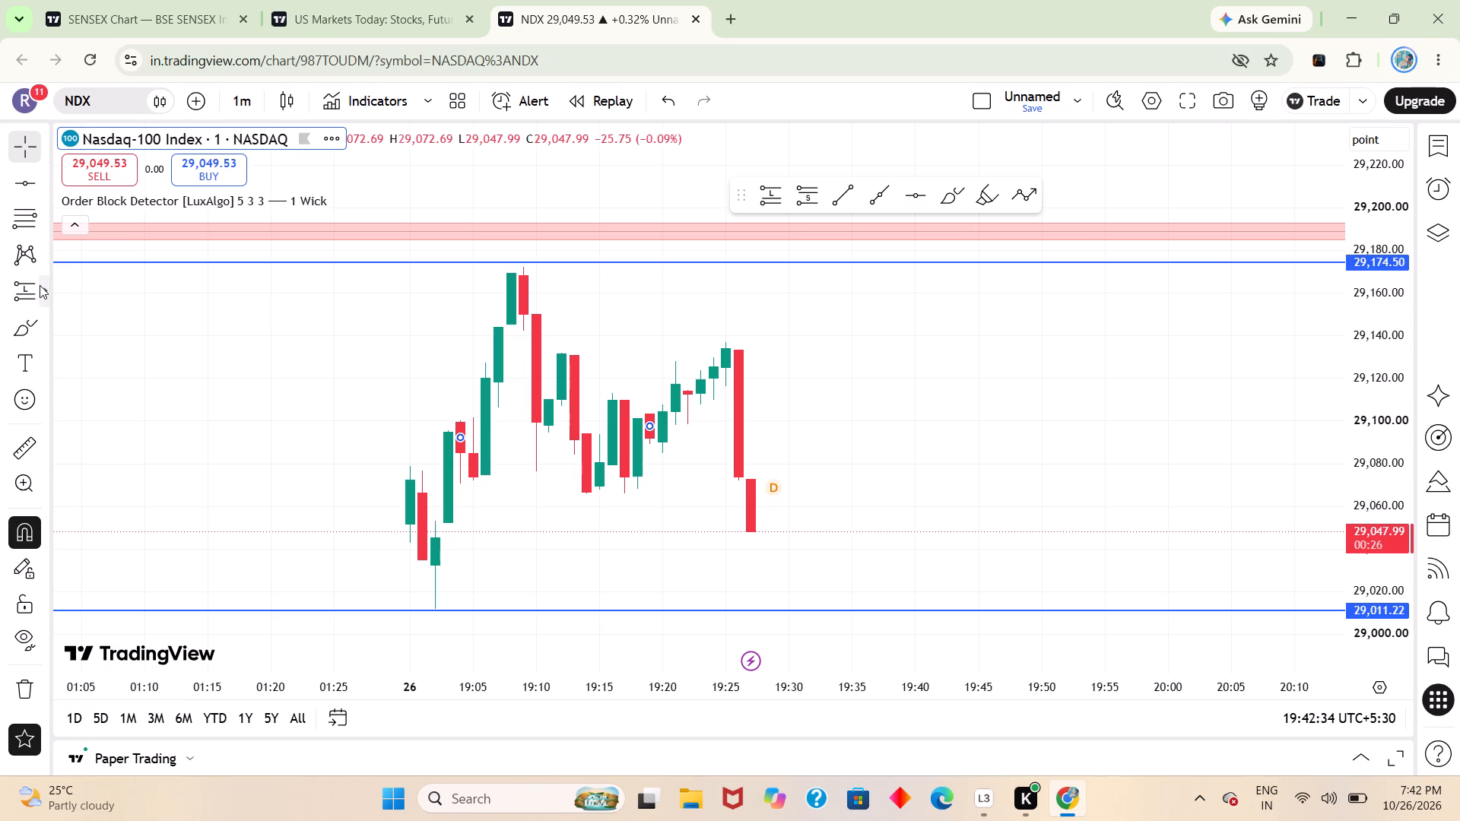
{"action": "left_click", "coordinate": [40, 285]}
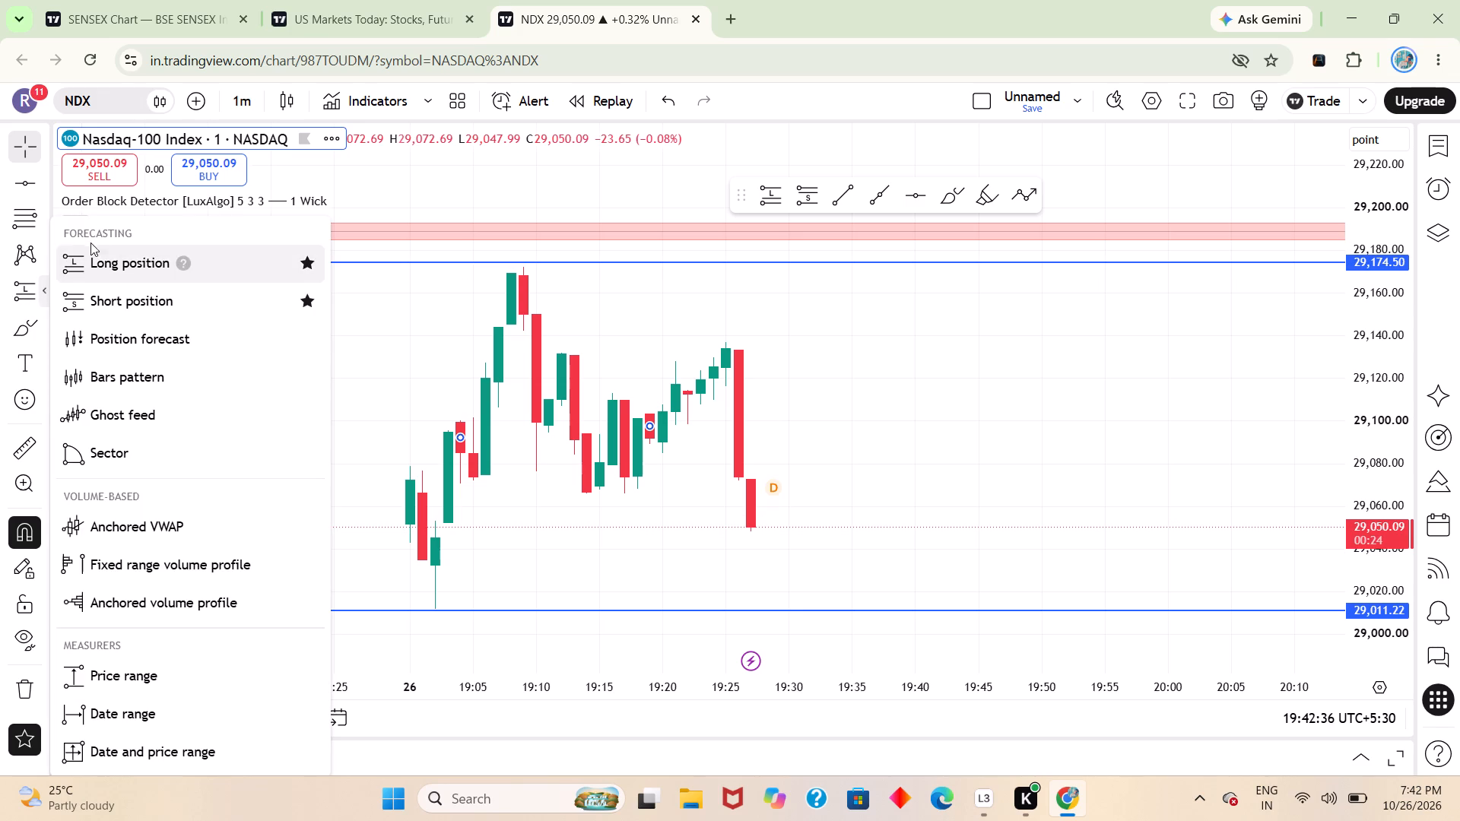
{"action": "left_click", "coordinate": [83, 264]}
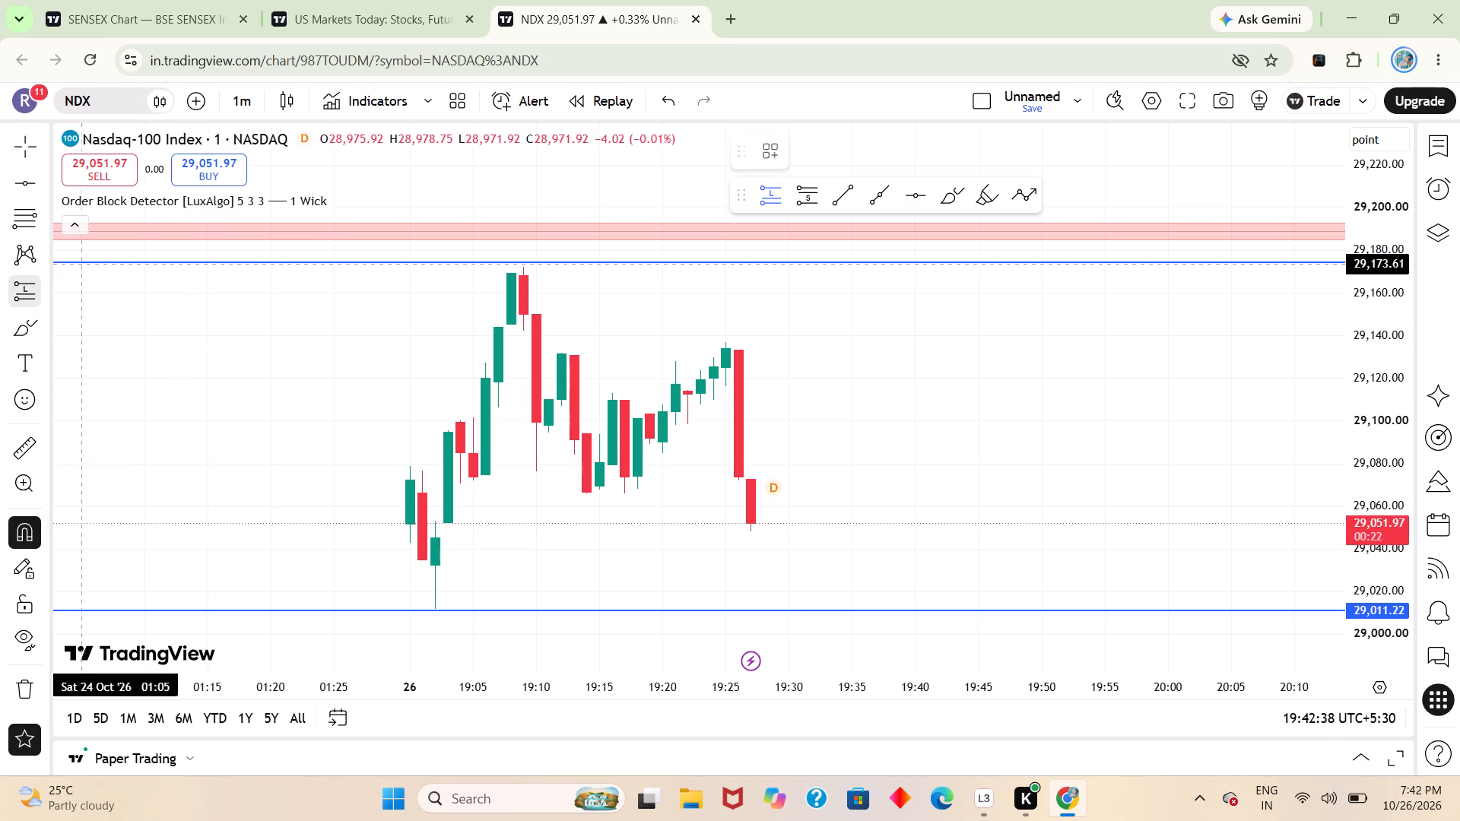
{"action": "left_click", "coordinate": [14, 296]}
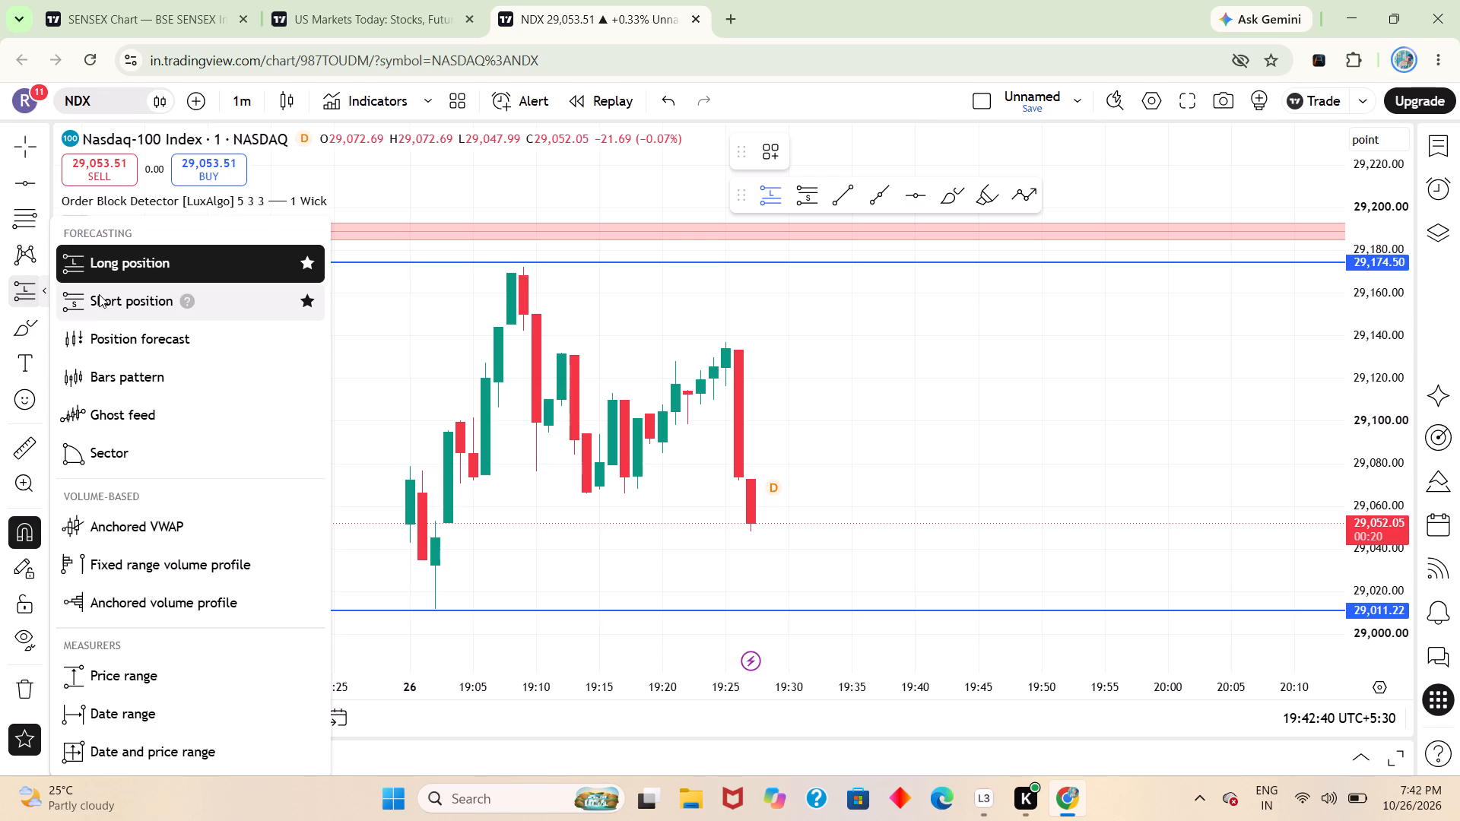
{"action": "left_click", "coordinate": [99, 294]}
{"action": "left_click", "coordinate": [761, 612]}
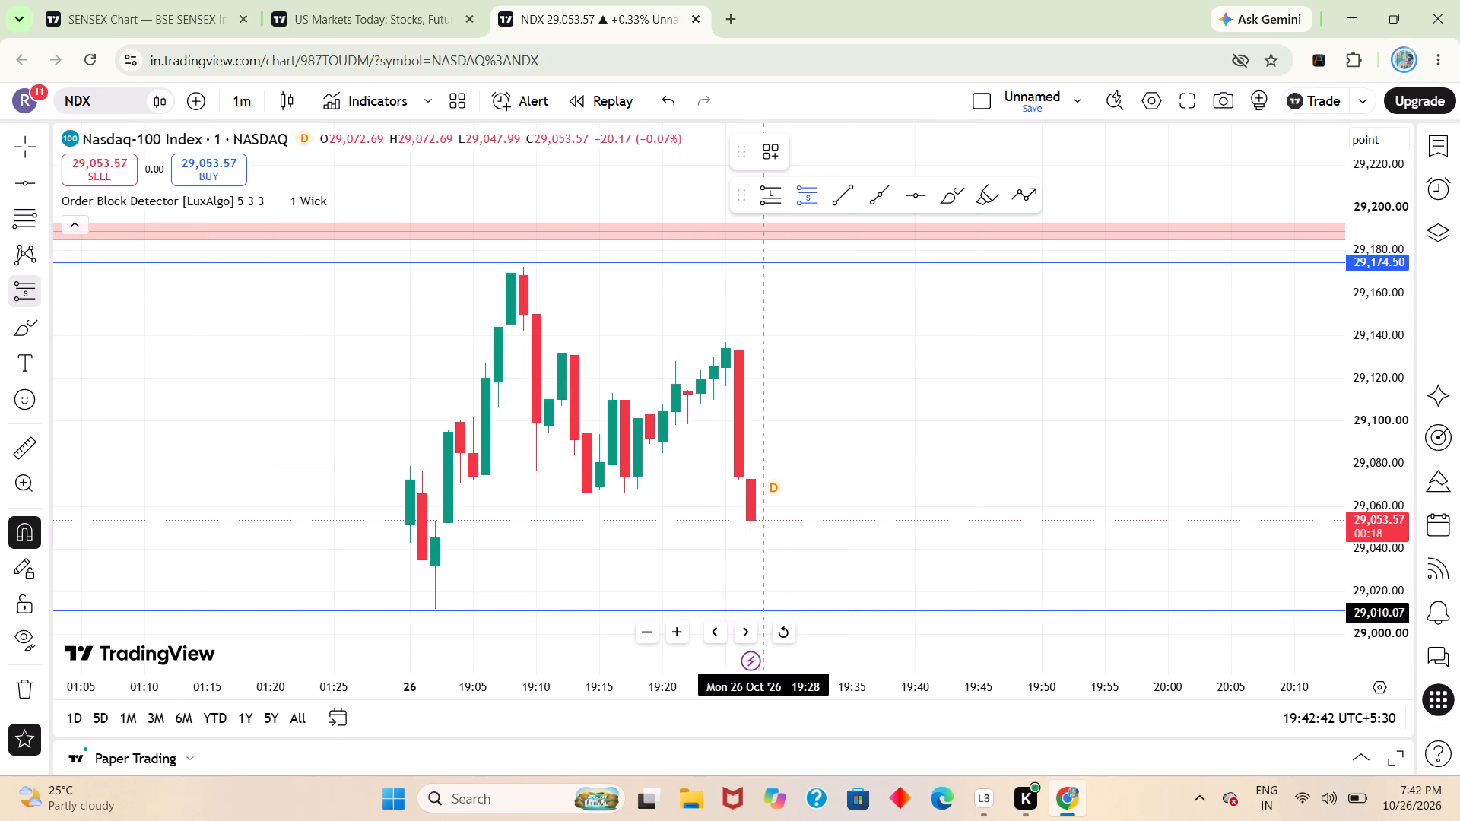
Tighten the short position's stop level to about 29,029.24.
{"action": "left_click_drag", "start_coordinate": [1092, 422], "coordinate": [1014, 110]}
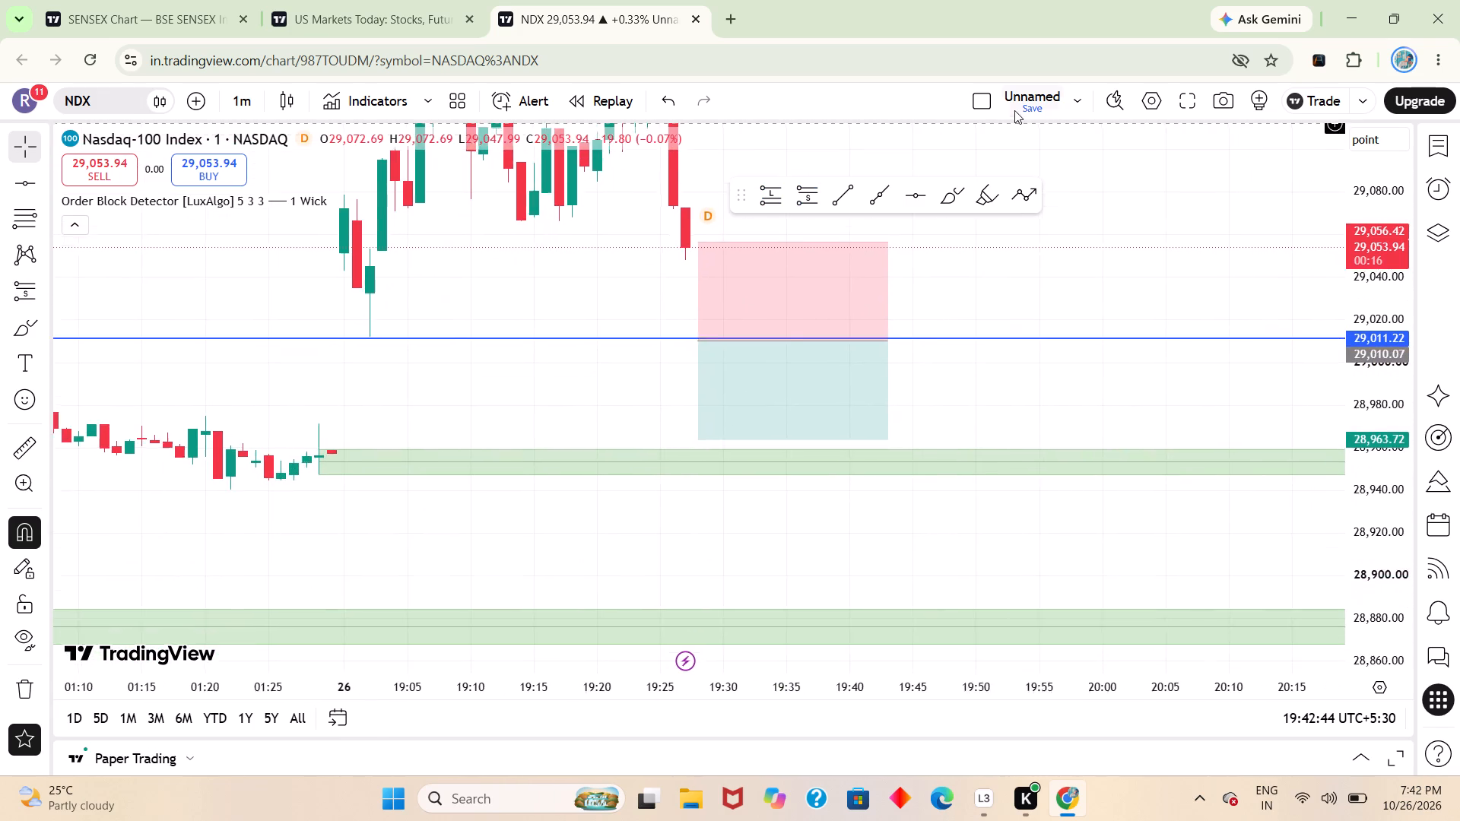
{"action": "left_click_drag", "start_coordinate": [989, 322], "coordinate": [1071, 388]}
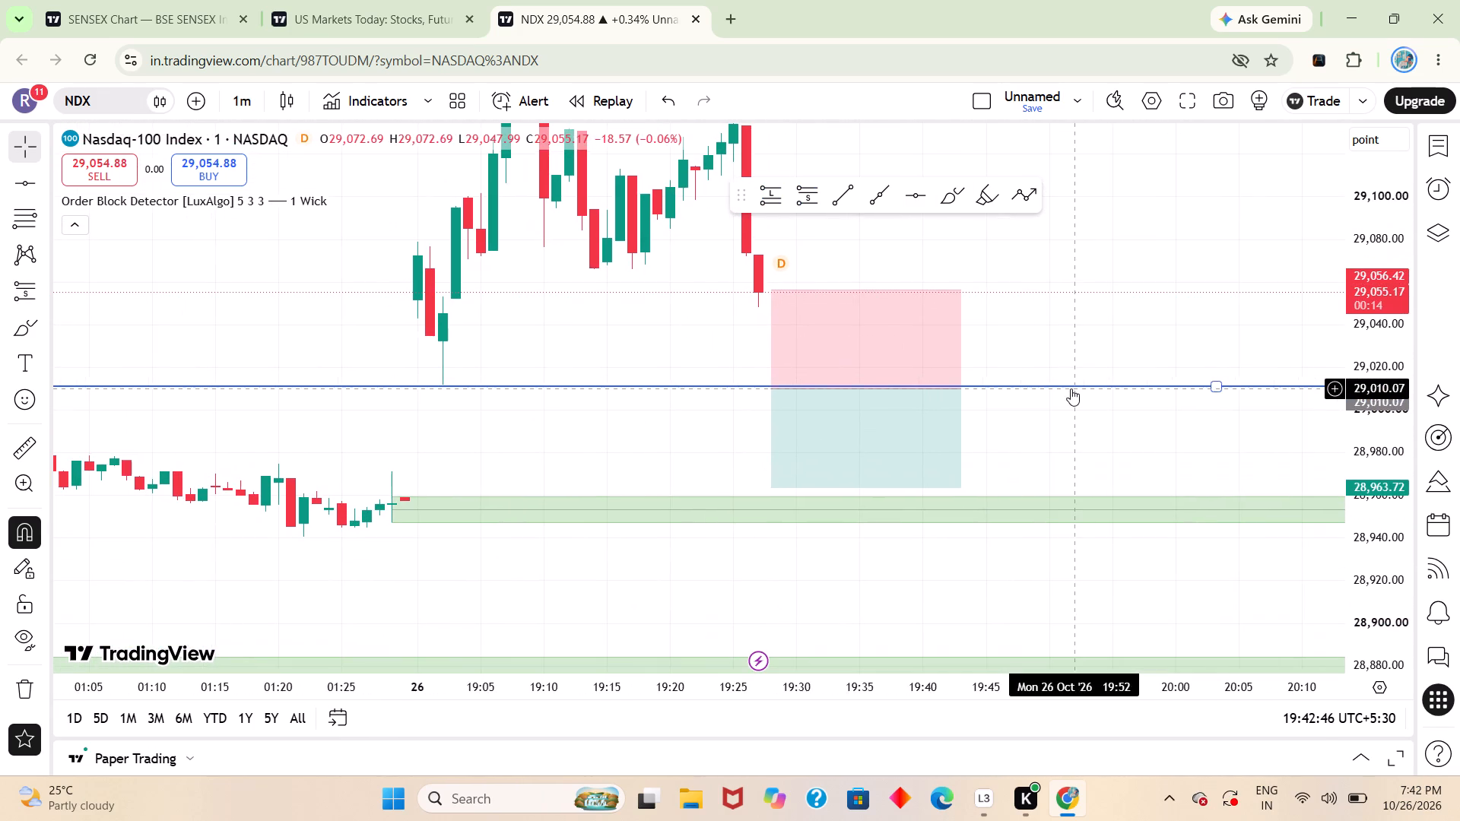
{"action": "left_click_drag", "start_coordinate": [764, 293], "coordinate": [768, 293]}
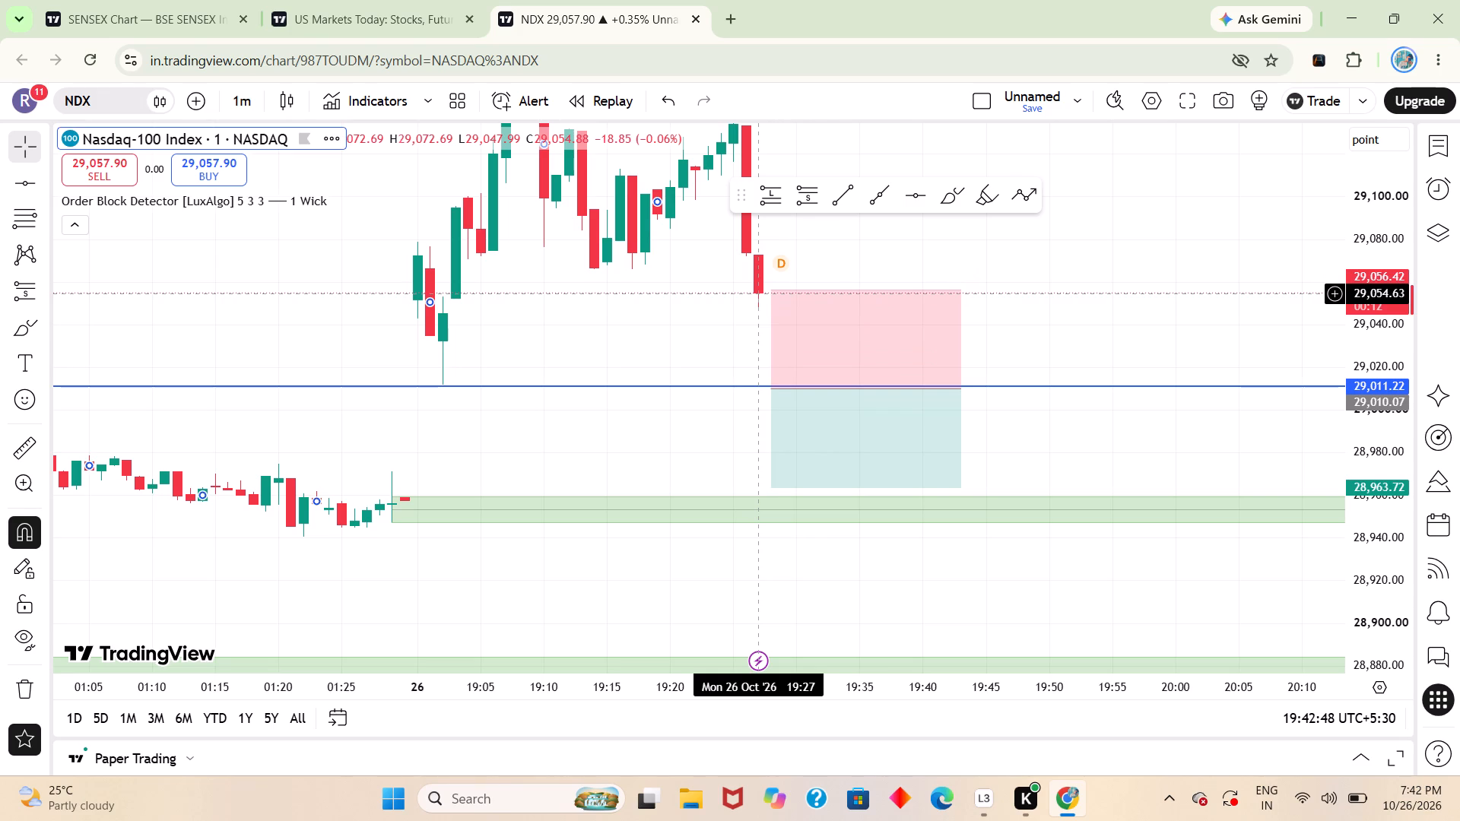
{"action": "left_click_drag", "start_coordinate": [768, 293], "coordinate": [776, 302]}
{"action": "left_click_drag", "start_coordinate": [776, 302], "coordinate": [771, 356]}
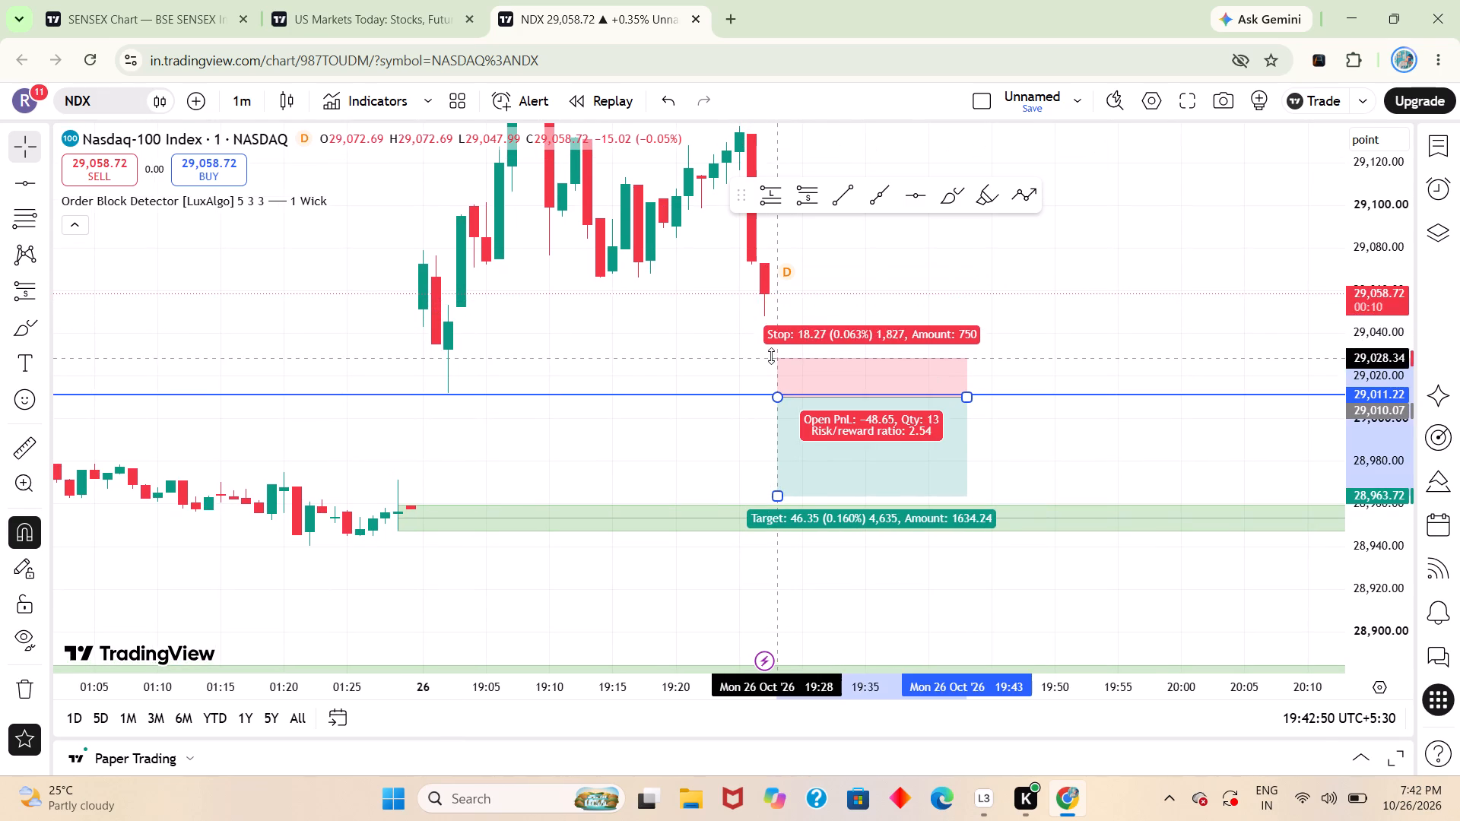
{"action": "left_click_drag", "start_coordinate": [771, 356], "coordinate": [771, 361]}
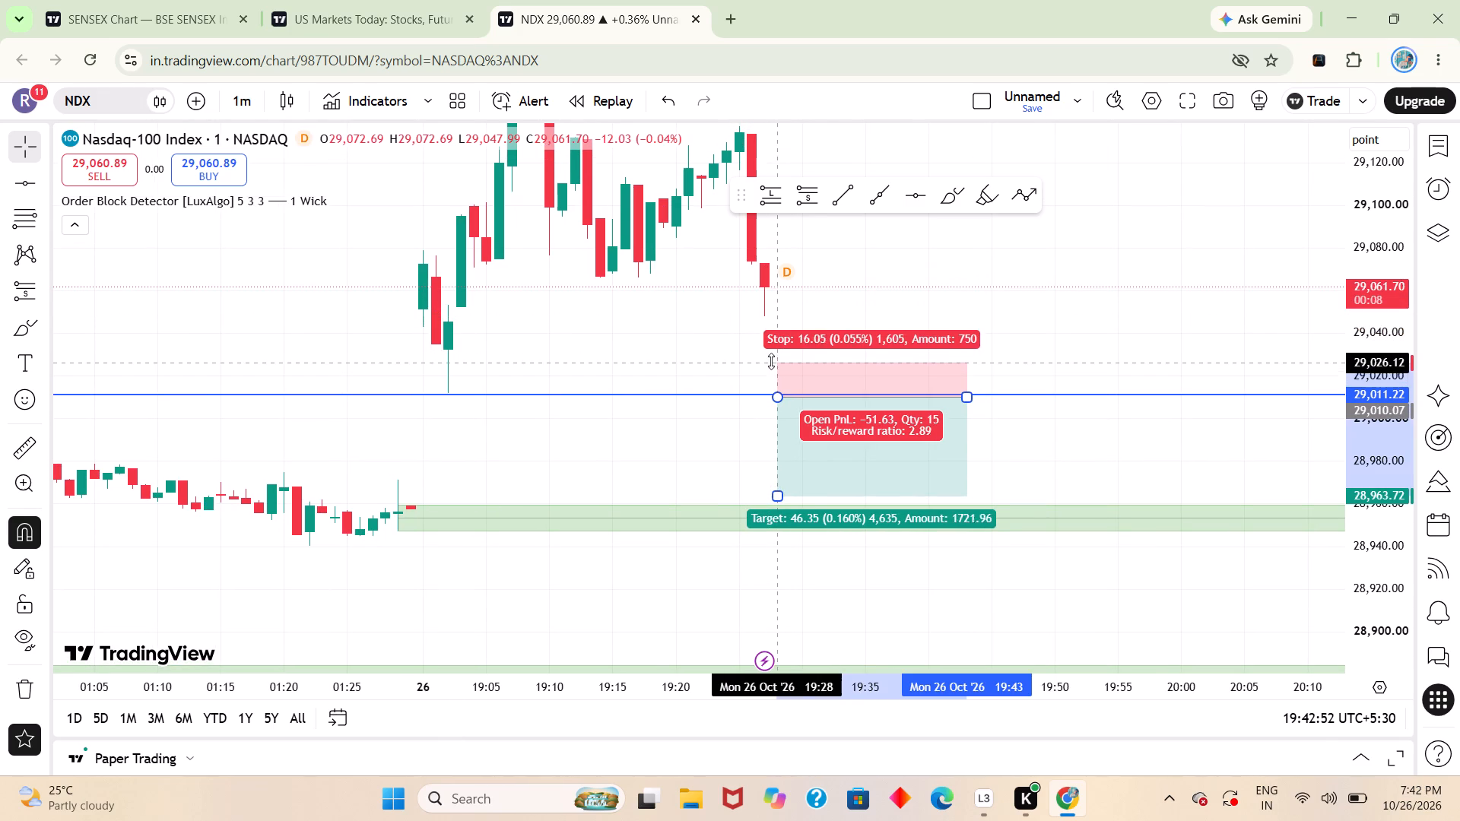
{"action": "left_click_drag", "start_coordinate": [771, 361], "coordinate": [768, 360]}
{"action": "left_click_drag", "start_coordinate": [782, 315], "coordinate": [791, 356]}
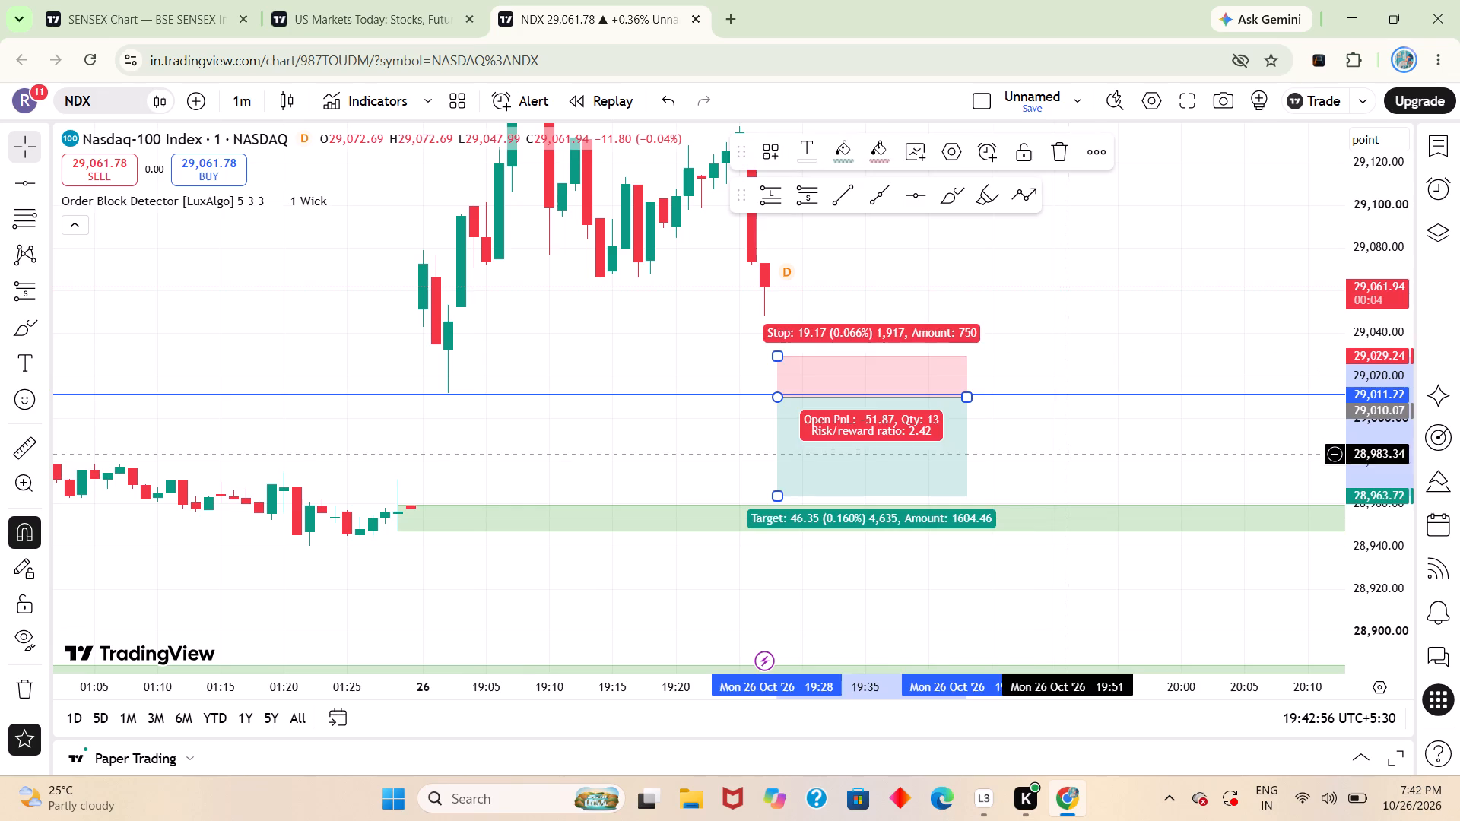
Move the short position to span 19:25 to 19:40, with its entry at about 29,010.96.
{"action": "left_click_drag", "start_coordinate": [1064, 454], "coordinate": [1035, 445]}
{"action": "left_click_drag", "start_coordinate": [894, 428], "coordinate": [857, 422]}
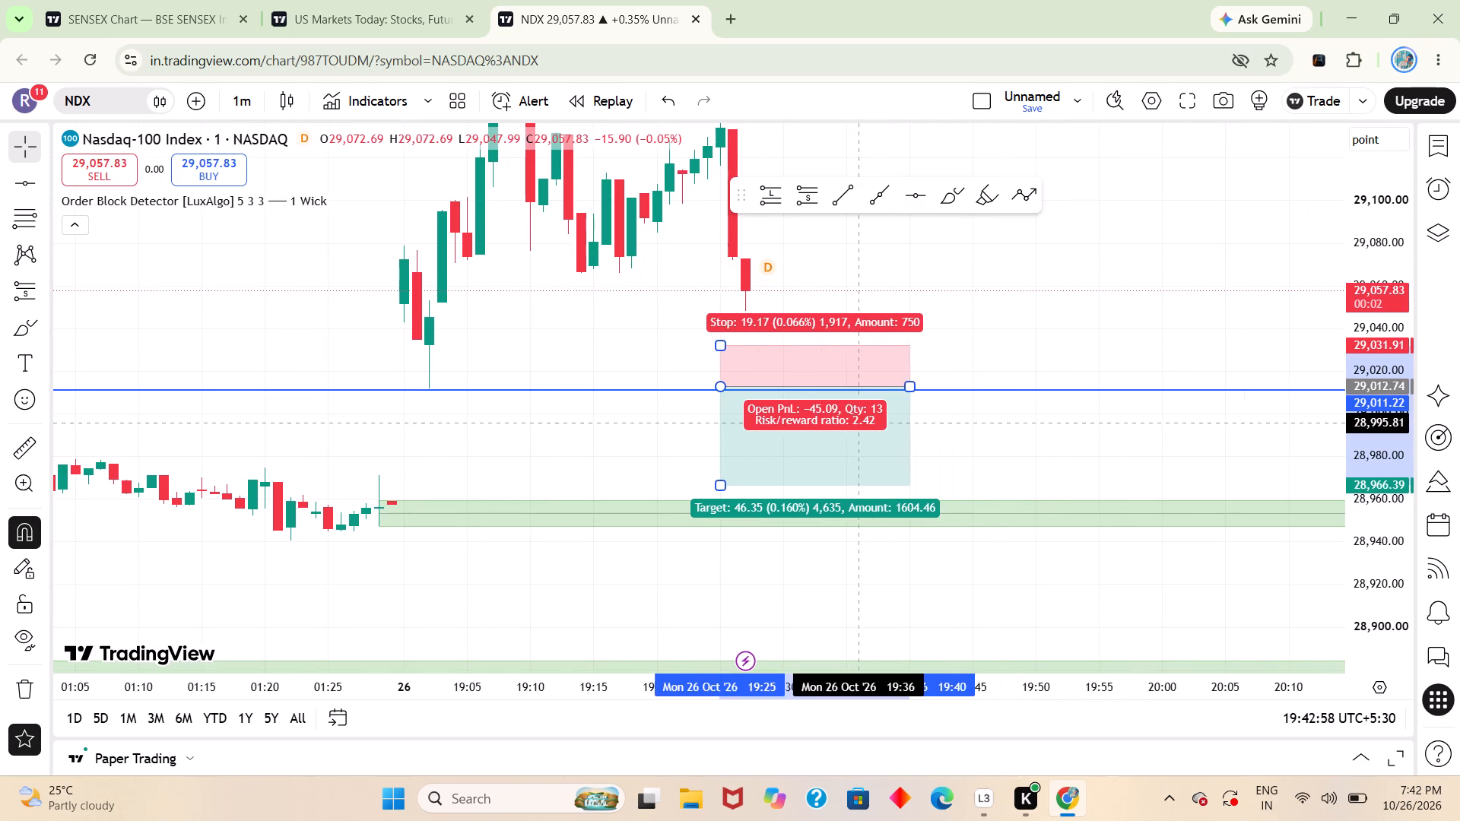
{"action": "left_click_drag", "start_coordinate": [857, 422], "coordinate": [853, 423]}
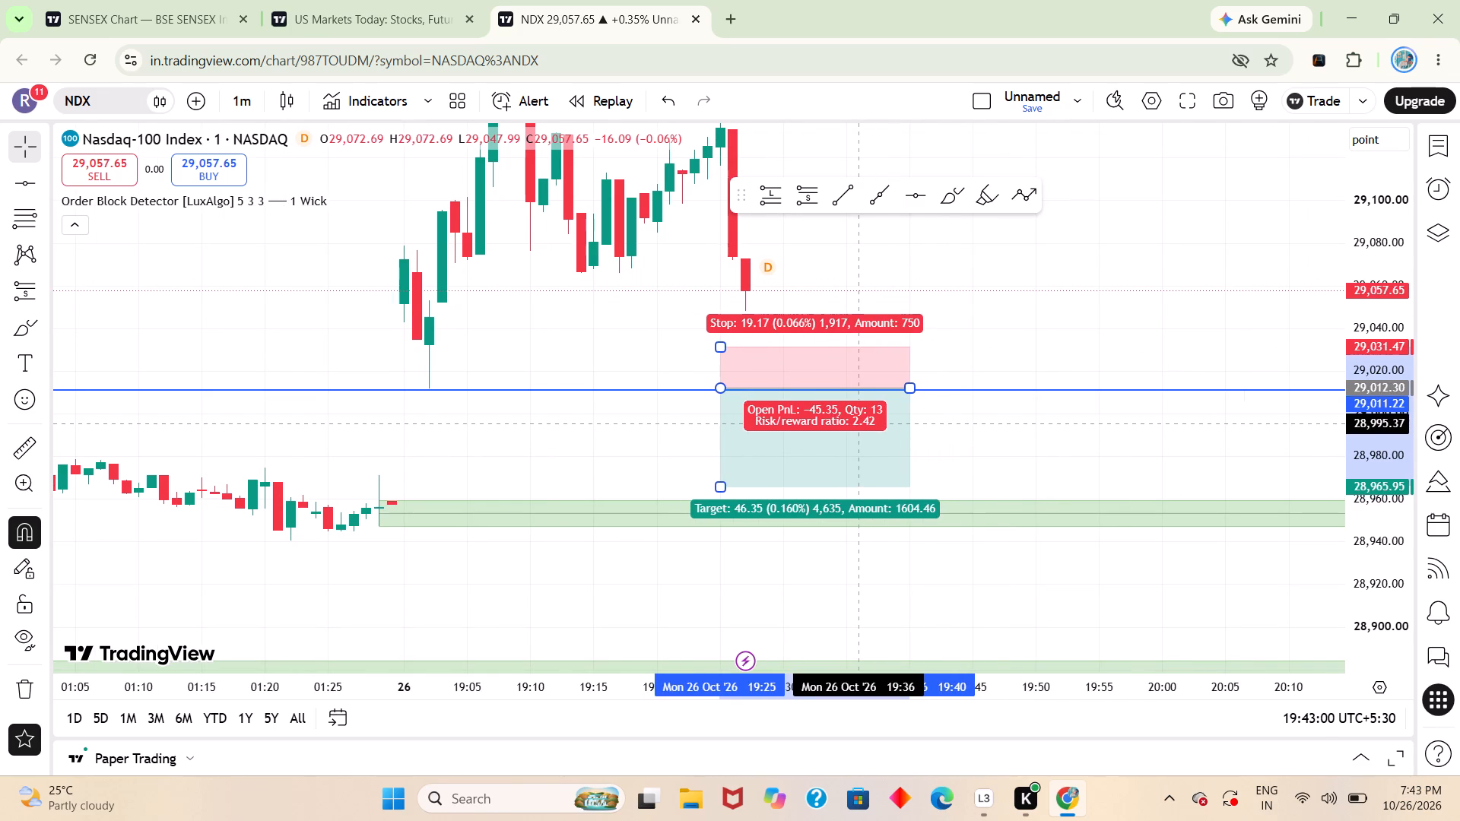
{"action": "left_click_drag", "start_coordinate": [853, 423], "coordinate": [853, 426]}
Extend the short position's target to about 28,959.72, at the upper edge of the nearest green order block.
{"action": "left_click_drag", "start_coordinate": [954, 424], "coordinate": [1011, 430]}
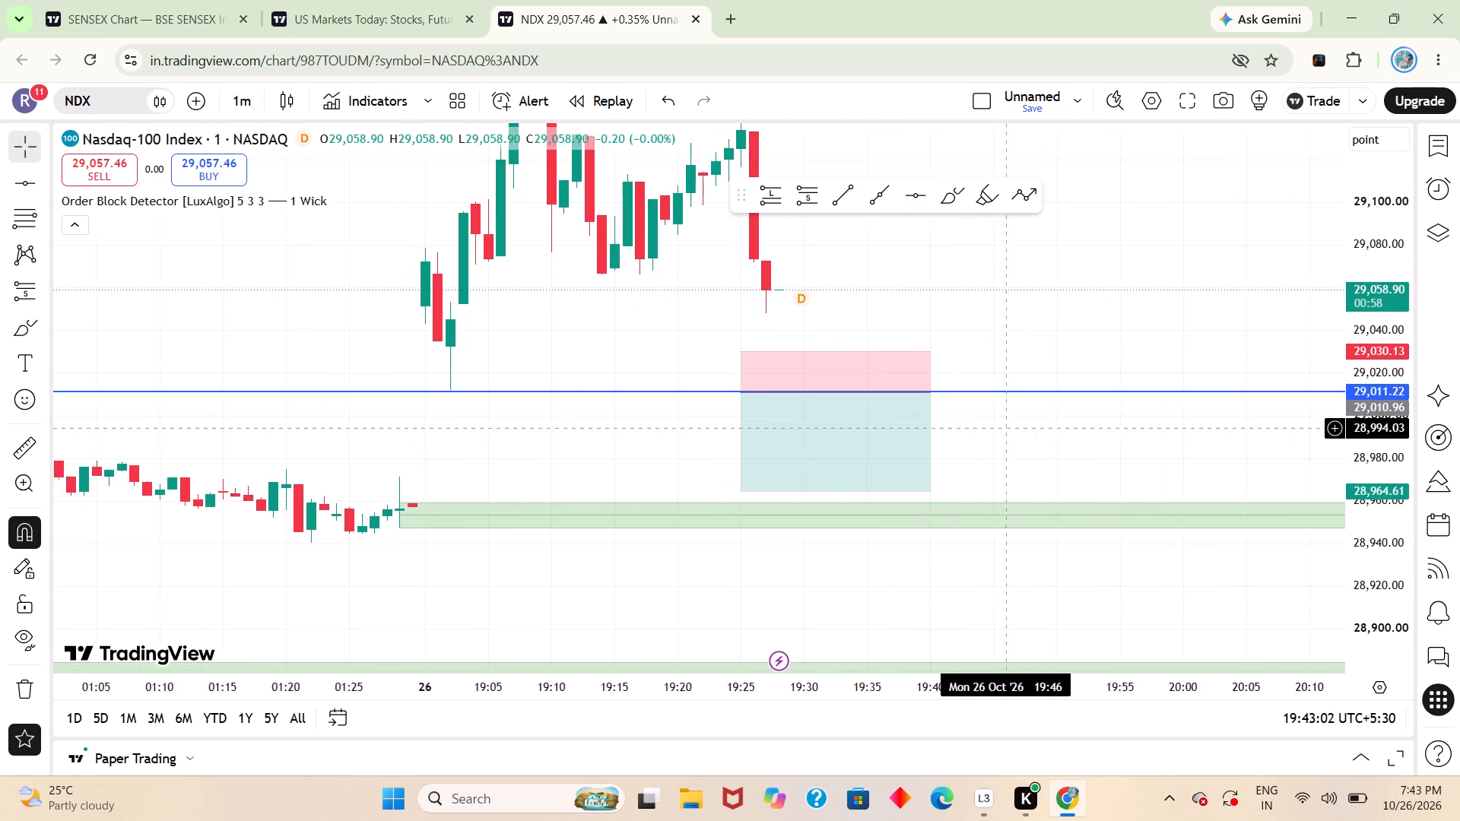
{"action": "left_click_drag", "start_coordinate": [1011, 430], "coordinate": [1034, 487]}
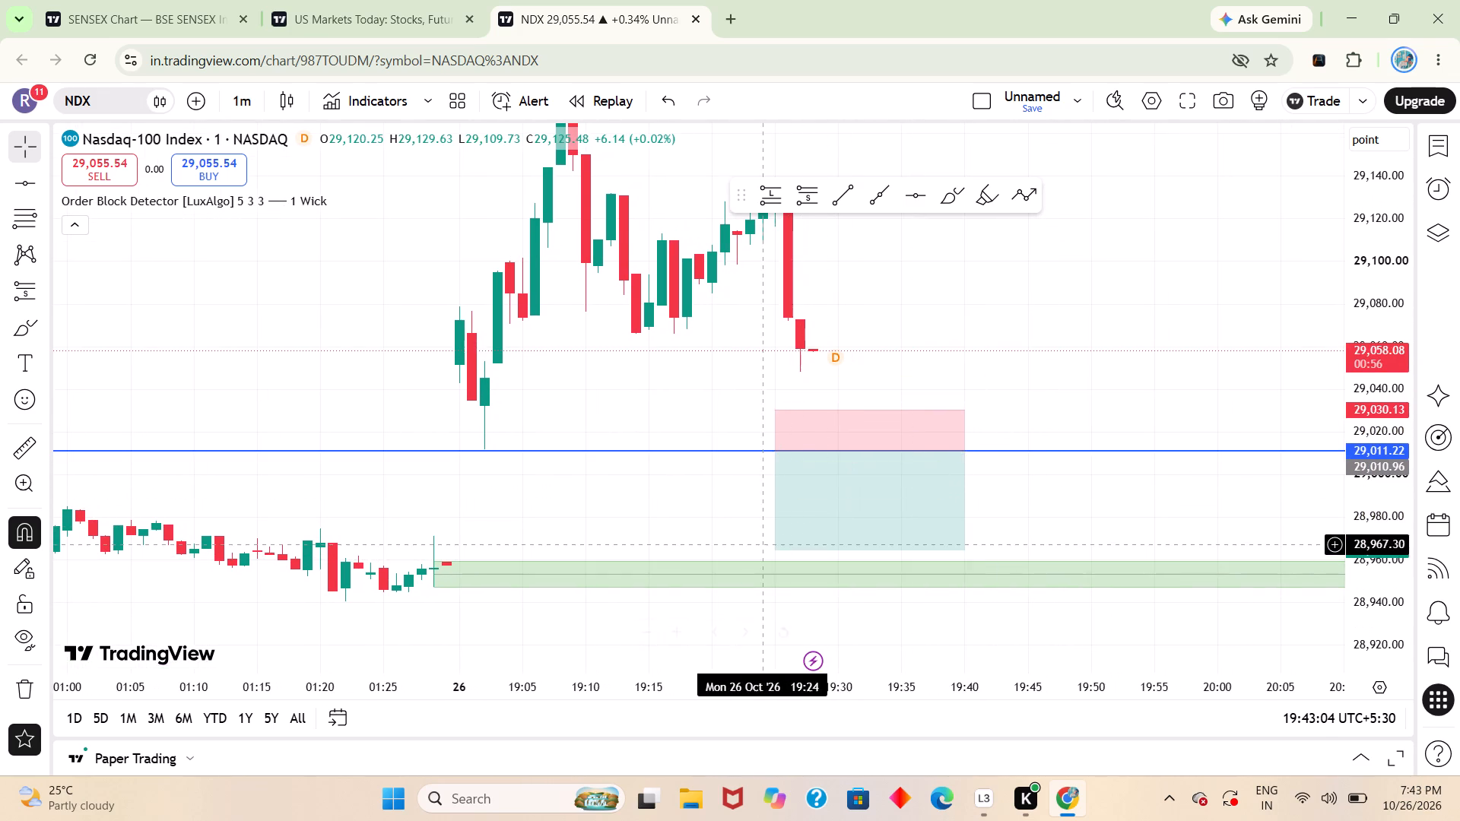
{"action": "left_click_drag", "start_coordinate": [773, 550], "coordinate": [776, 560]}
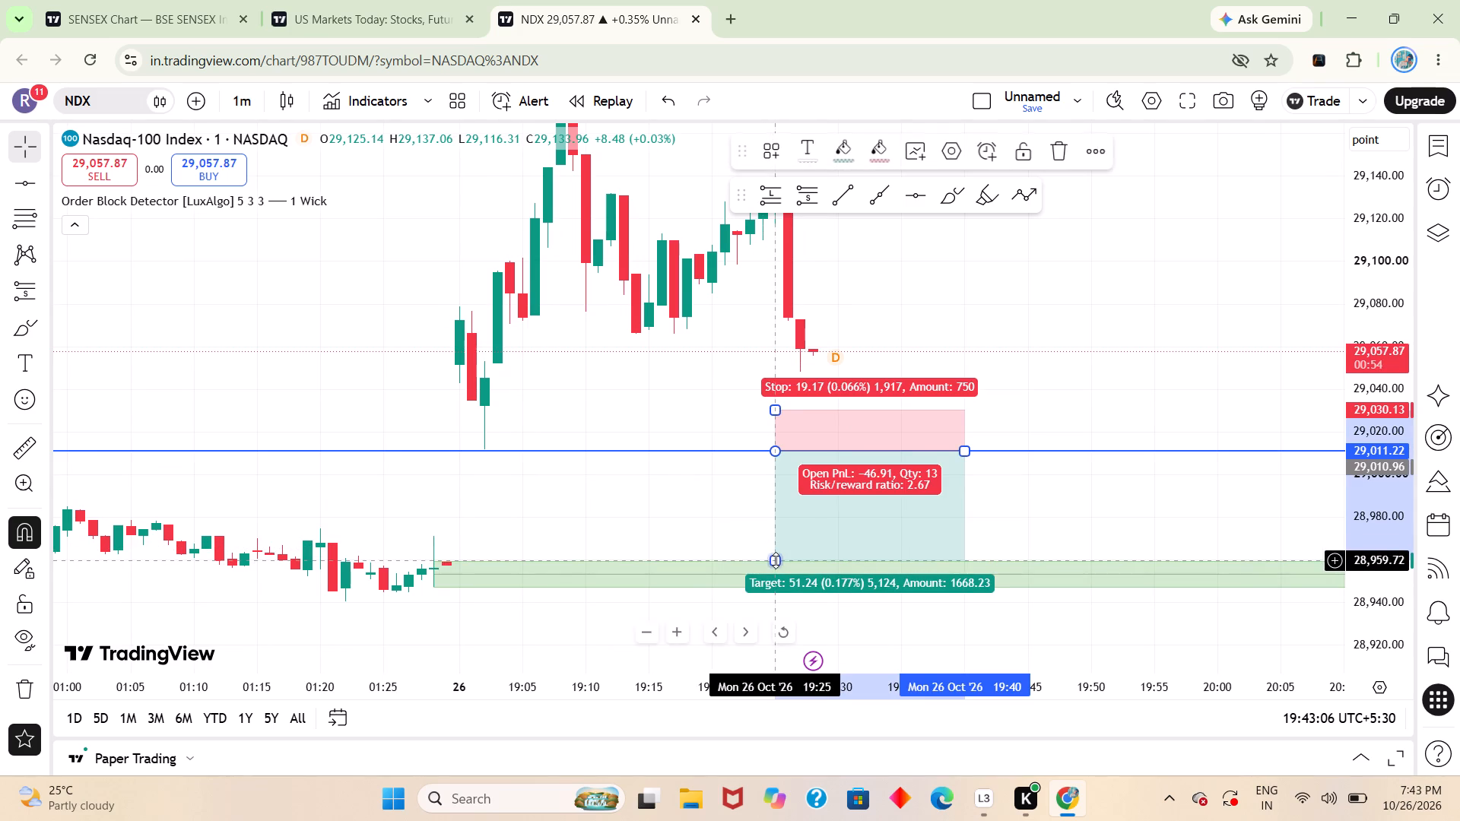
Draw a horizontal line at about 29,133.87, level with the top of the large red candle after 19:25.
{"action": "left_click_drag", "start_coordinate": [1014, 357], "coordinate": [1006, 453]}
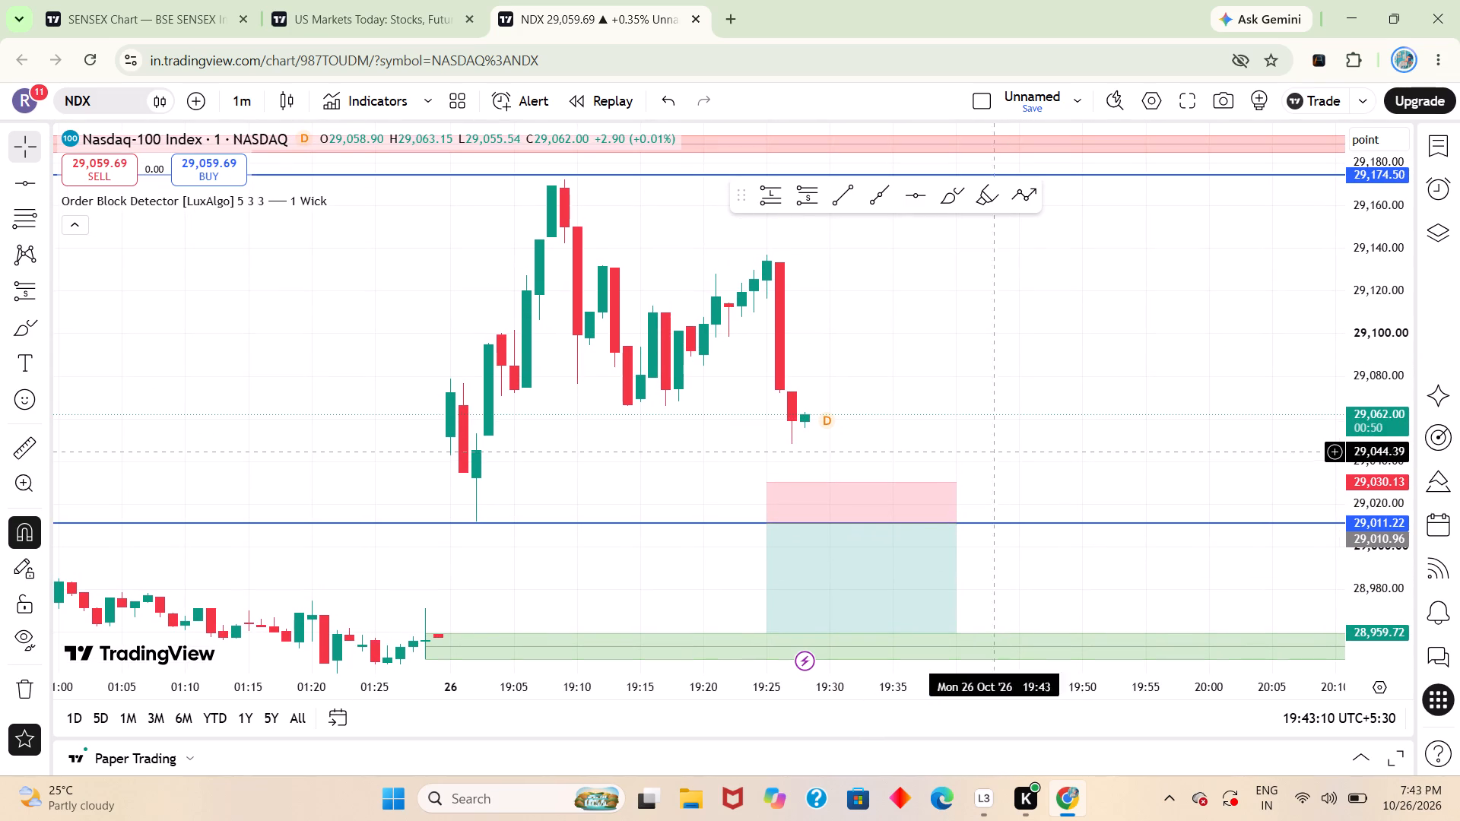
{"action": "left_click_drag", "start_coordinate": [1380, 296], "coordinate": [1352, 530]}
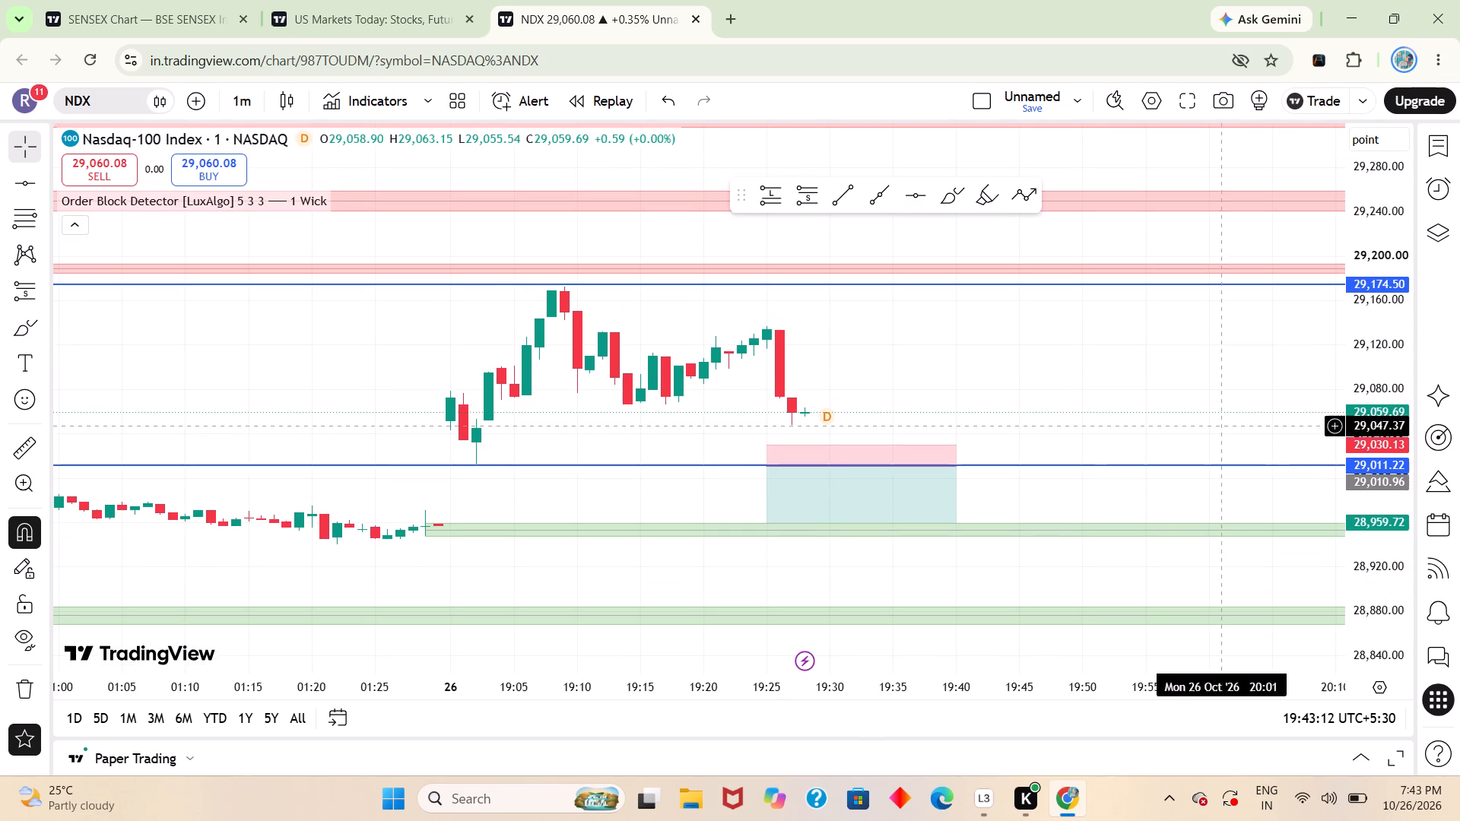
{"action": "left_click", "coordinate": [914, 201]}
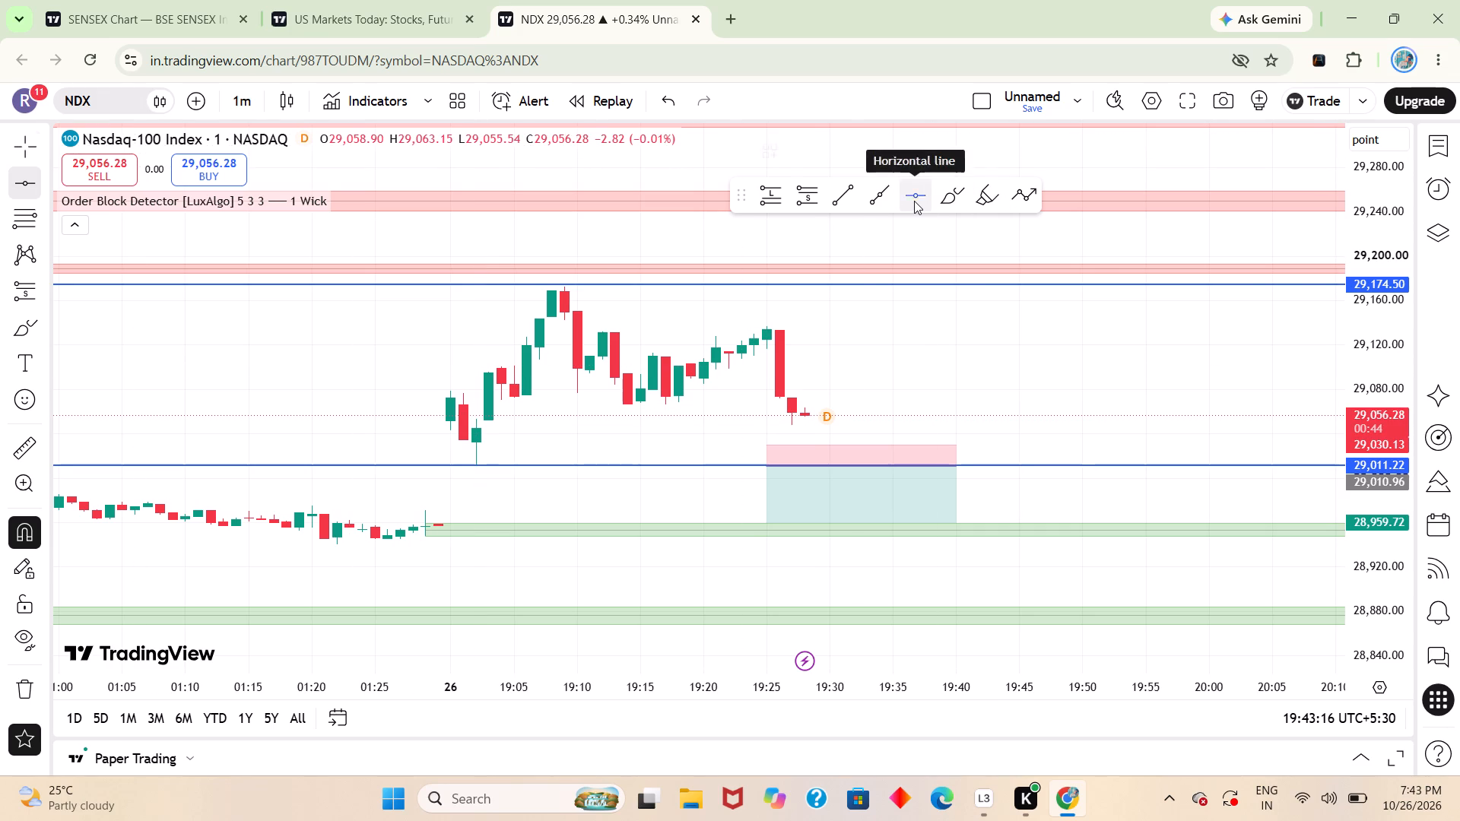
{"action": "left_click_drag", "start_coordinate": [592, 331], "coordinate": [631, 330]}
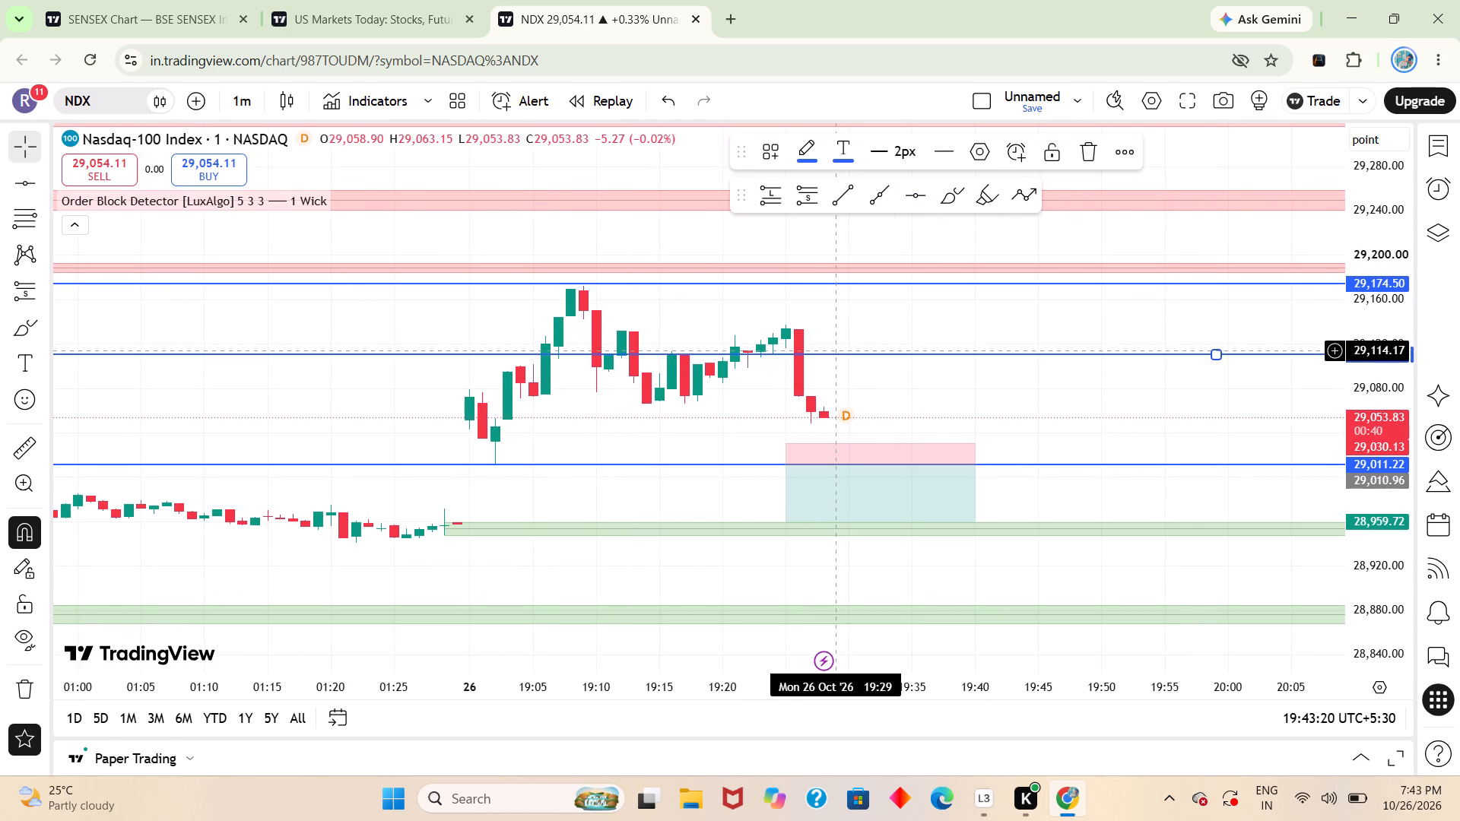
{"action": "left_click_drag", "start_coordinate": [839, 354], "coordinate": [824, 325]}
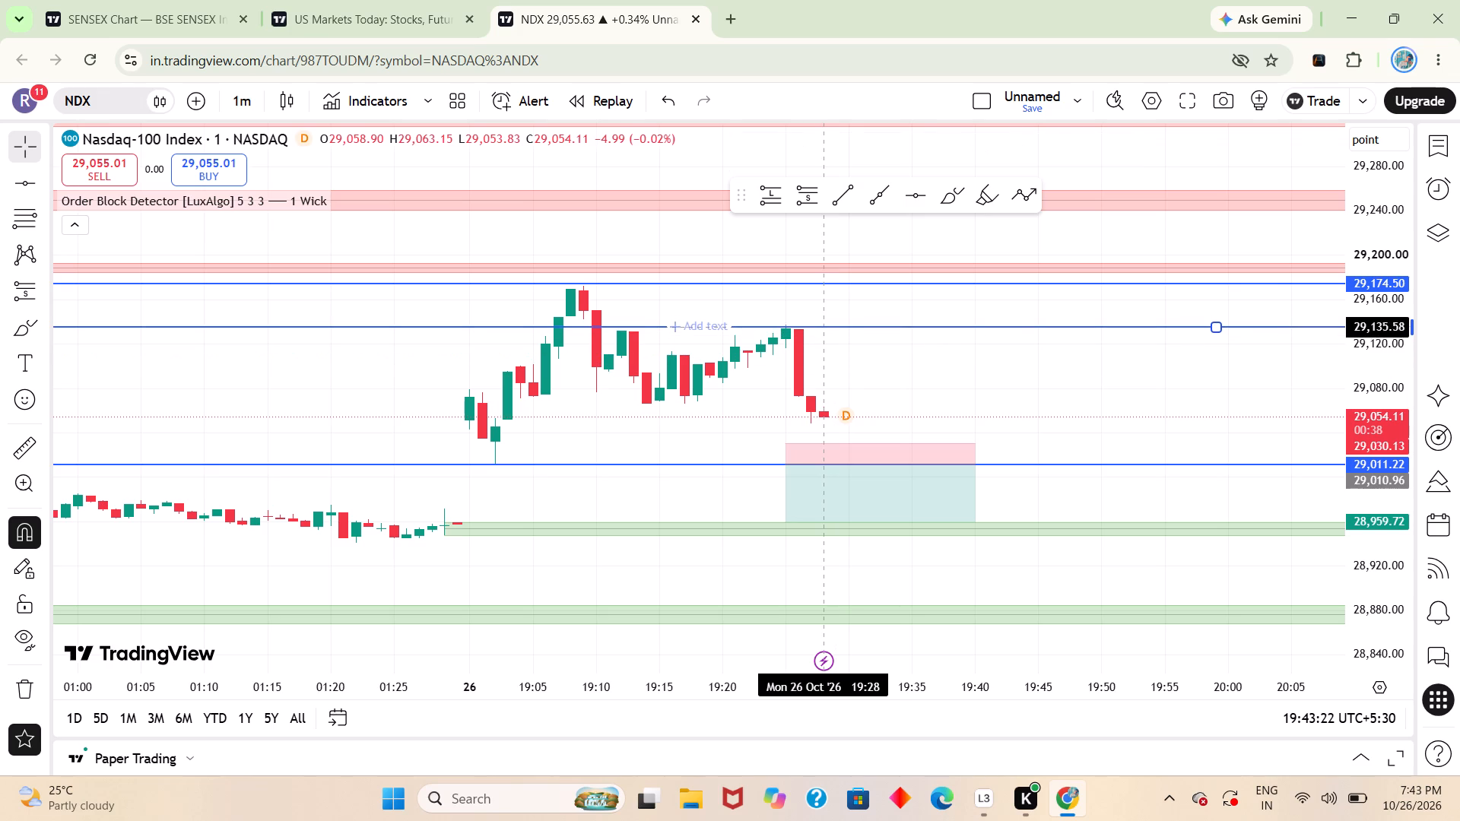
{"action": "left_click_drag", "start_coordinate": [824, 325], "coordinate": [822, 328]}
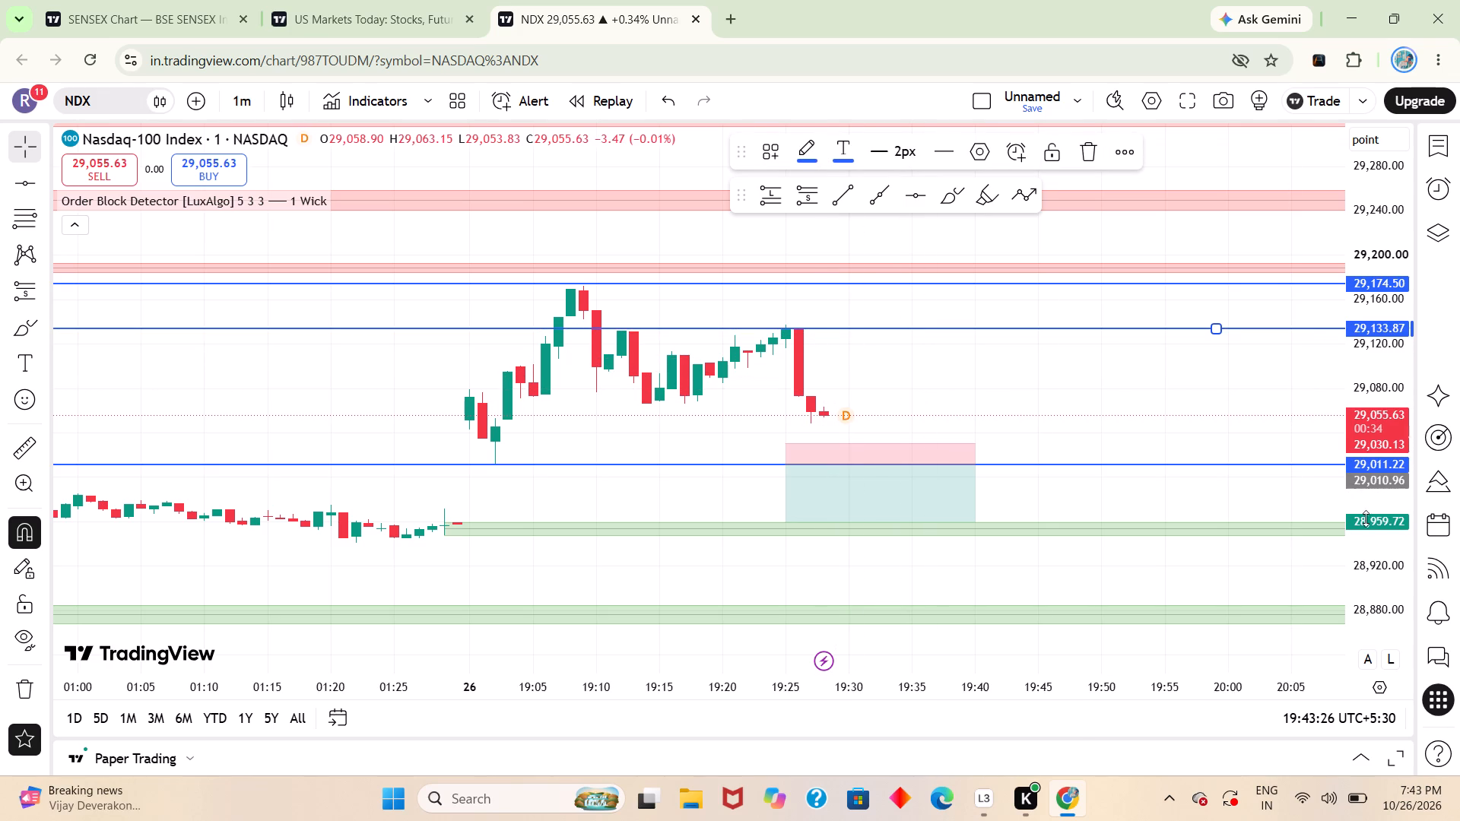
Draw another horizontal line between the swing-high and session-low lines and position it at about 29,056.90, near the latest candles.
{"action": "left_click_drag", "start_coordinate": [1373, 526], "coordinate": [1366, 452]}
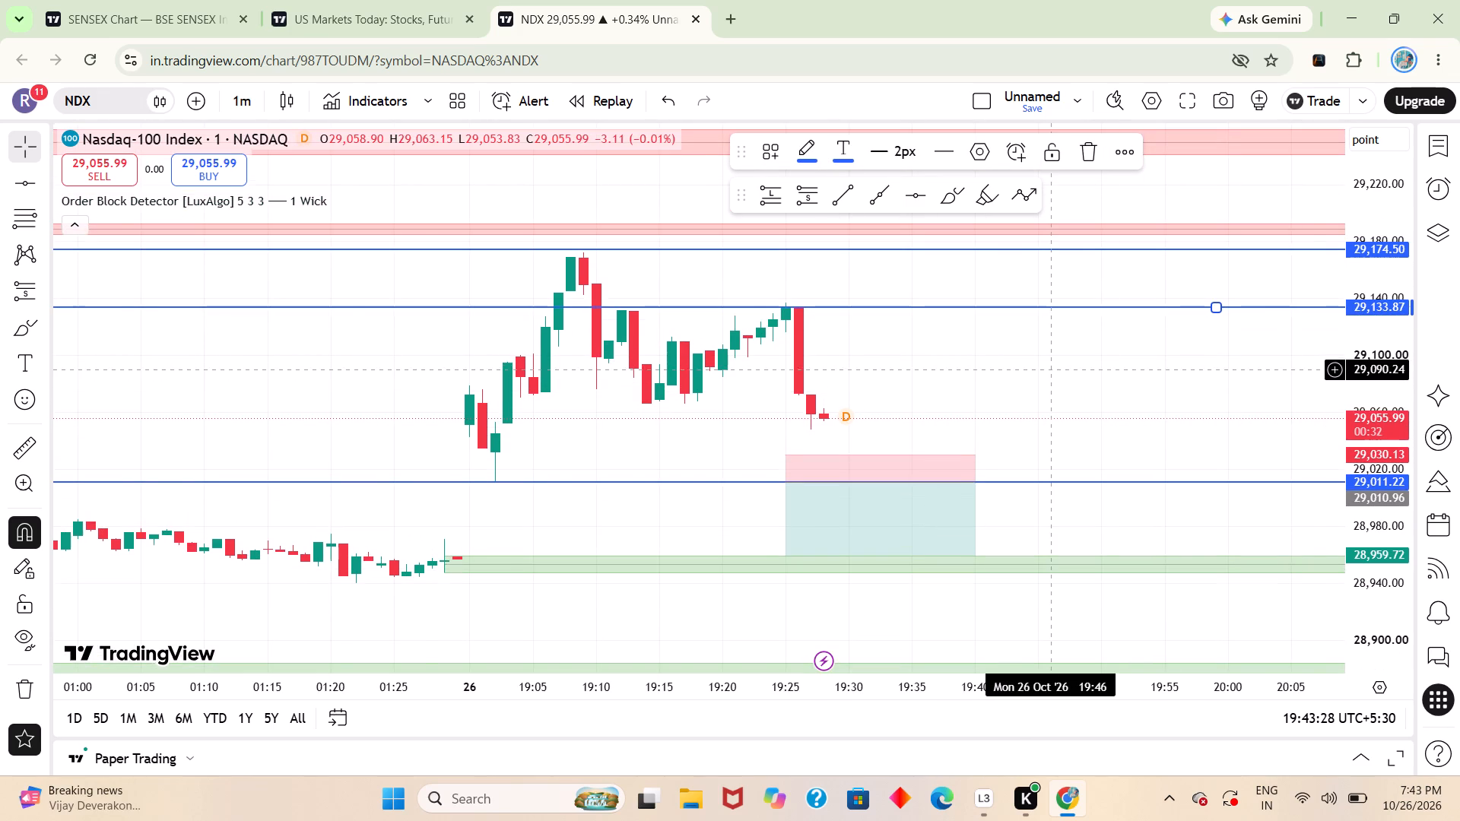
{"action": "right_click", "coordinate": [1052, 369]}
{"action": "left_click_drag", "start_coordinate": [1052, 369], "coordinate": [1043, 413]}
{"action": "left_click", "coordinate": [912, 205]}
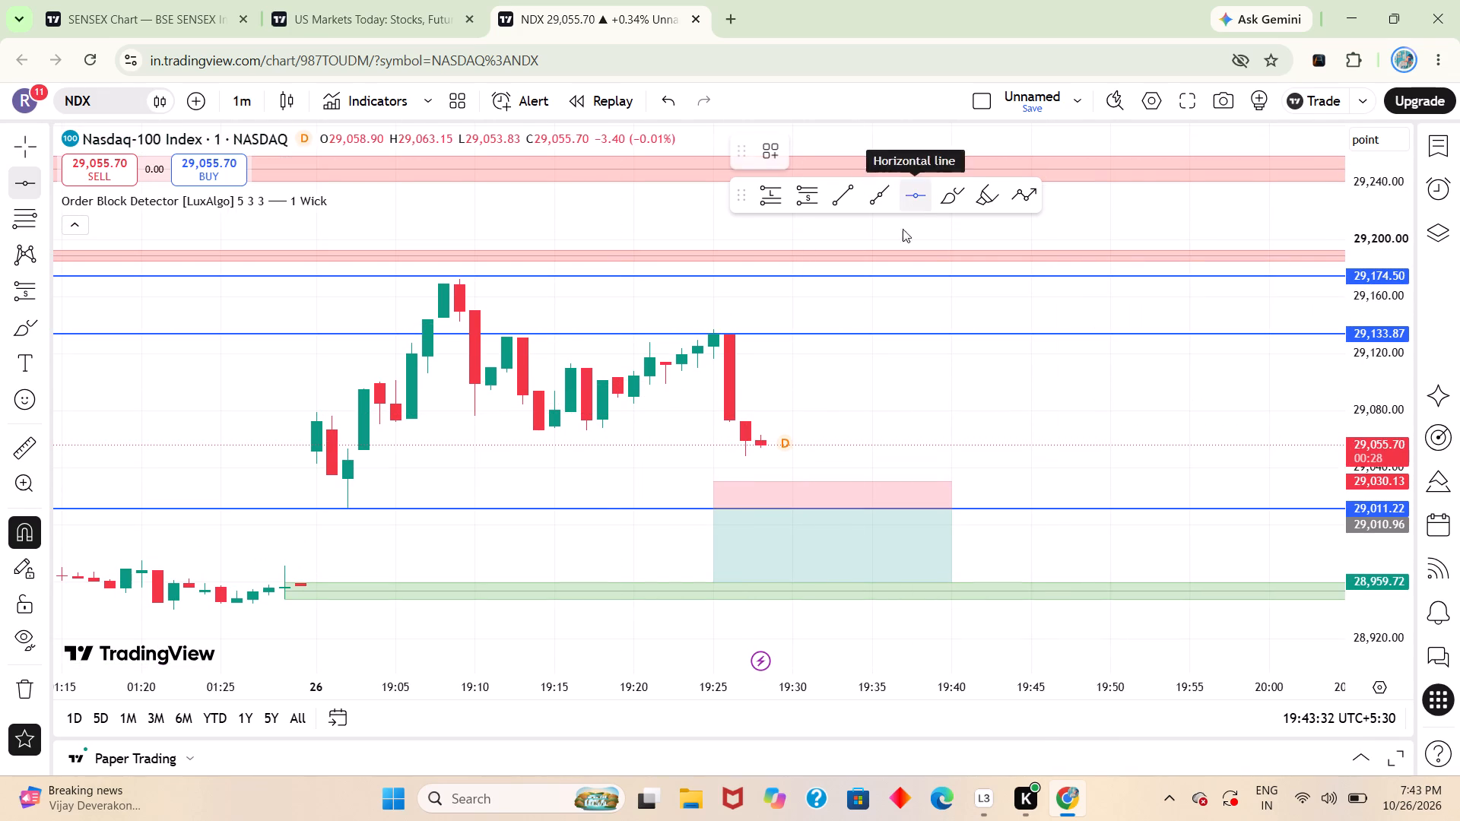
{"action": "left_click", "coordinate": [560, 455]}
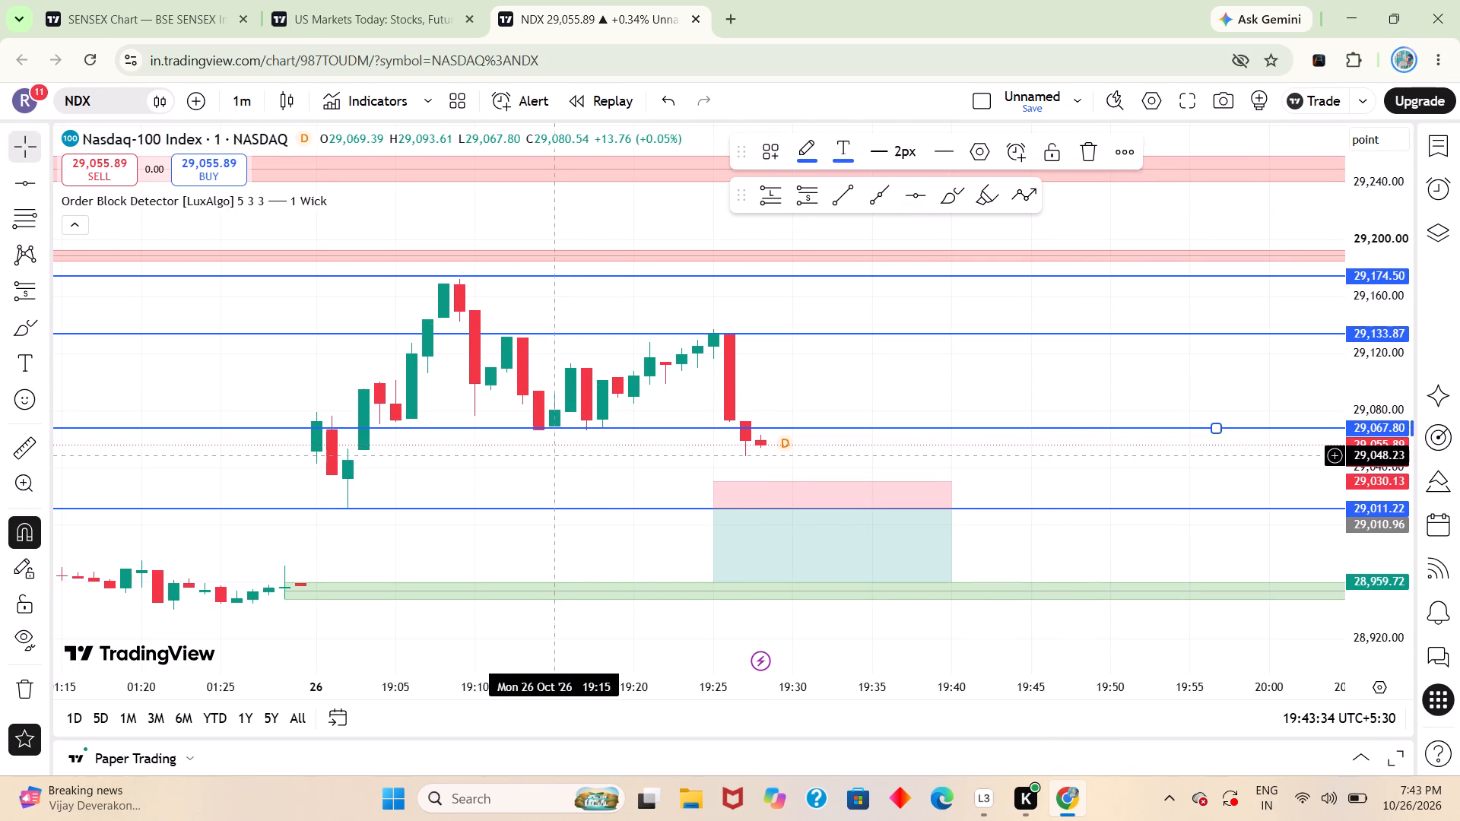
{"action": "left_click_drag", "start_coordinate": [665, 426], "coordinate": [665, 429]}
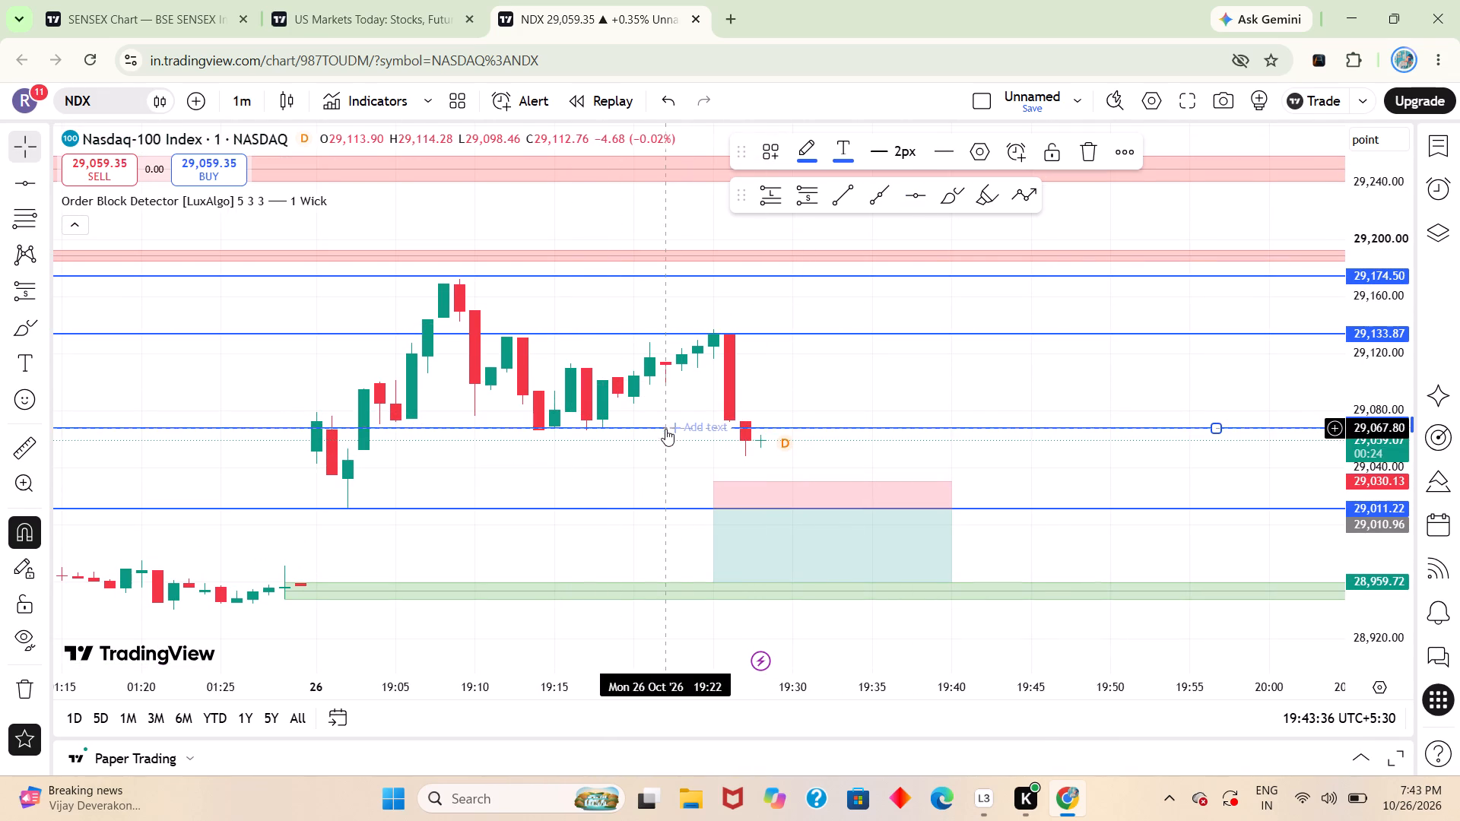
{"action": "left_click_drag", "start_coordinate": [665, 429], "coordinate": [663, 445]}
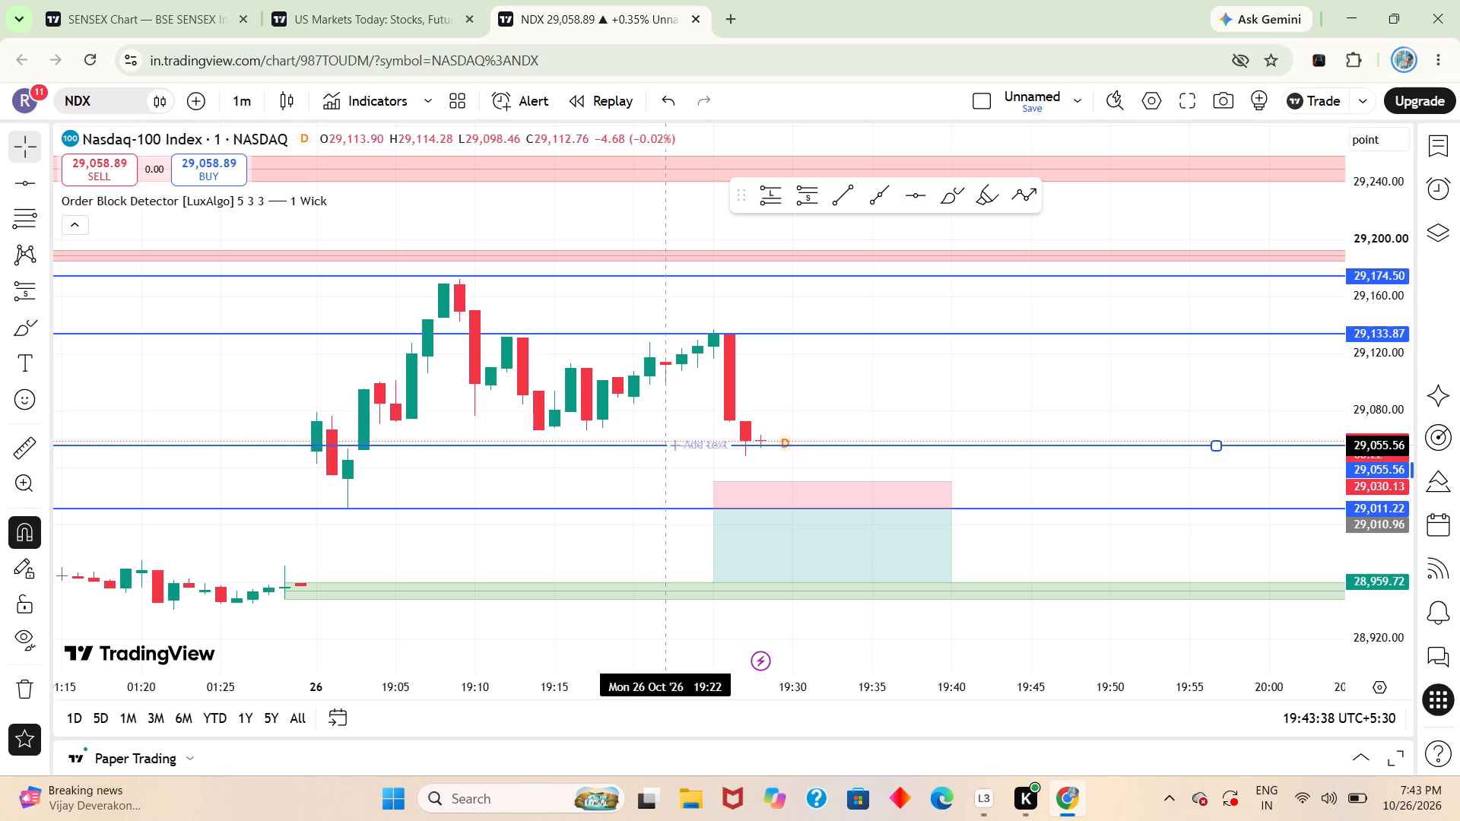
{"action": "left_click_drag", "start_coordinate": [663, 445], "coordinate": [663, 443]}
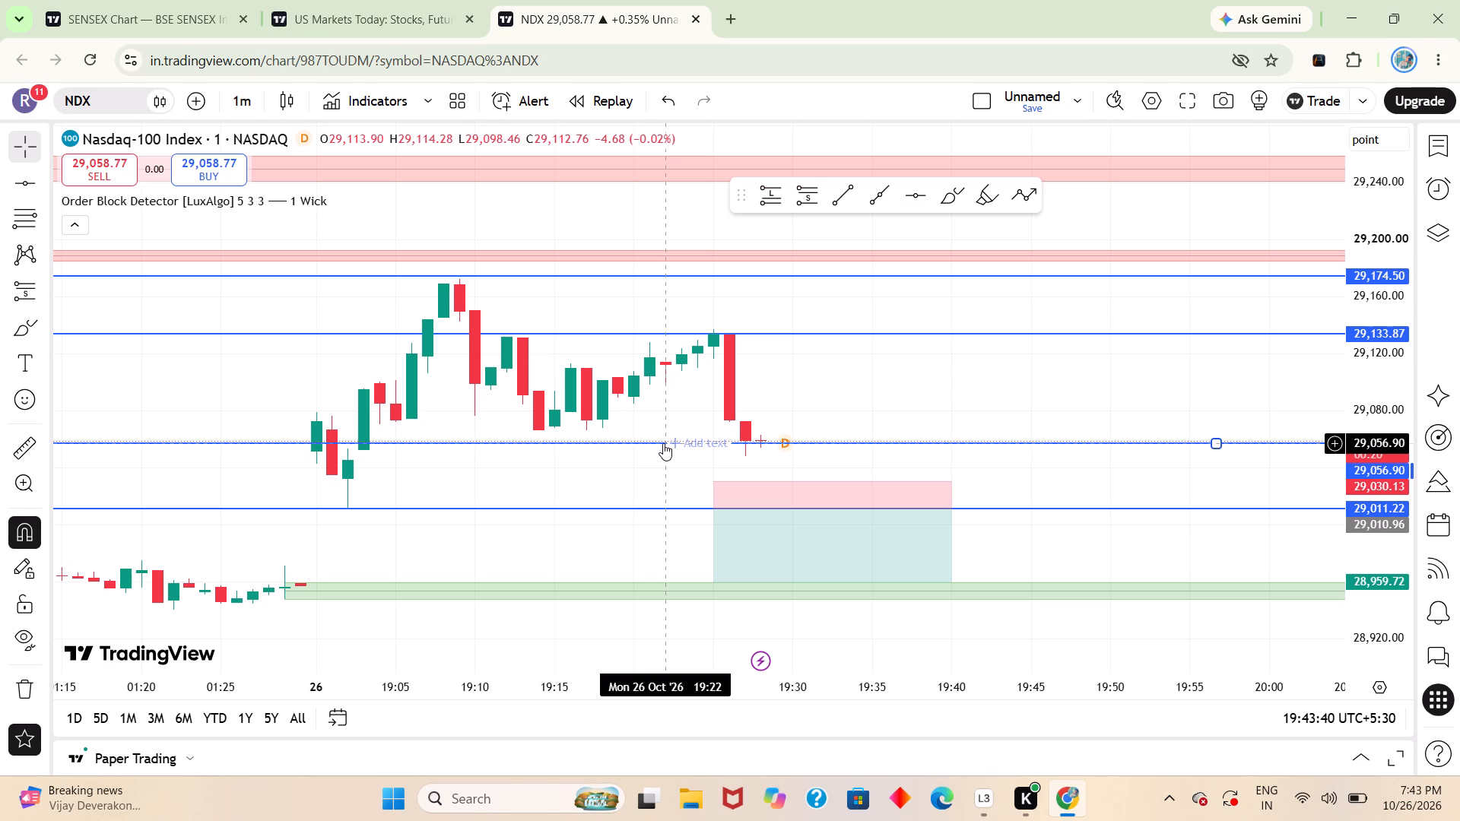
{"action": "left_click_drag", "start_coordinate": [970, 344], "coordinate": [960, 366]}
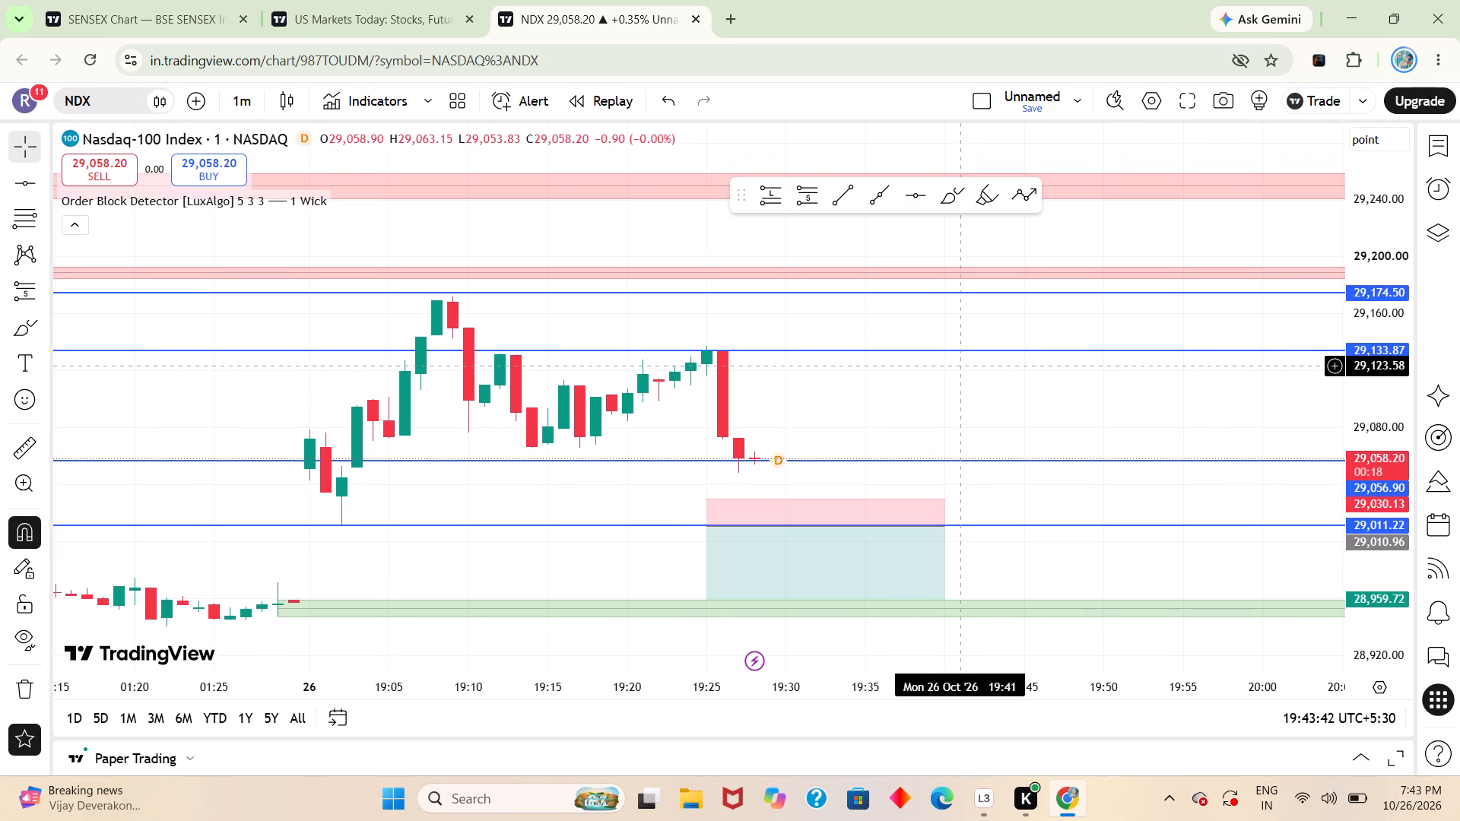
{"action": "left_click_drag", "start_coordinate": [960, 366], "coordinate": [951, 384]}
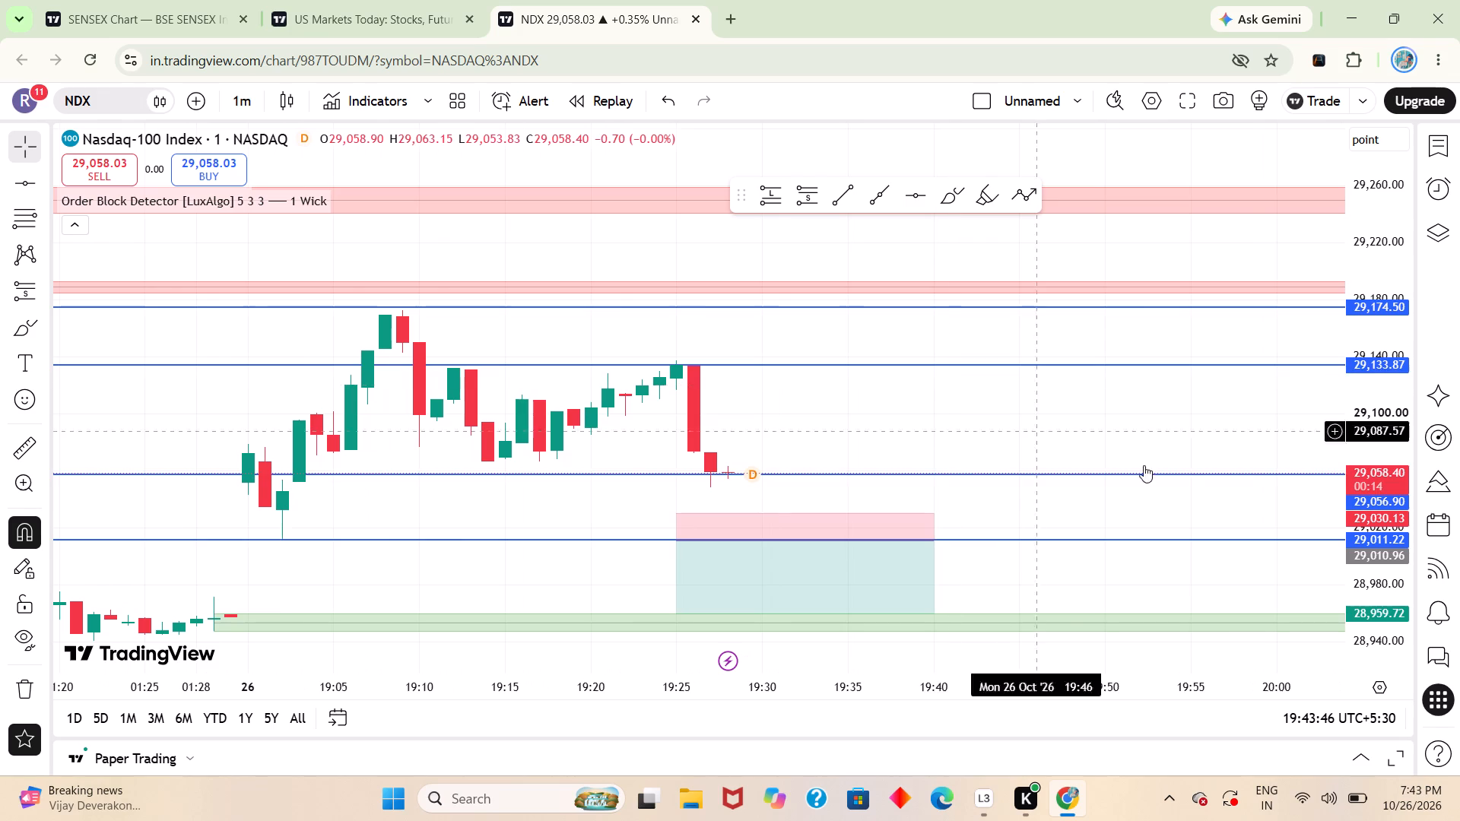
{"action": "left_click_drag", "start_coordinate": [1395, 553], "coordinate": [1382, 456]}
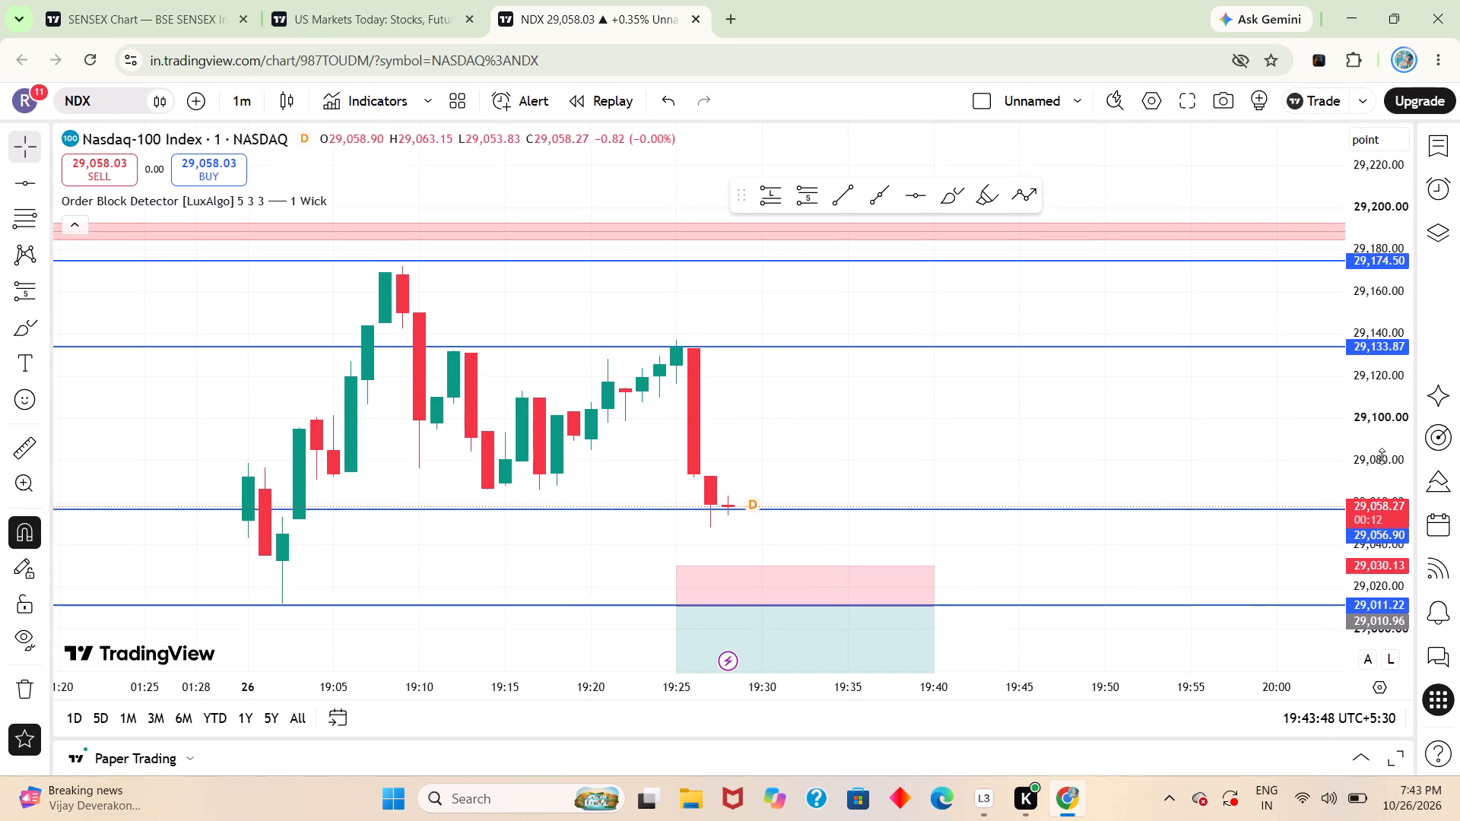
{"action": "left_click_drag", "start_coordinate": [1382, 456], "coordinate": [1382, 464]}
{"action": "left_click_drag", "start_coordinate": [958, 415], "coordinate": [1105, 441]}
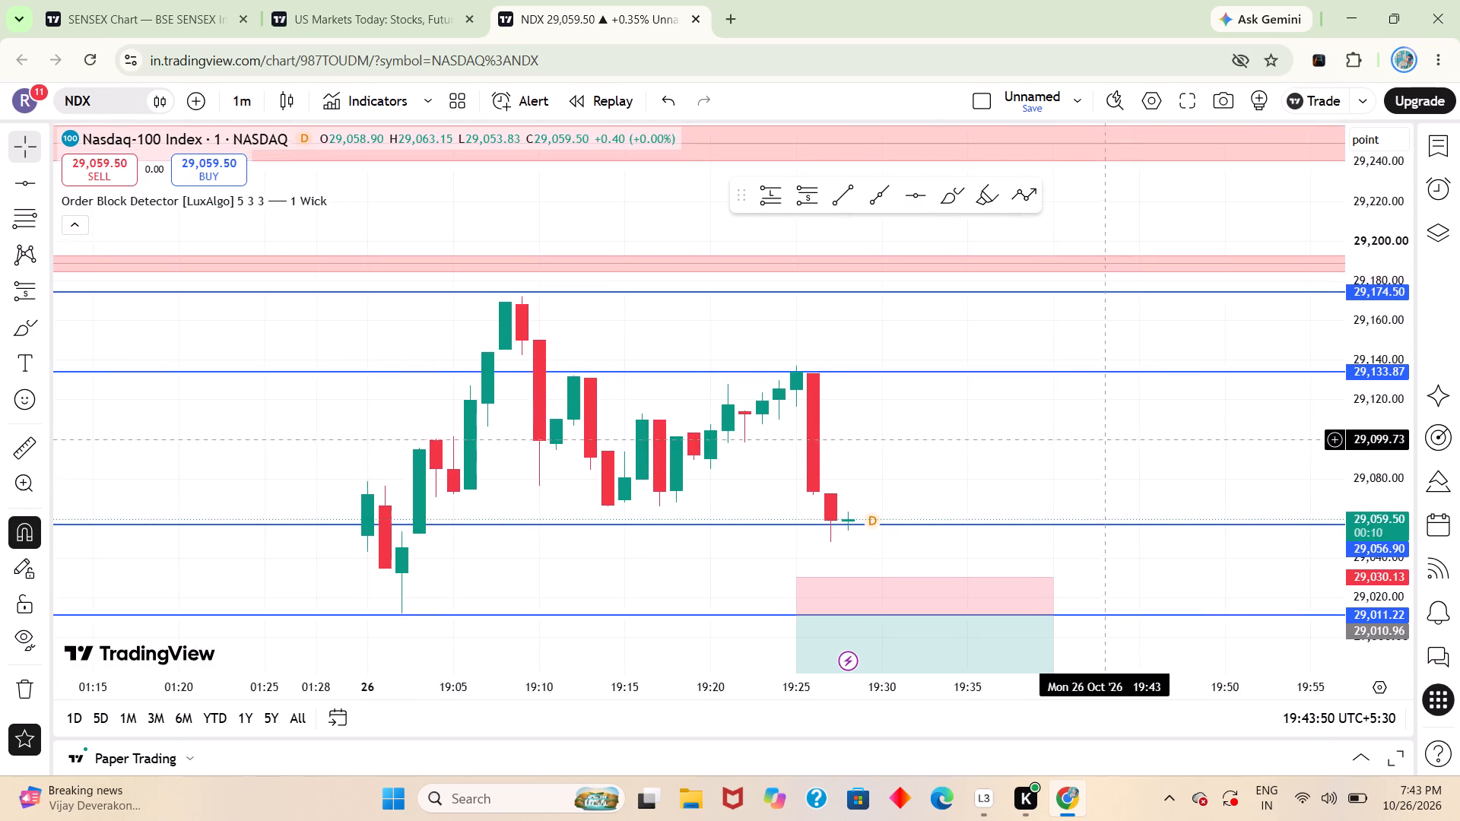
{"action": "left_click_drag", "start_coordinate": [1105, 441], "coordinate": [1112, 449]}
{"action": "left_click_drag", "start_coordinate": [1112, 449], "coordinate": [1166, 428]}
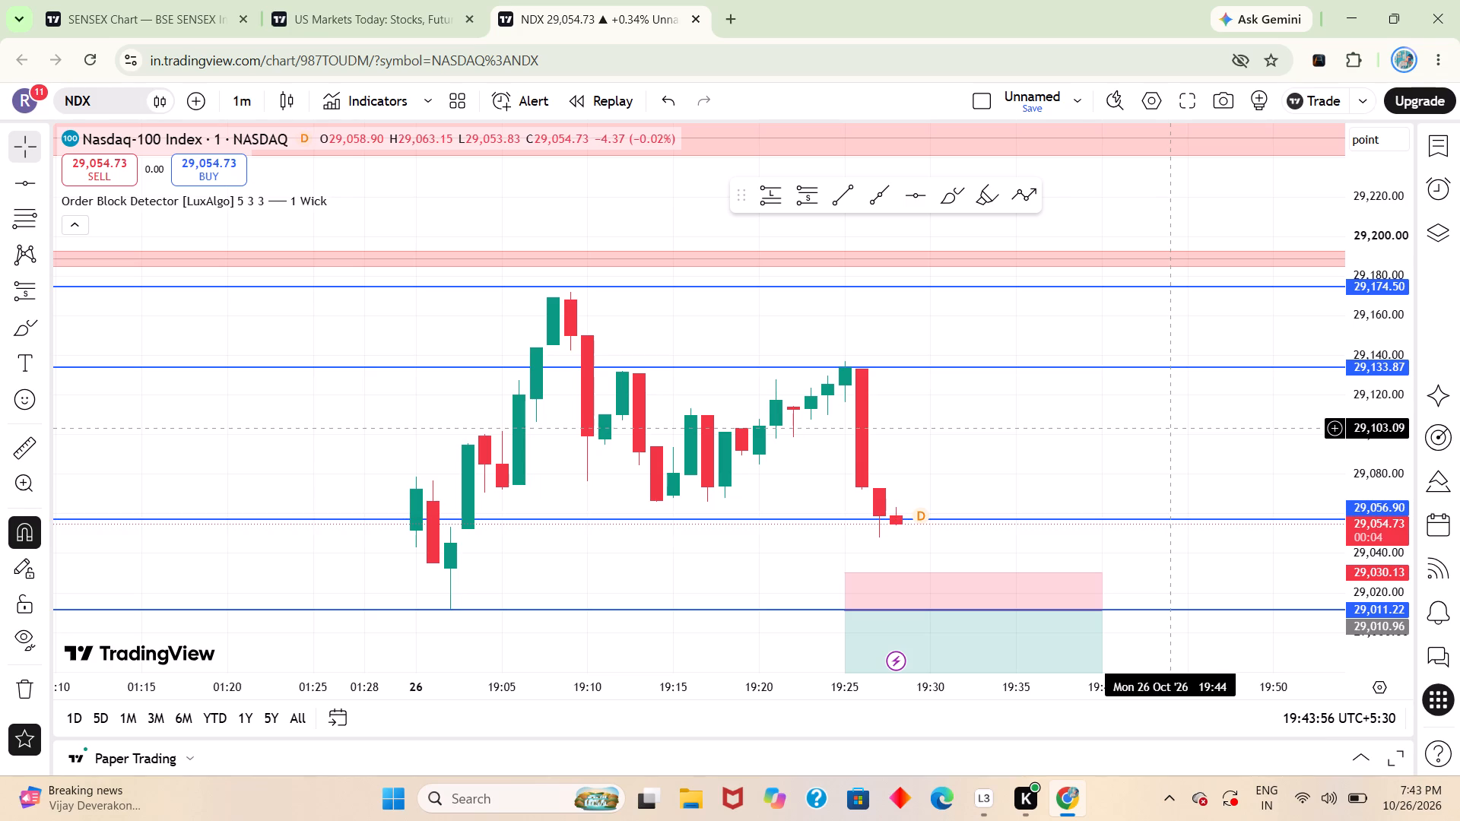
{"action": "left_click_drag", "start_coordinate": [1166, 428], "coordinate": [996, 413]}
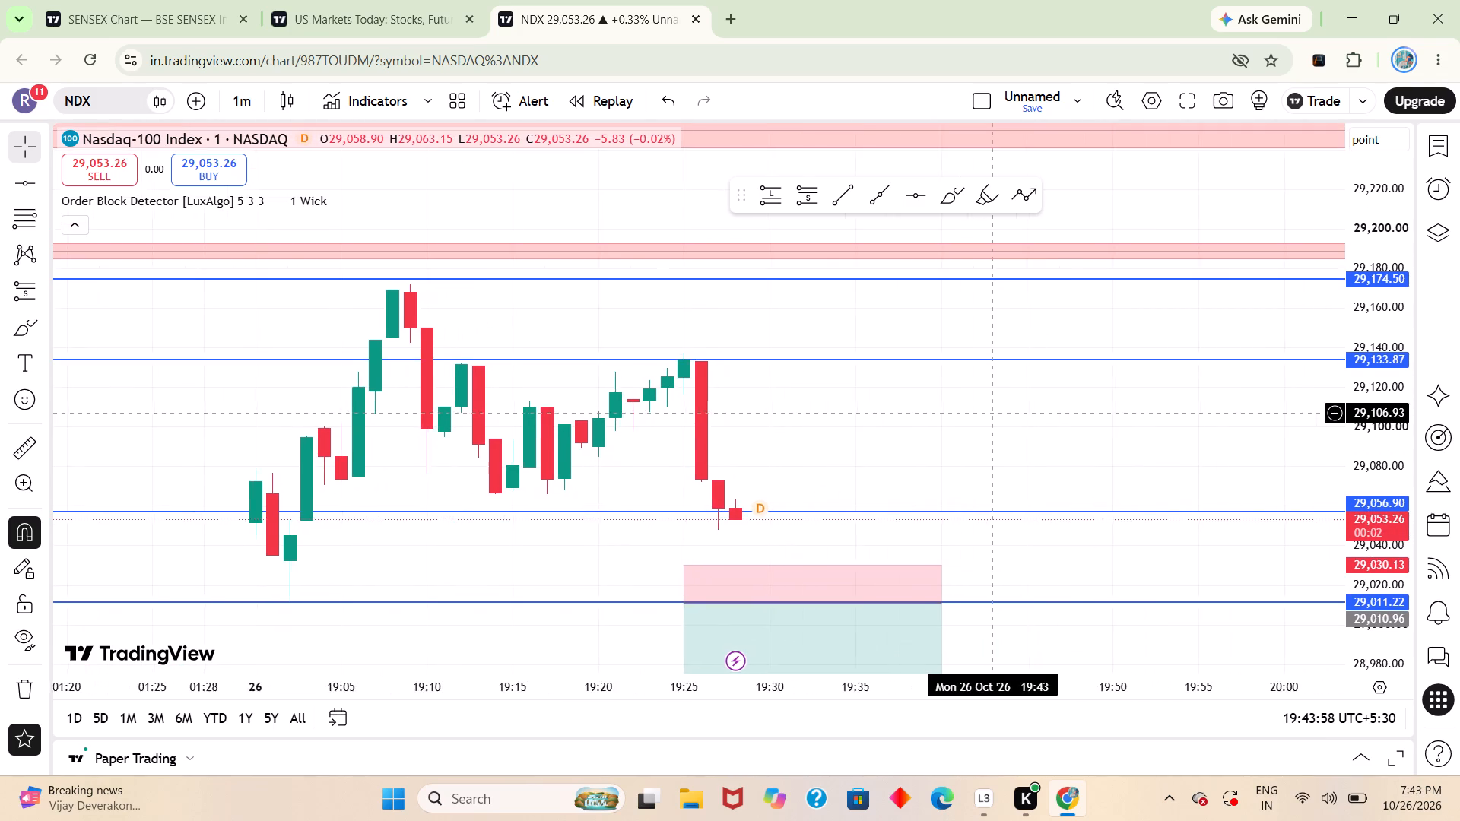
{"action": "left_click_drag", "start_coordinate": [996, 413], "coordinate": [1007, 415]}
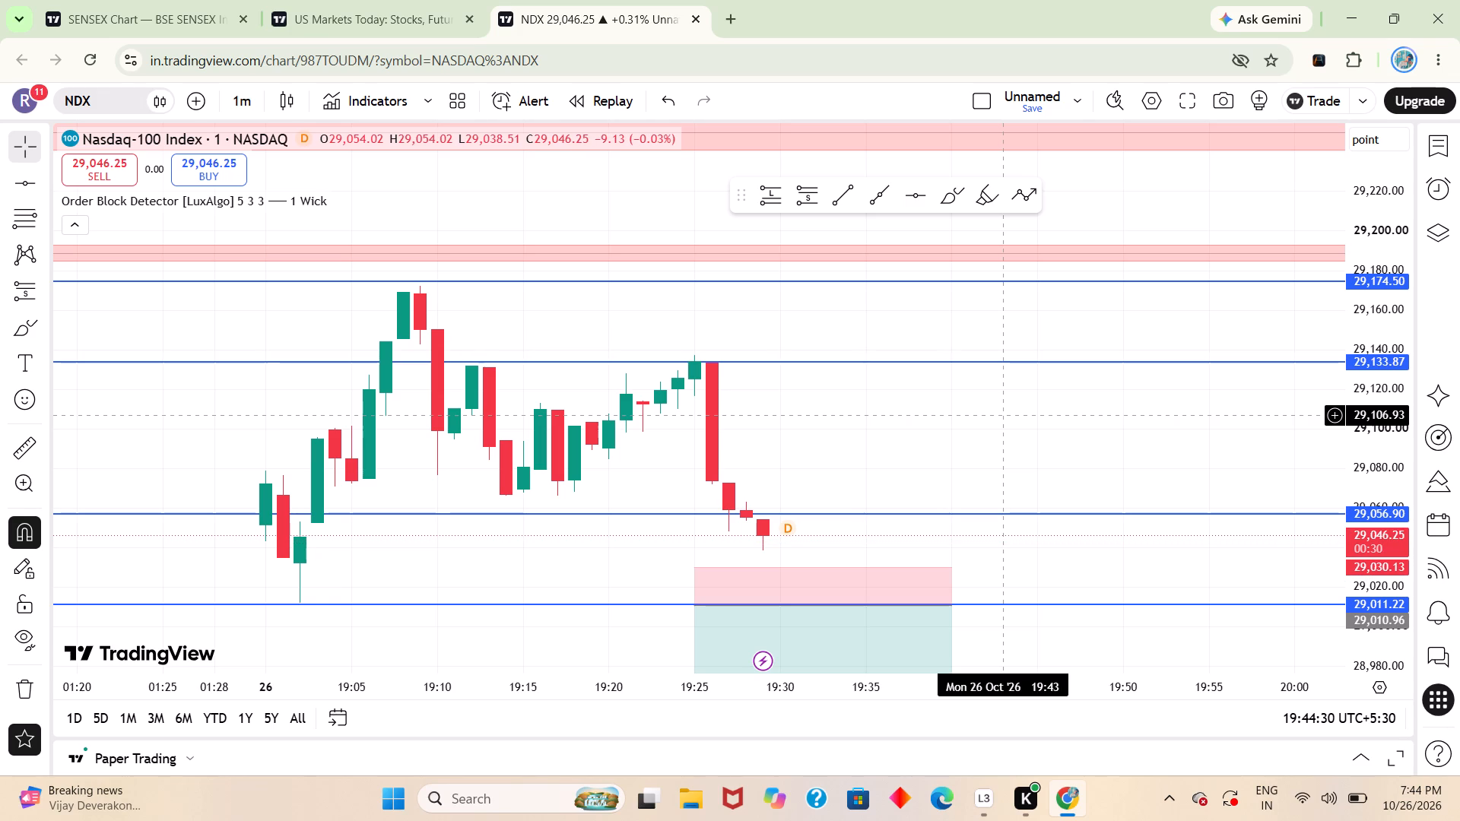
Place a long position starting at 19:33, with entry at about 29,056.99 and target at about 29,132.86, near the 29,133.87 line.
{"action": "left_click_drag", "start_coordinate": [947, 415], "coordinate": [894, 391]}
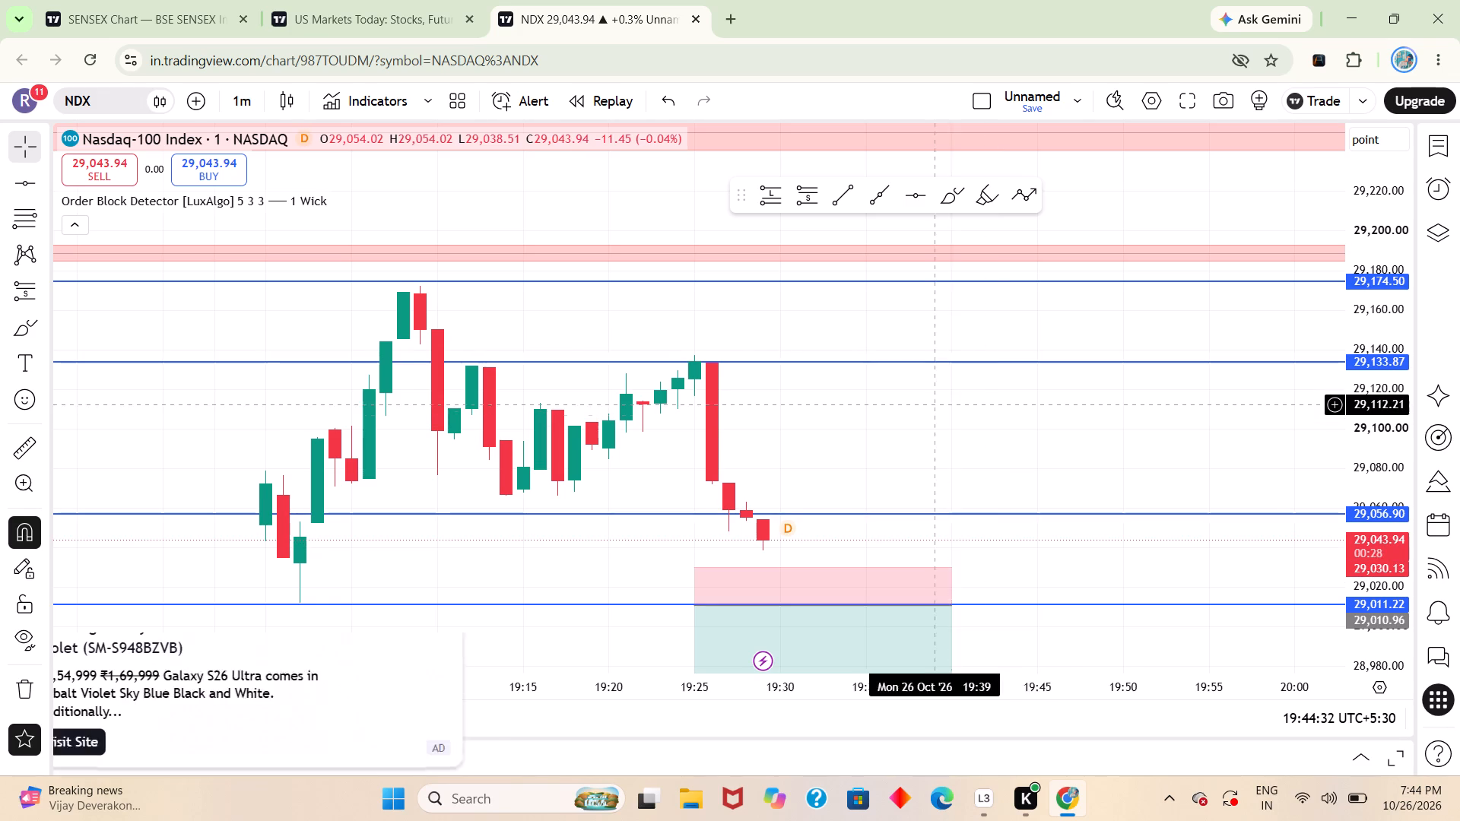
{"action": "left_click_drag", "start_coordinate": [894, 391], "coordinate": [856, 344]}
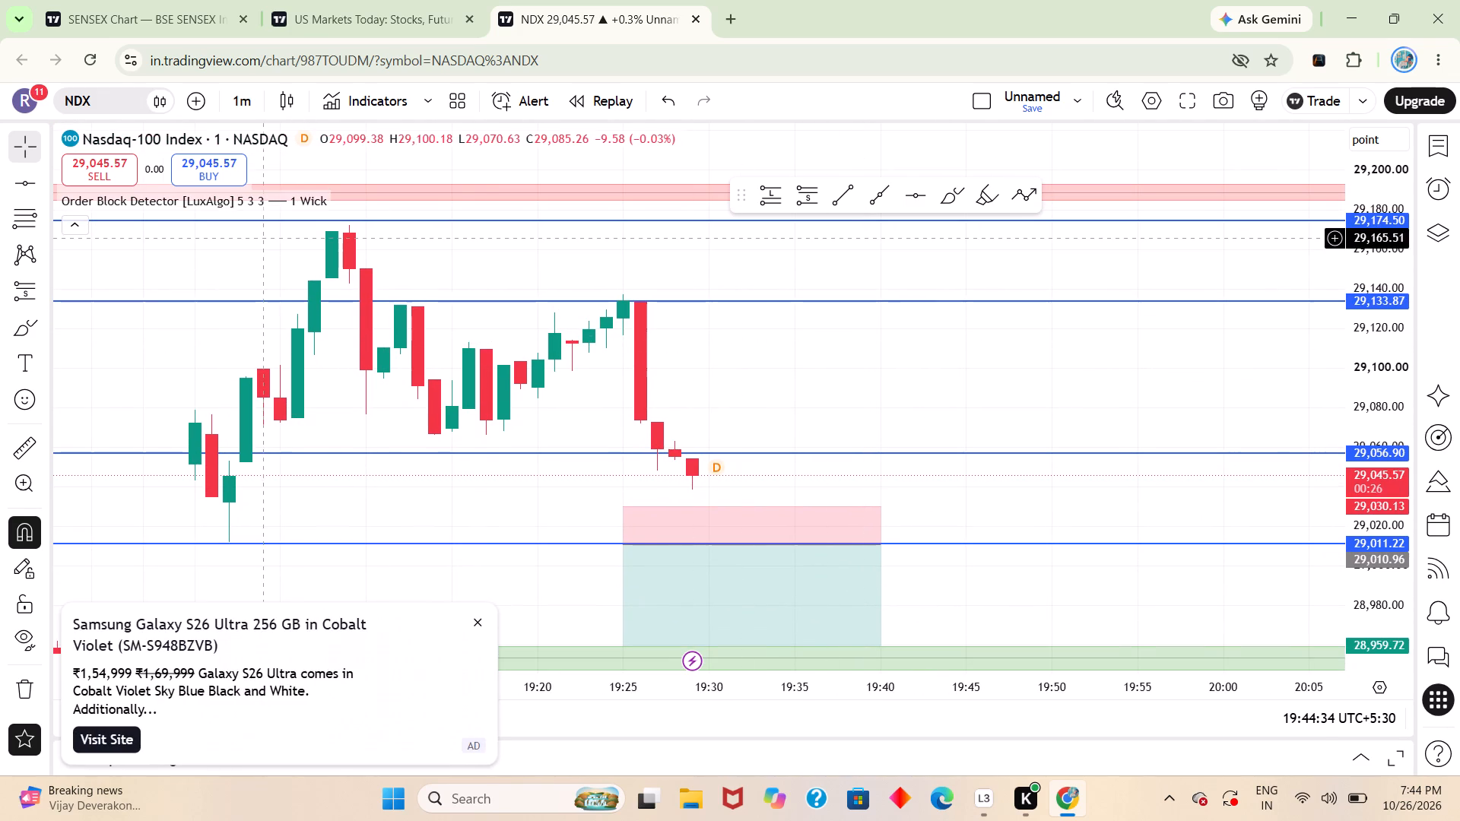
{"action": "left_click", "coordinate": [40, 220]}
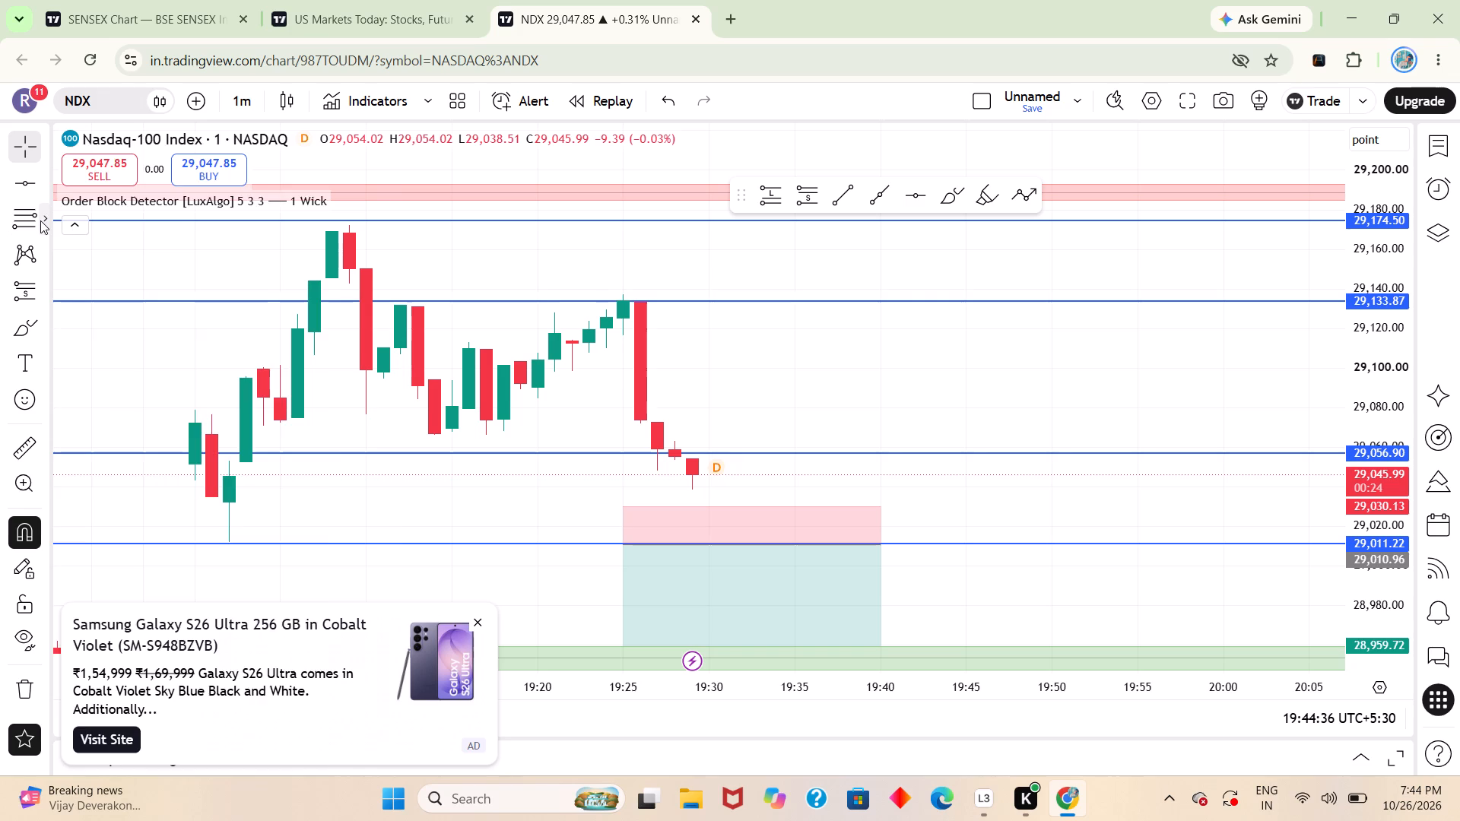
{"action": "left_click", "coordinate": [769, 196]}
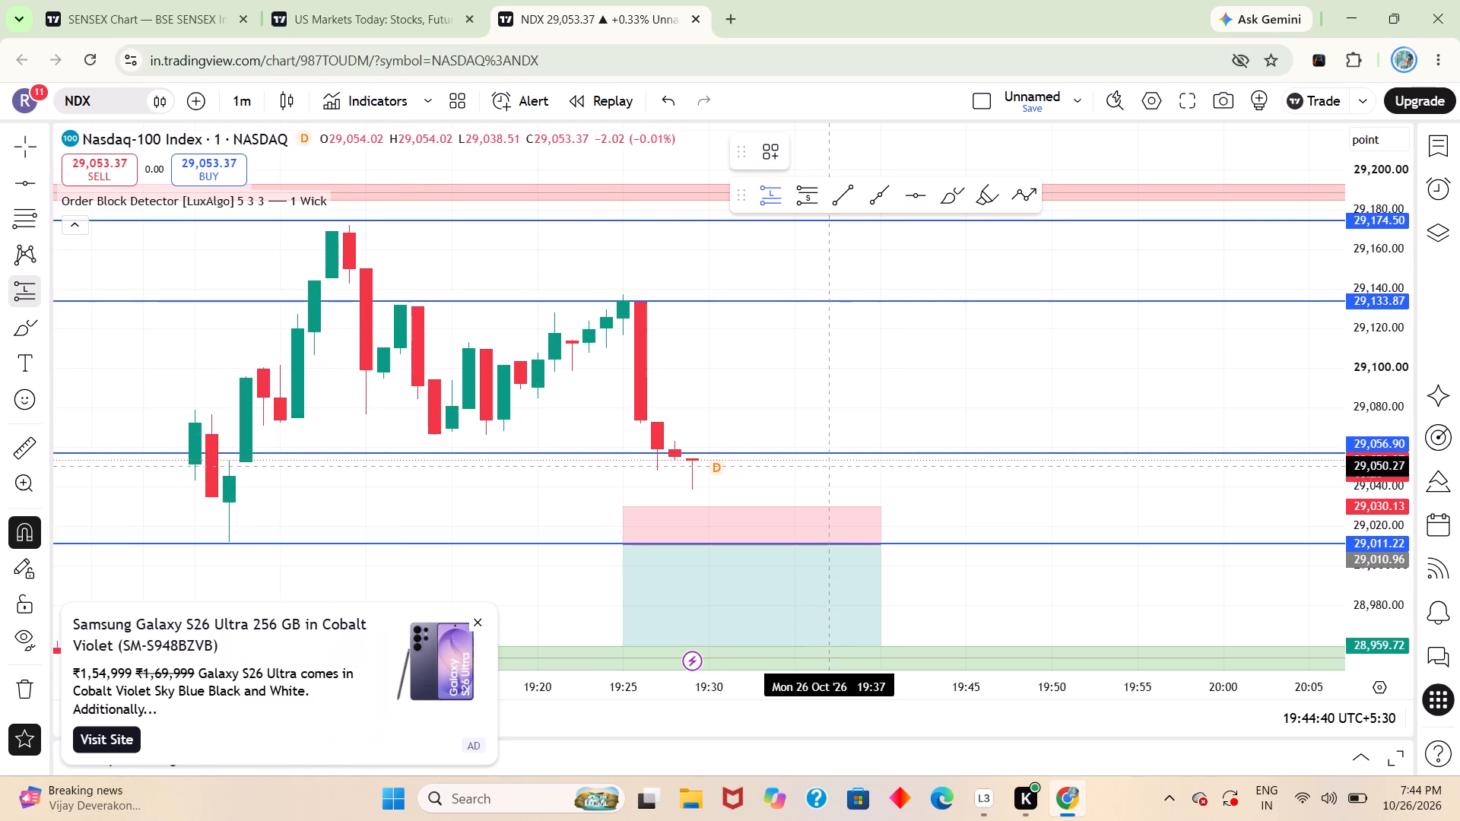
{"action": "left_click", "coordinate": [757, 453]}
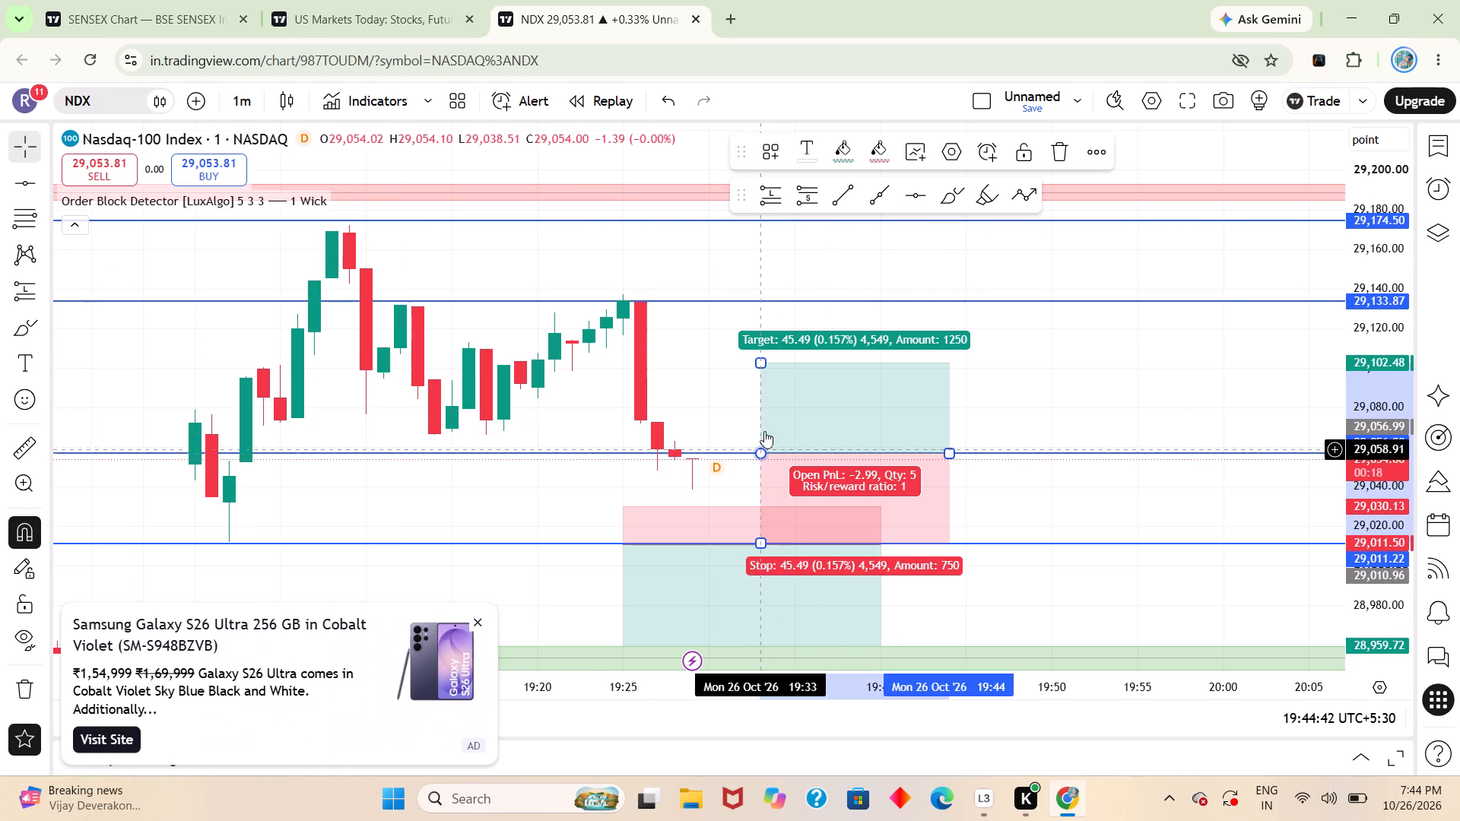
{"action": "left_click_drag", "start_coordinate": [756, 363], "coordinate": [733, 306]}
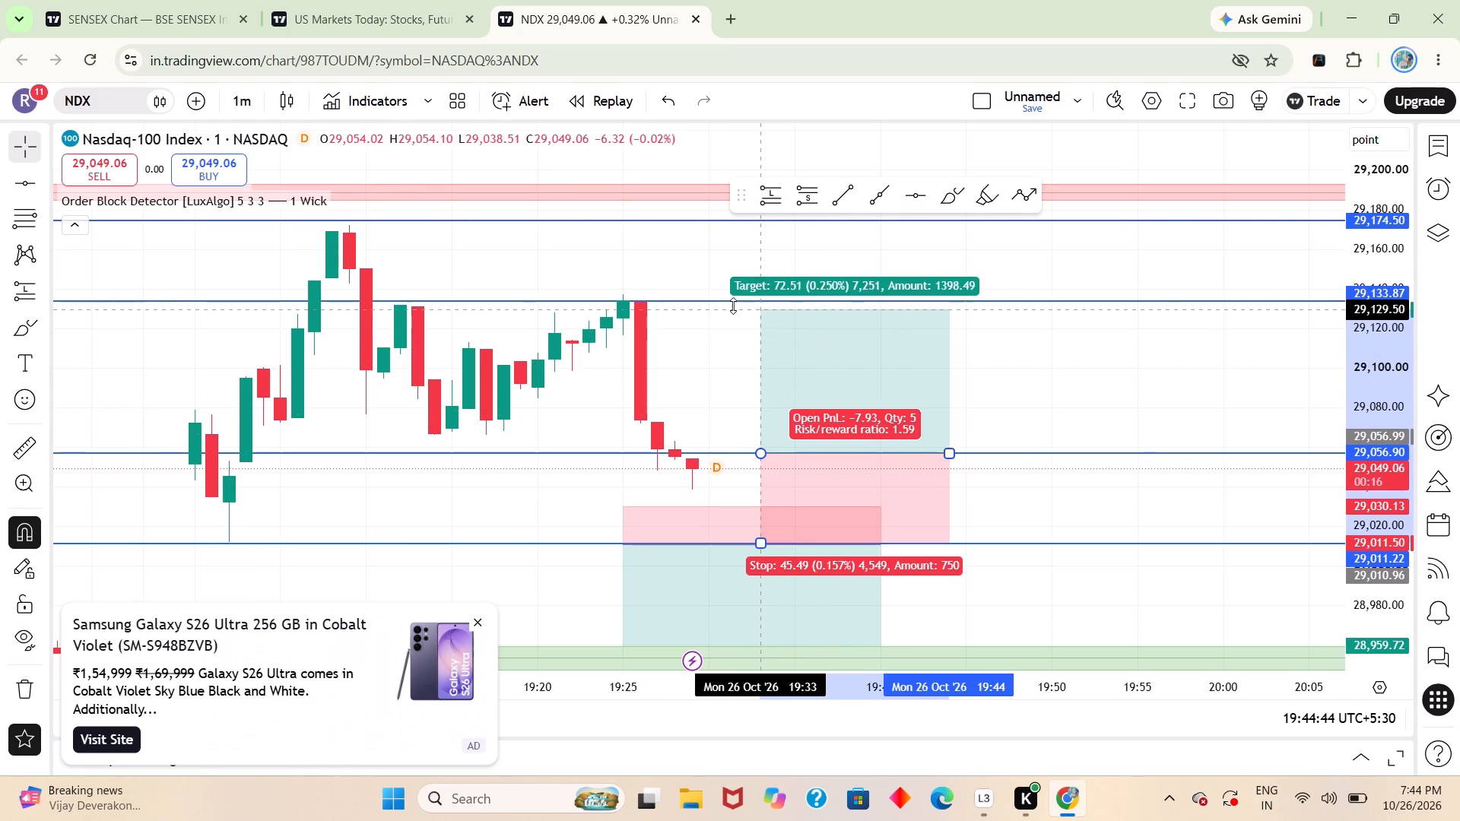
{"action": "left_click_drag", "start_coordinate": [733, 306], "coordinate": [732, 303]}
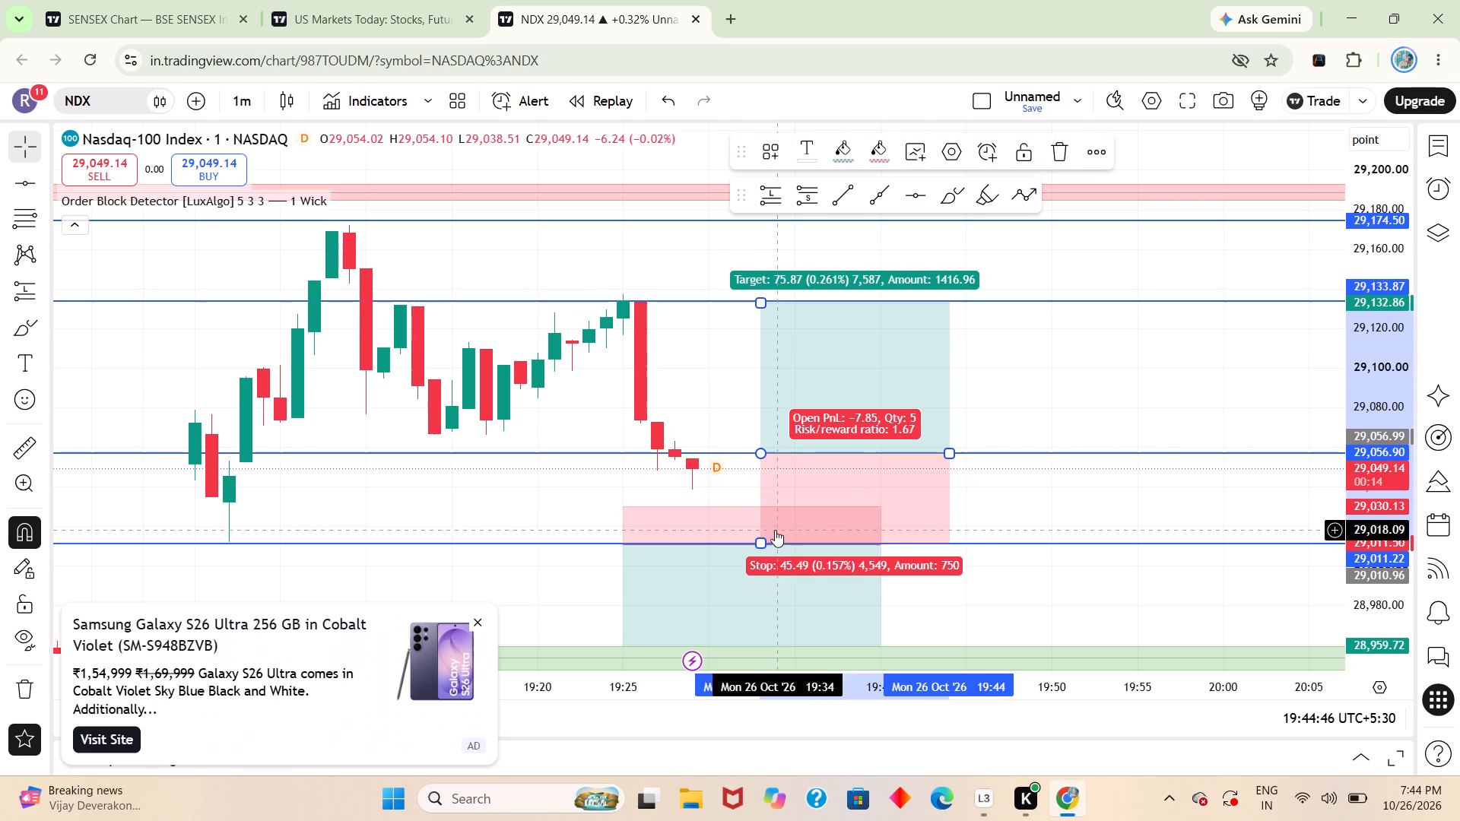
Move the long position to span 19:29 to 19:40, with entry at about 29,069.47 and target at about 29,133.82.
{"action": "left_click", "coordinate": [945, 531]}
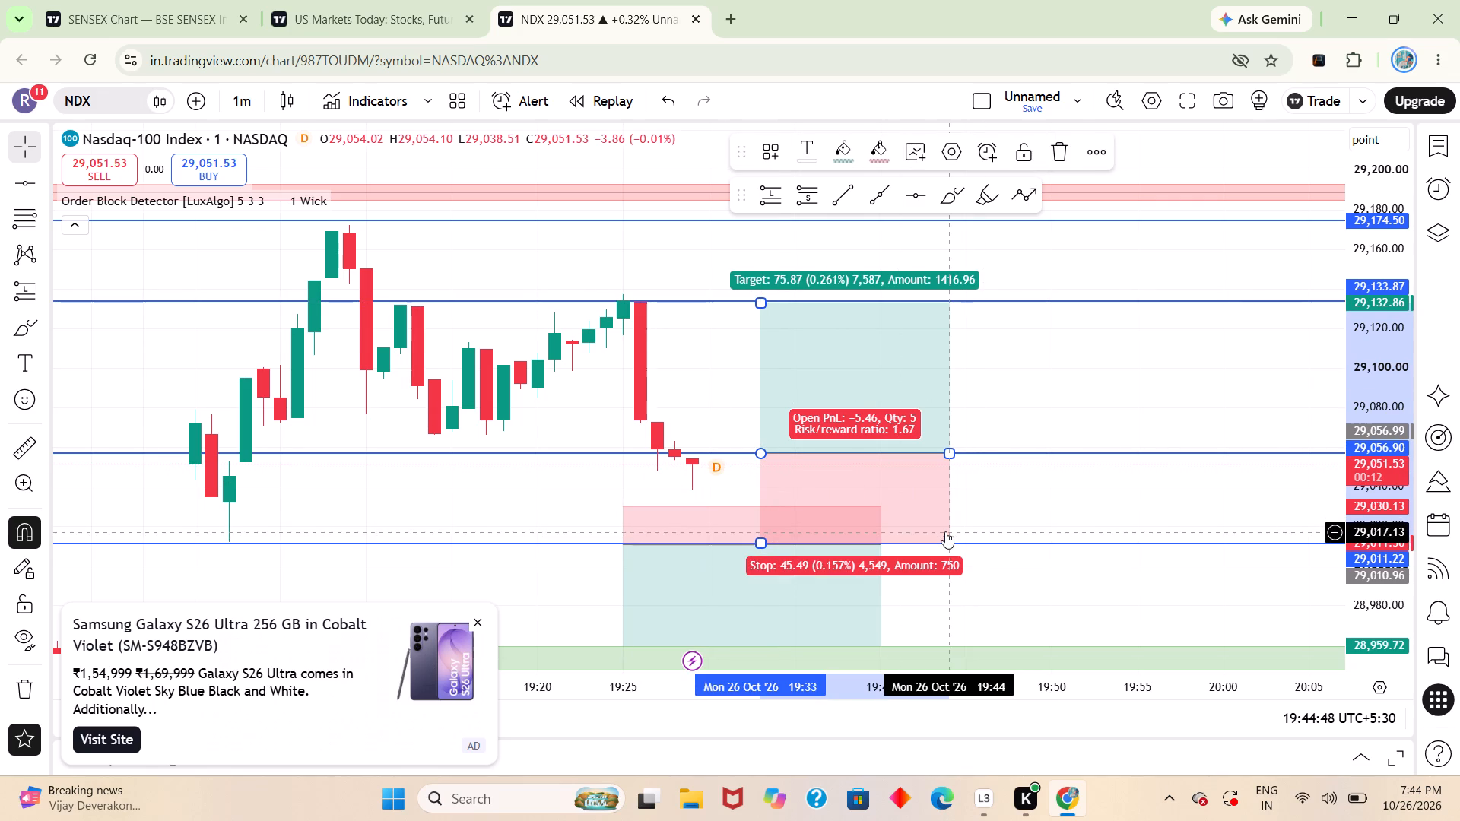
{"action": "left_click", "coordinate": [925, 506]}
{"action": "left_click_drag", "start_coordinate": [951, 535], "coordinate": [938, 500]}
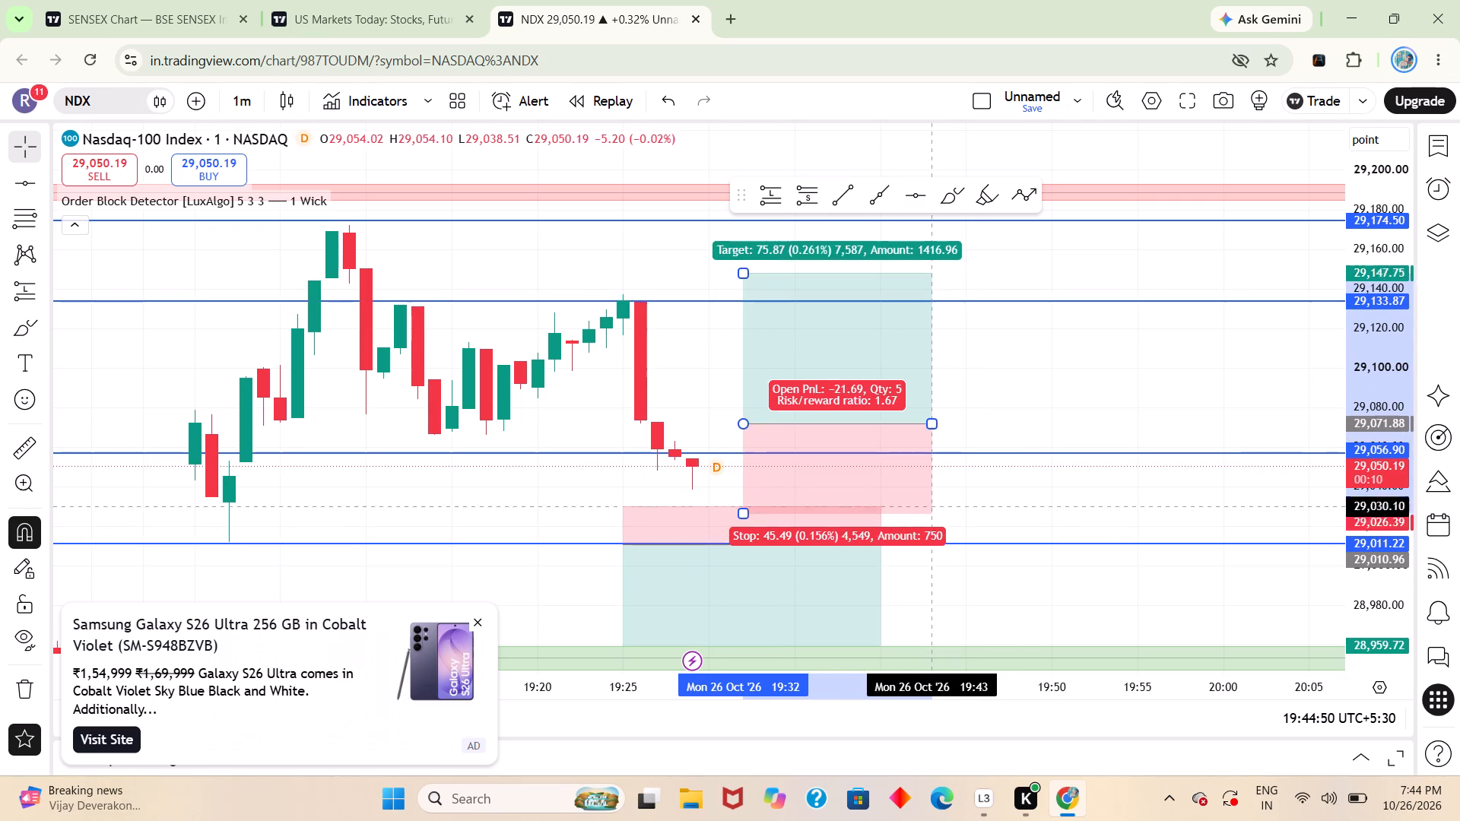
{"action": "left_click_drag", "start_coordinate": [938, 500], "coordinate": [893, 521]}
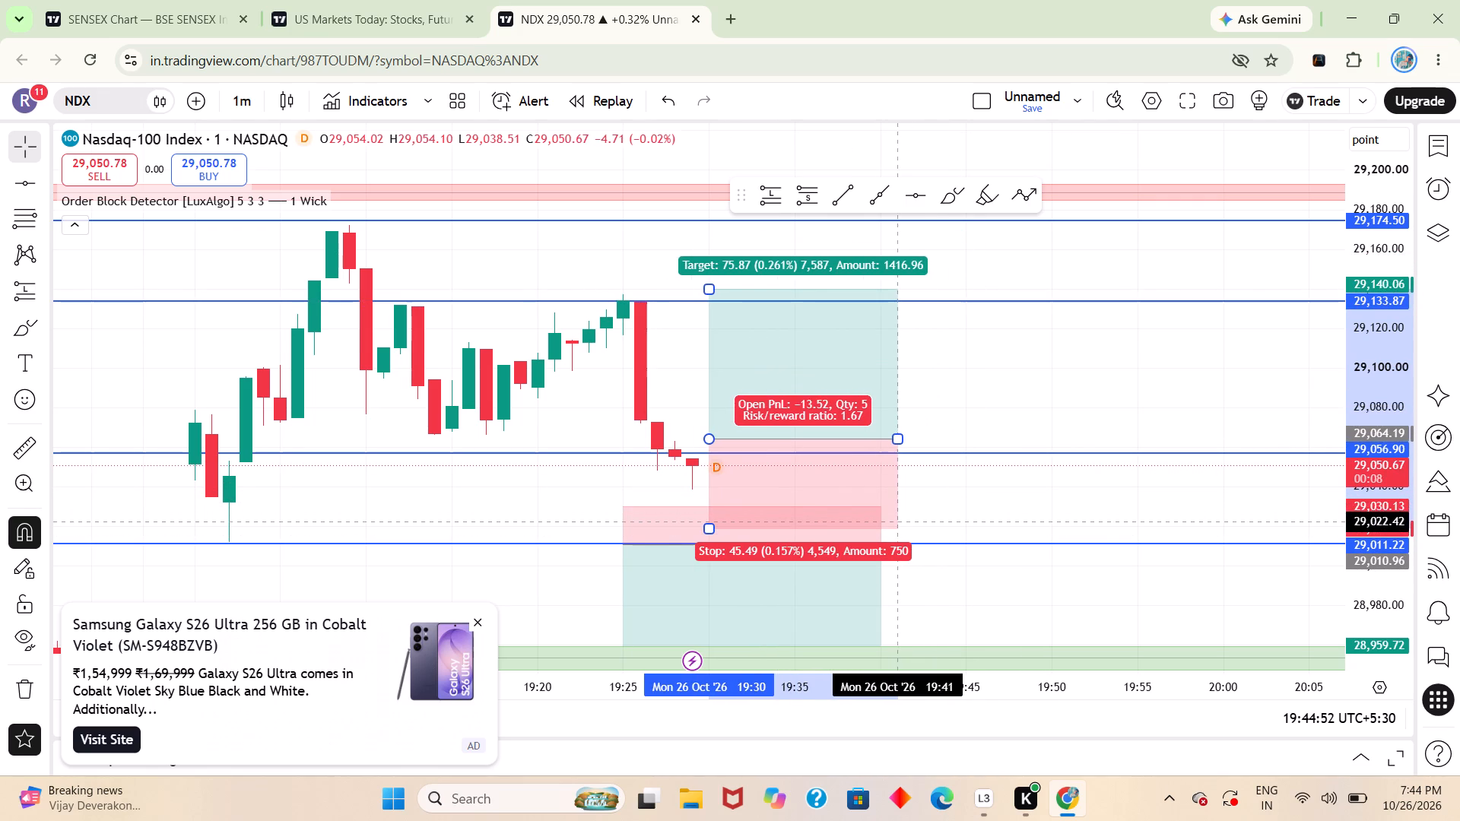
{"action": "left_click_drag", "start_coordinate": [893, 521], "coordinate": [880, 514]}
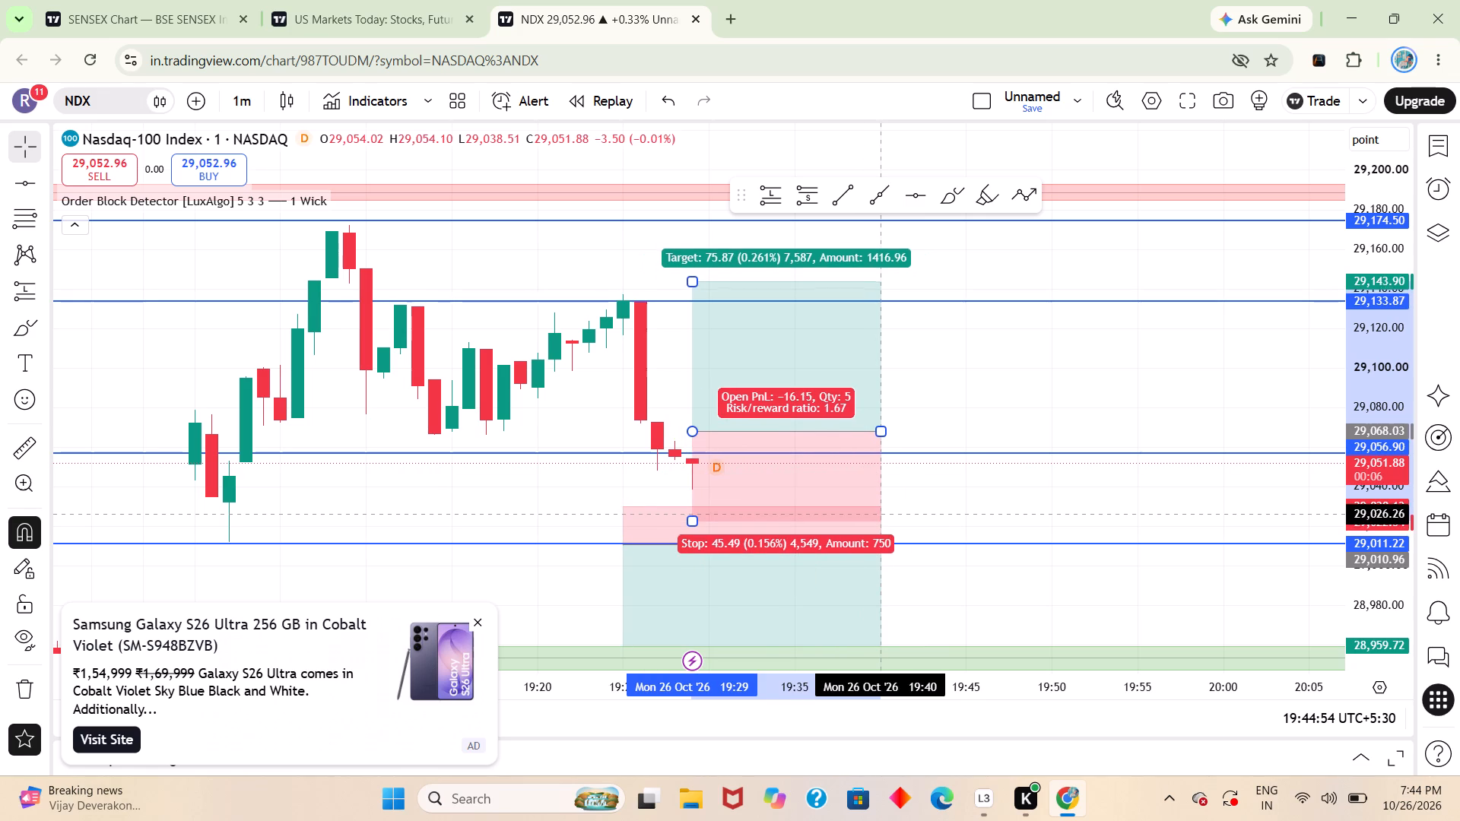
{"action": "left_click_drag", "start_coordinate": [880, 514], "coordinate": [880, 511]}
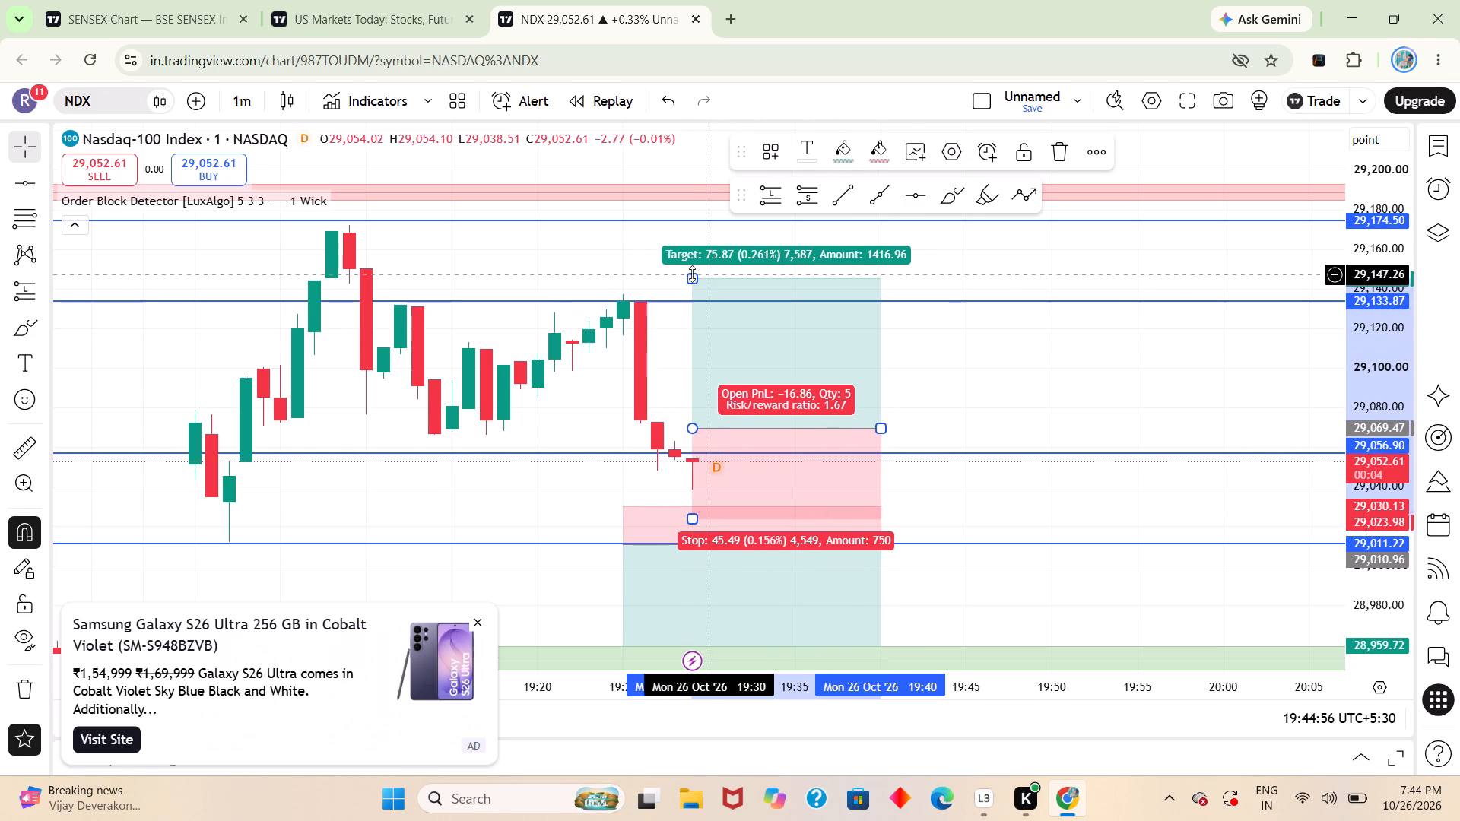
{"action": "left_click_drag", "start_coordinate": [689, 277], "coordinate": [687, 301]}
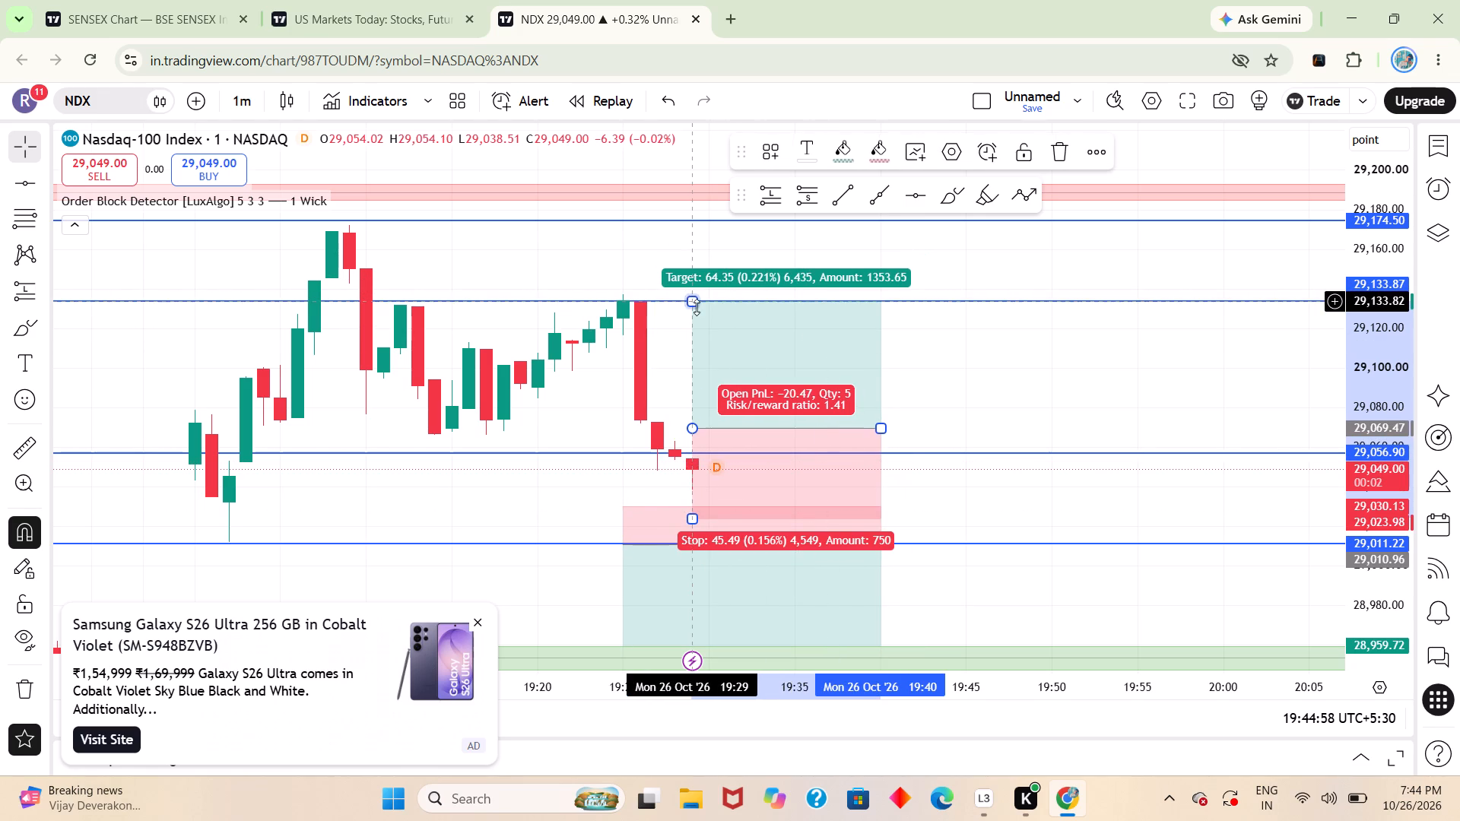
Move the long position clear of the candles to start at 19:42 and tighten its stop to about 29,042.58.
{"action": "left_click", "coordinate": [868, 492]}
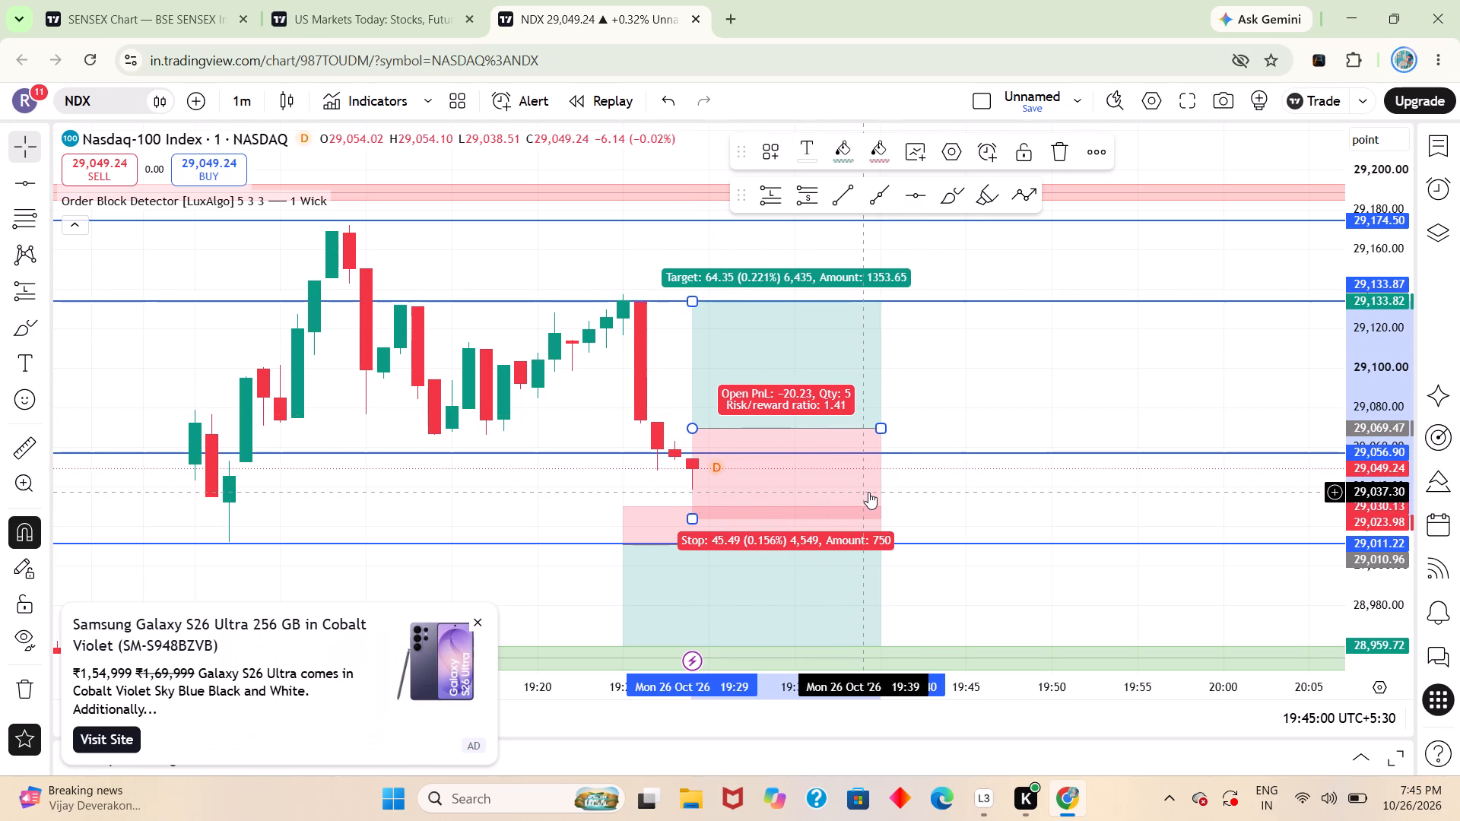
{"action": "left_click_drag", "start_coordinate": [868, 492], "coordinate": [1084, 510]}
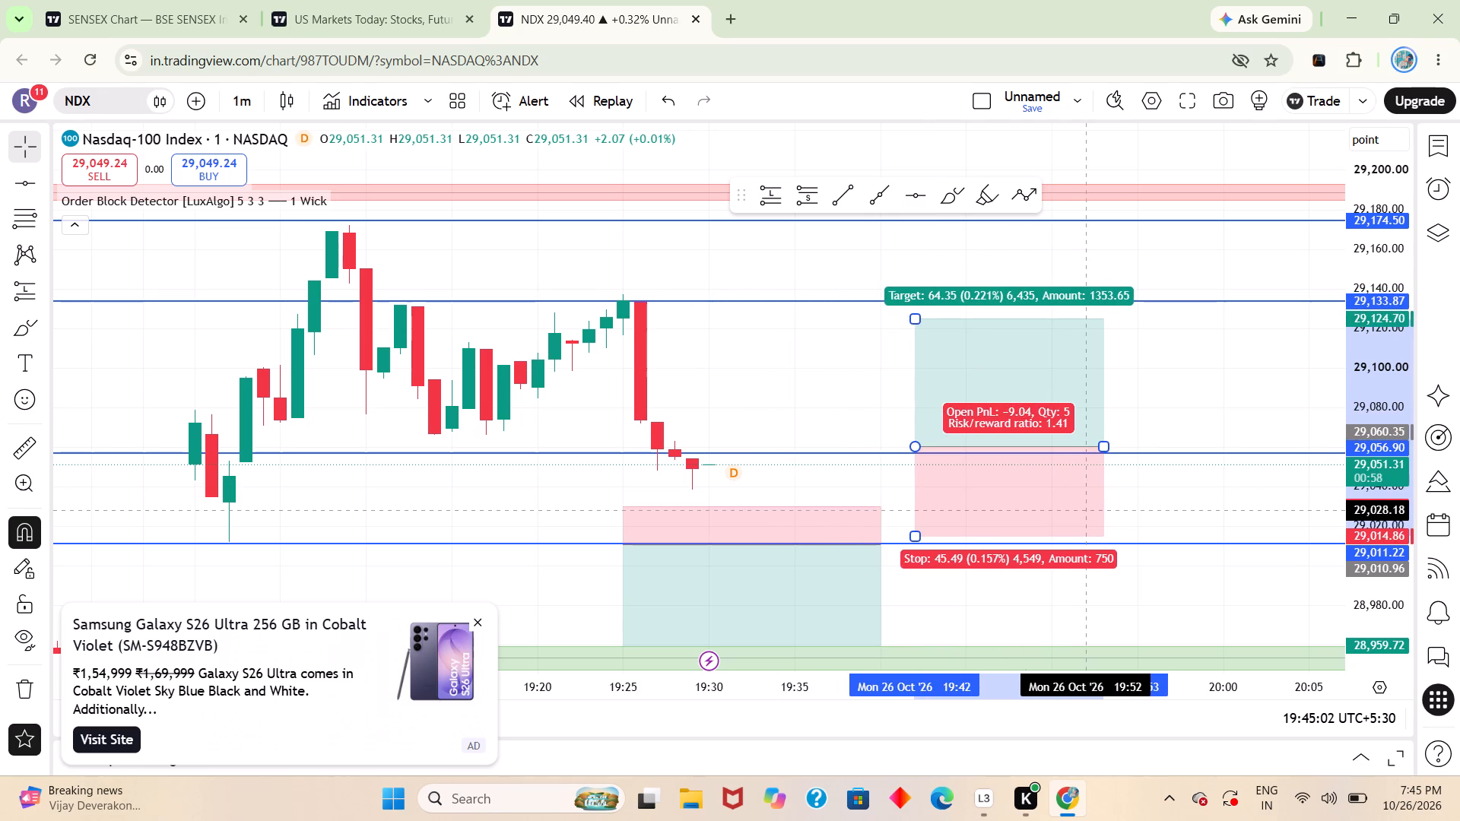
{"action": "left_click_drag", "start_coordinate": [1084, 510], "coordinate": [1084, 509]}
{"action": "left_click_drag", "start_coordinate": [909, 537], "coordinate": [909, 481]}
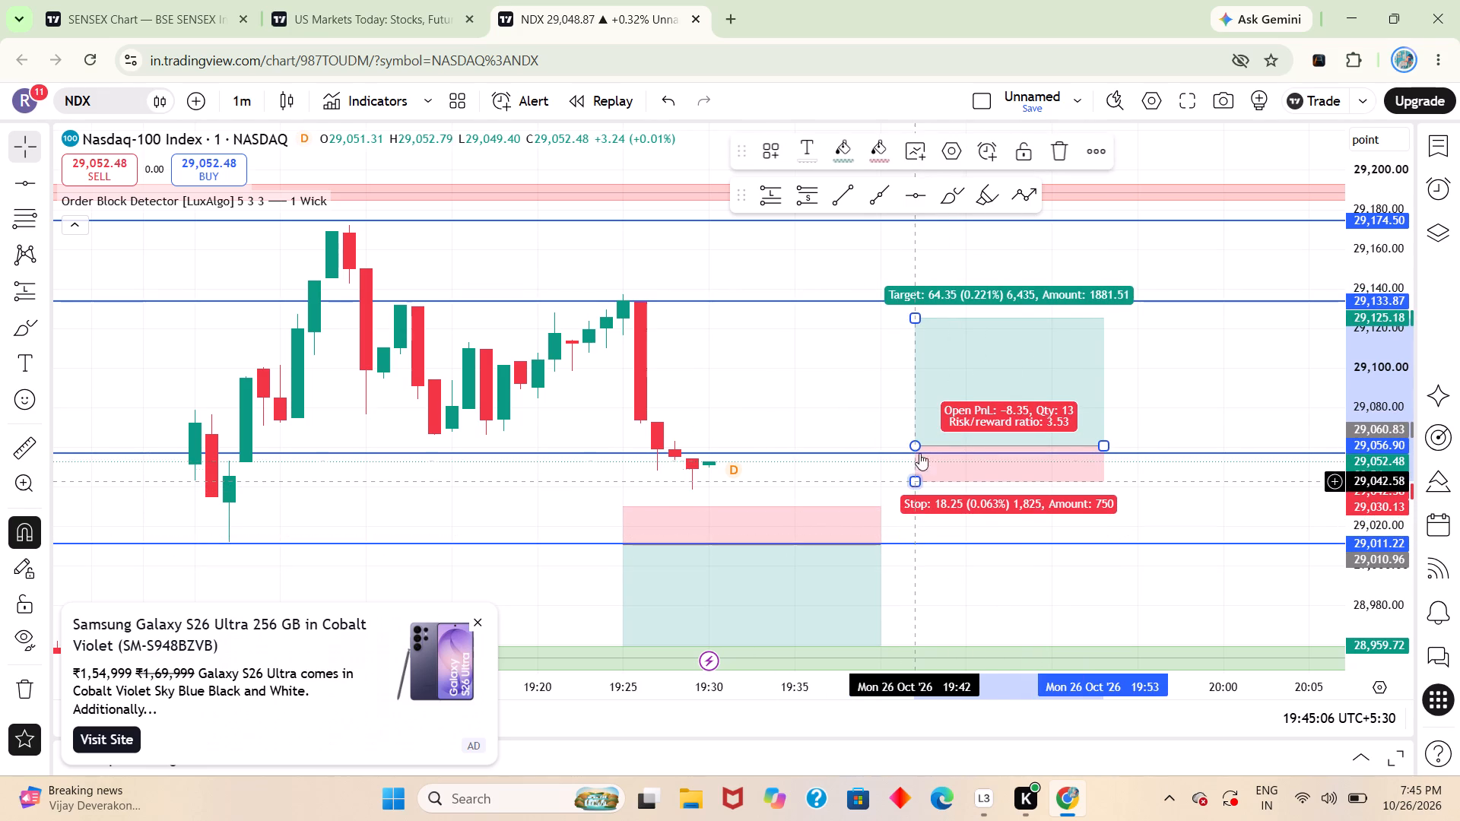
Move the long position back over the latest candles to span 19:27 to 19:38, with its entry at about 29,072.83.
{"action": "left_click_drag", "start_coordinate": [927, 393], "coordinate": [703, 388]}
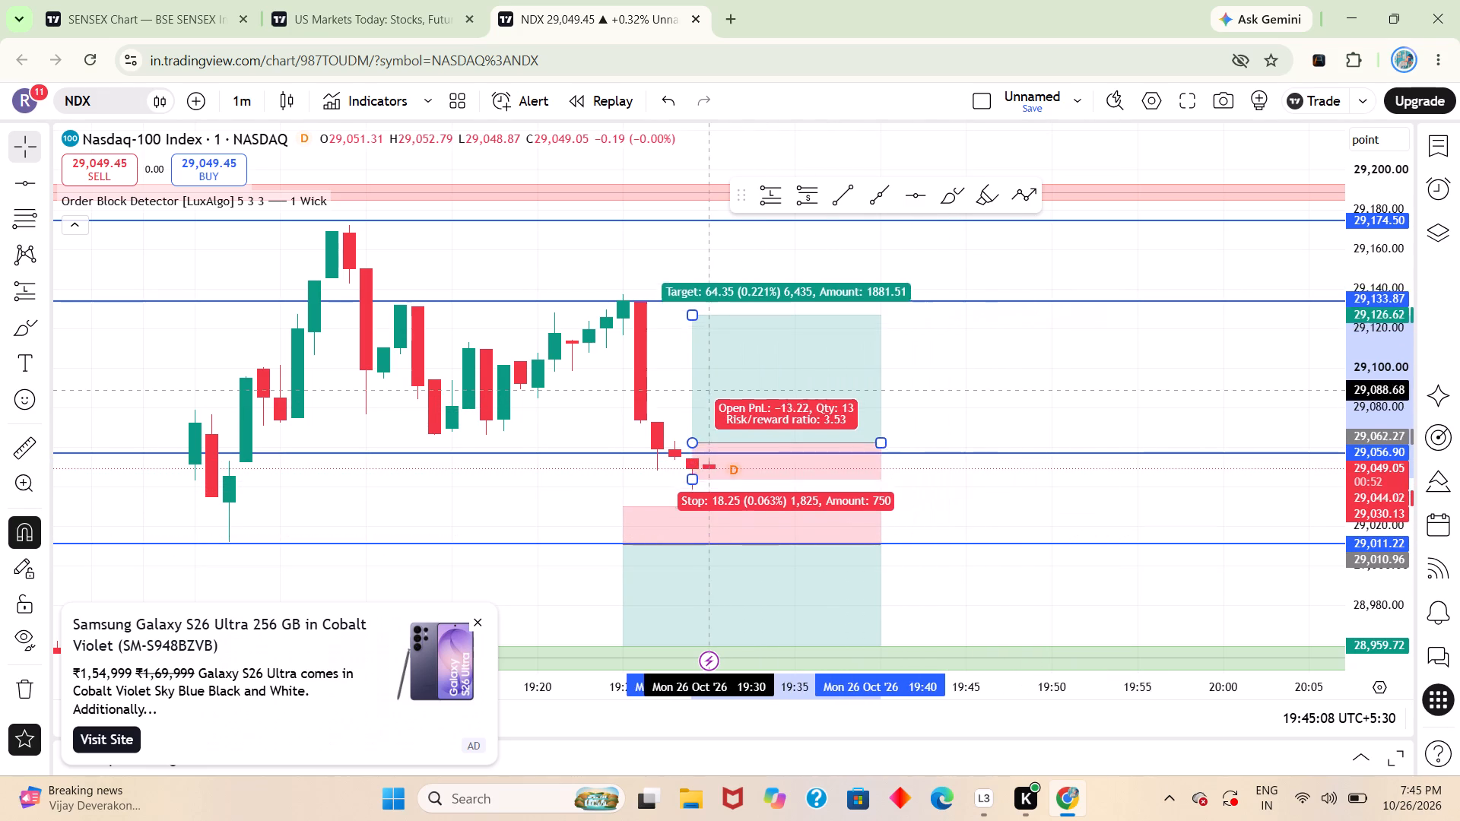
{"action": "left_click_drag", "start_coordinate": [703, 388], "coordinate": [686, 372]}
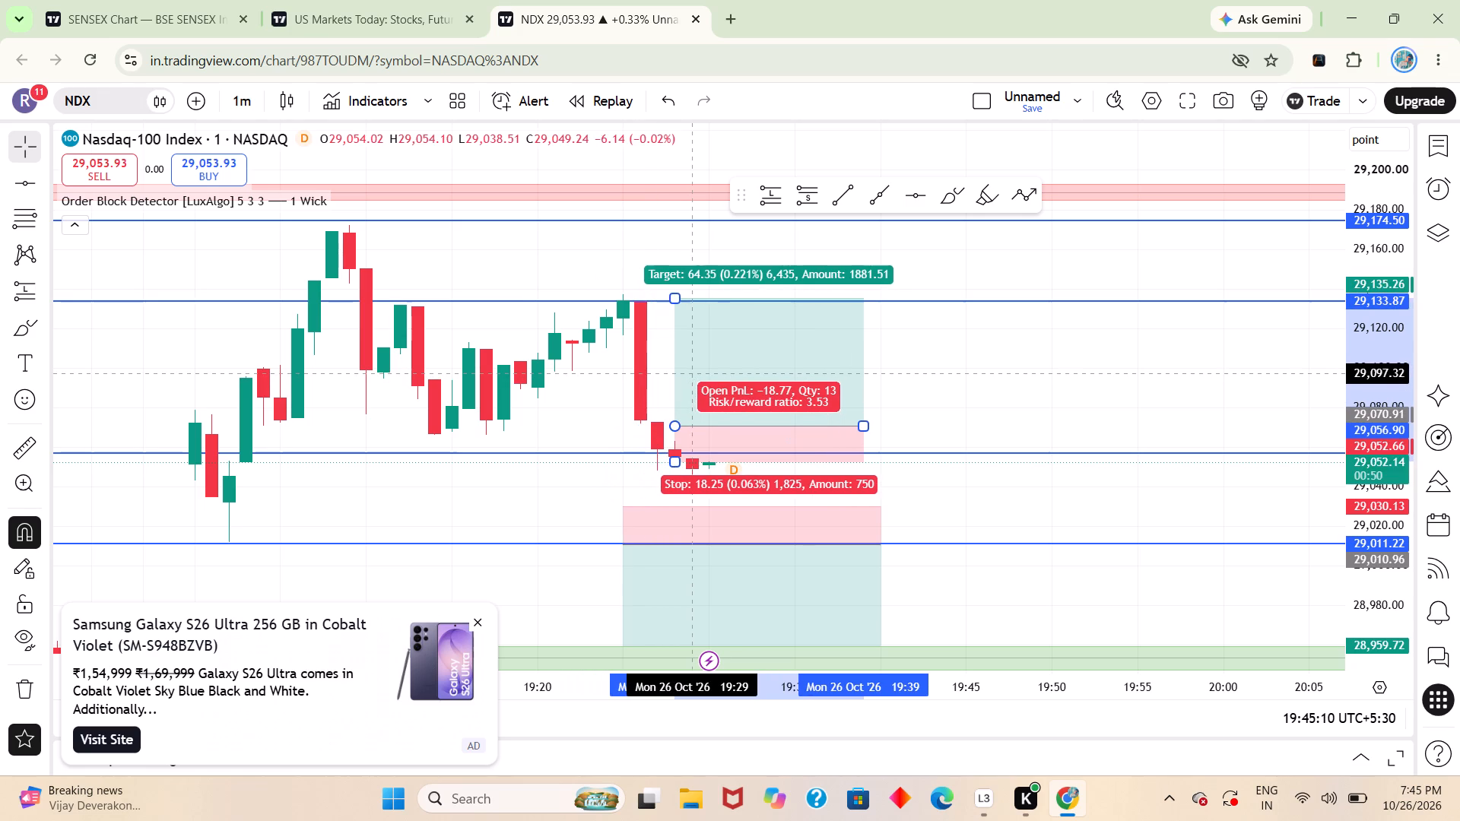
{"action": "left_click_drag", "start_coordinate": [686, 372], "coordinate": [688, 375]}
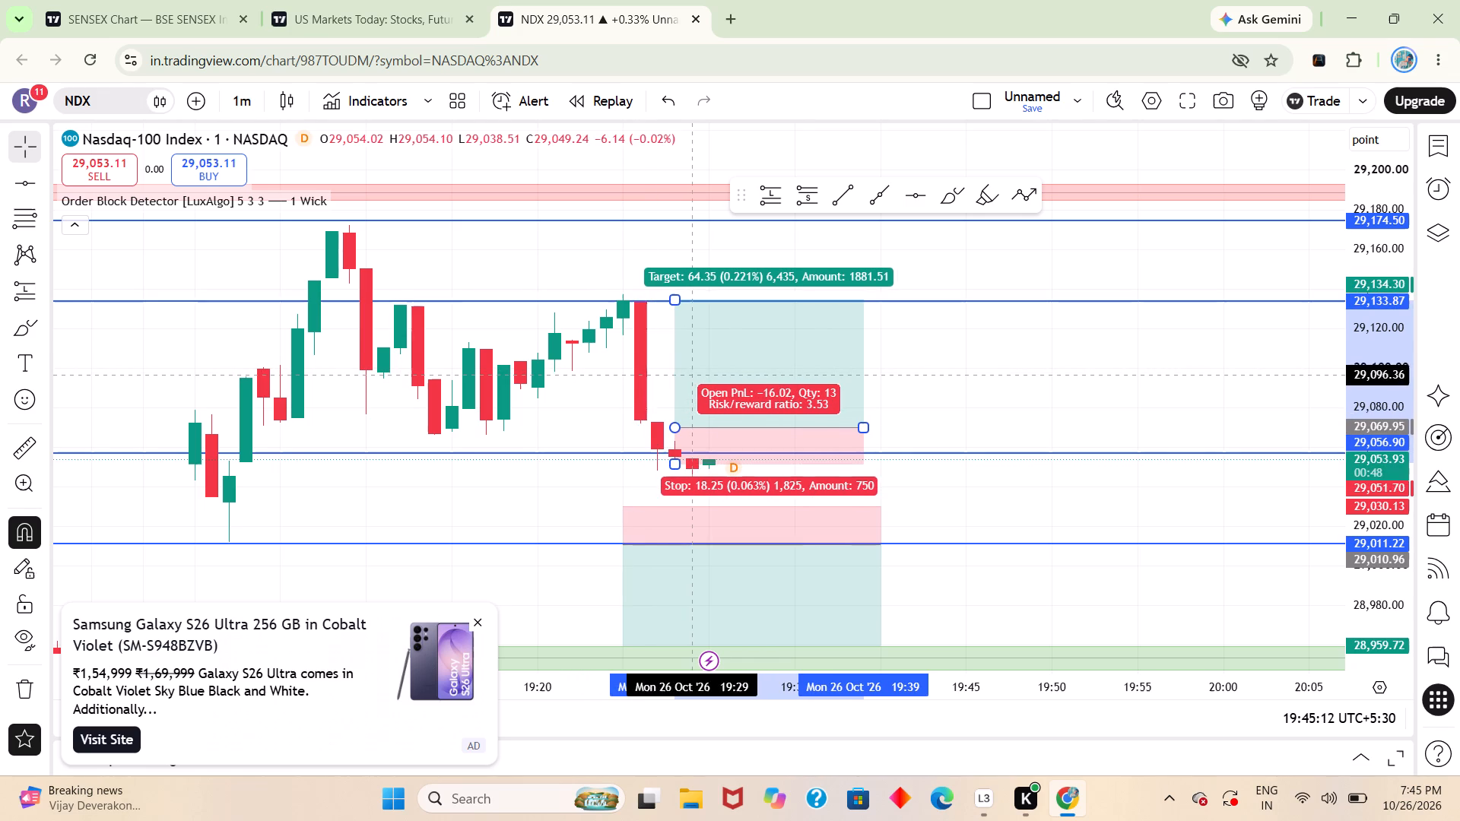
{"action": "left_click_drag", "start_coordinate": [688, 375], "coordinate": [688, 369]}
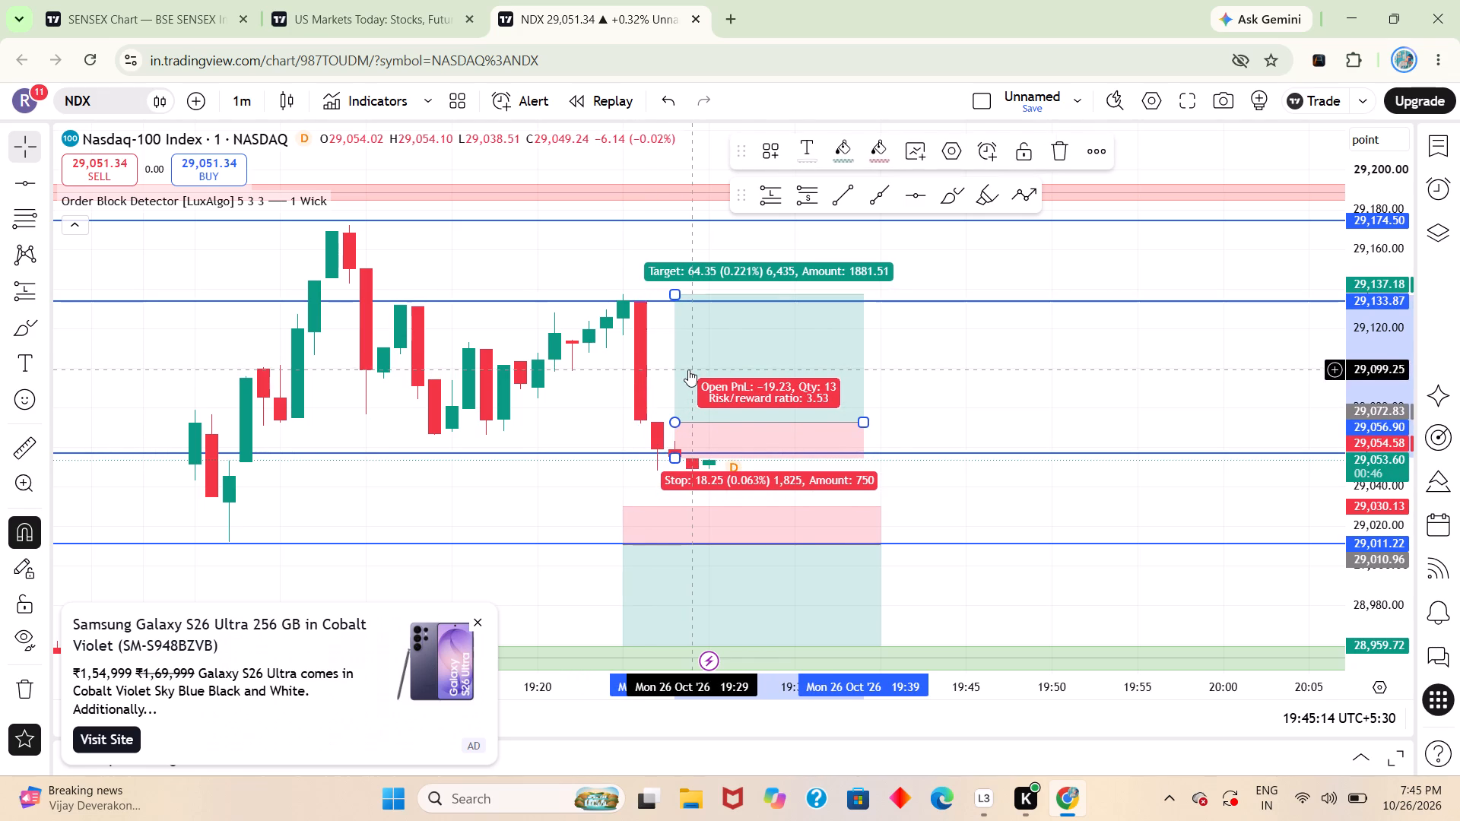
{"action": "left_click", "coordinate": [1005, 423]}
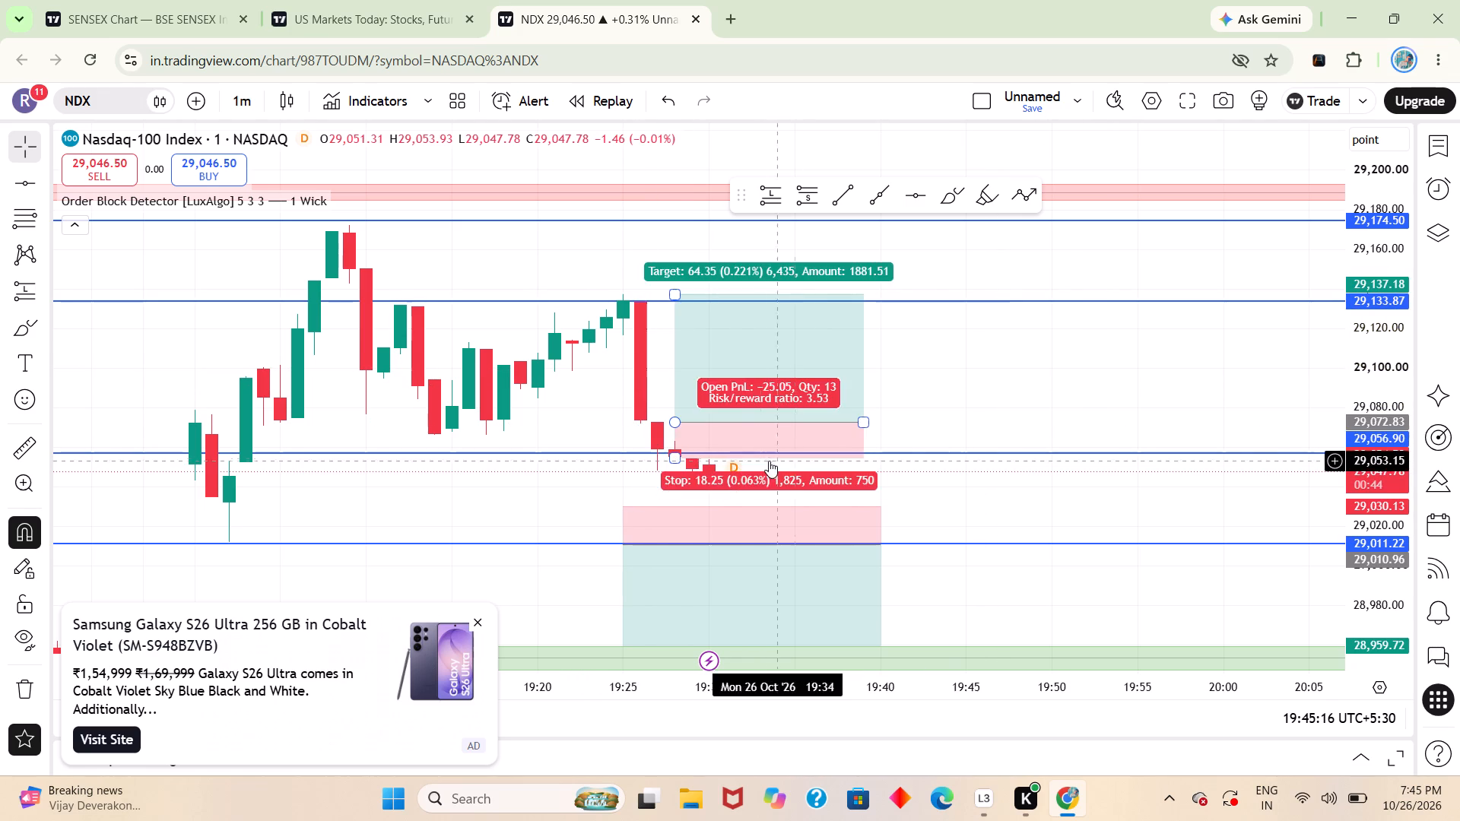
{"action": "left_click_drag", "start_coordinate": [860, 458], "coordinate": [860, 463]}
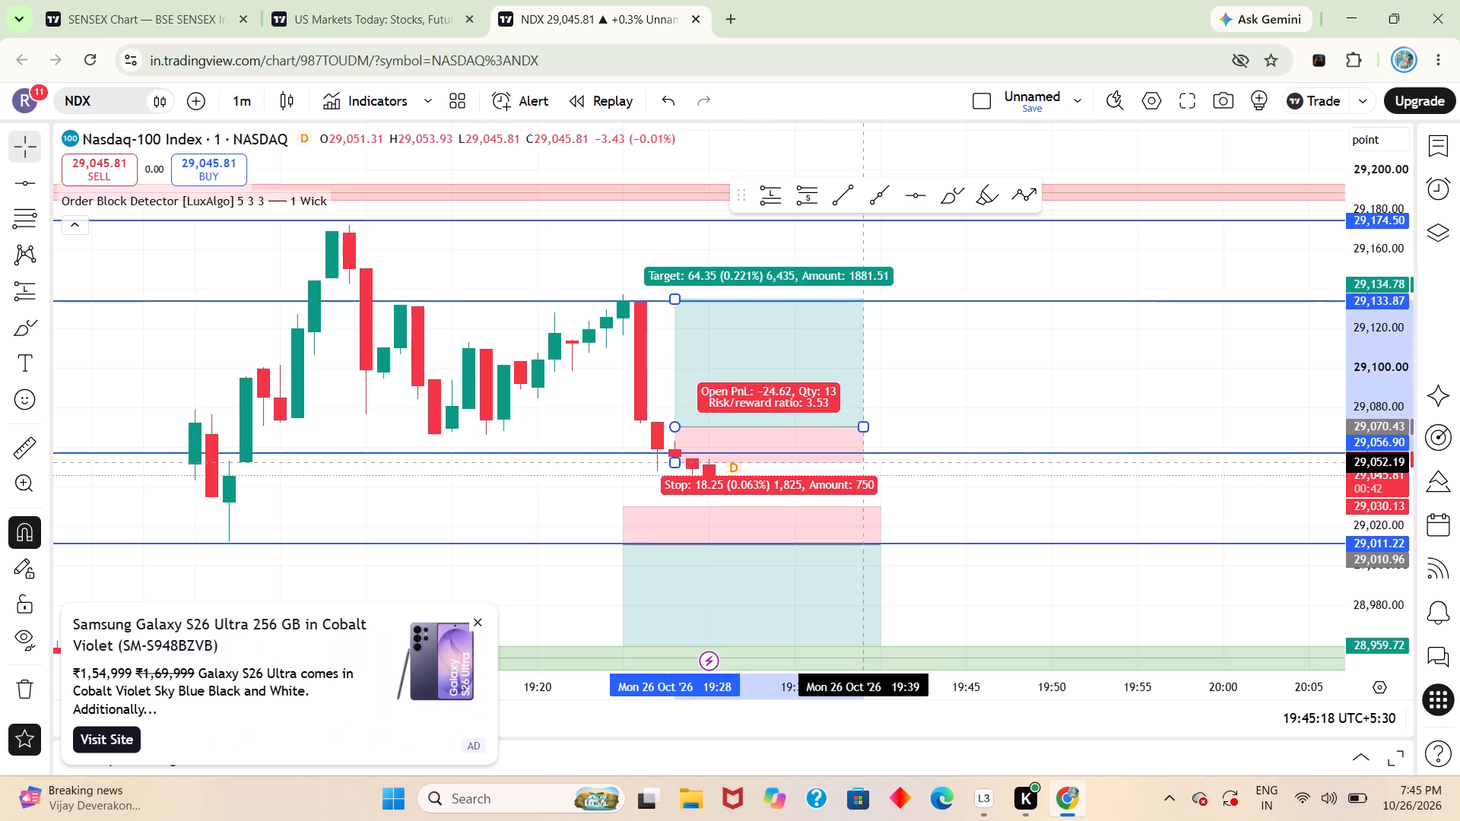
{"action": "left_click_drag", "start_coordinate": [860, 463], "coordinate": [841, 457]}
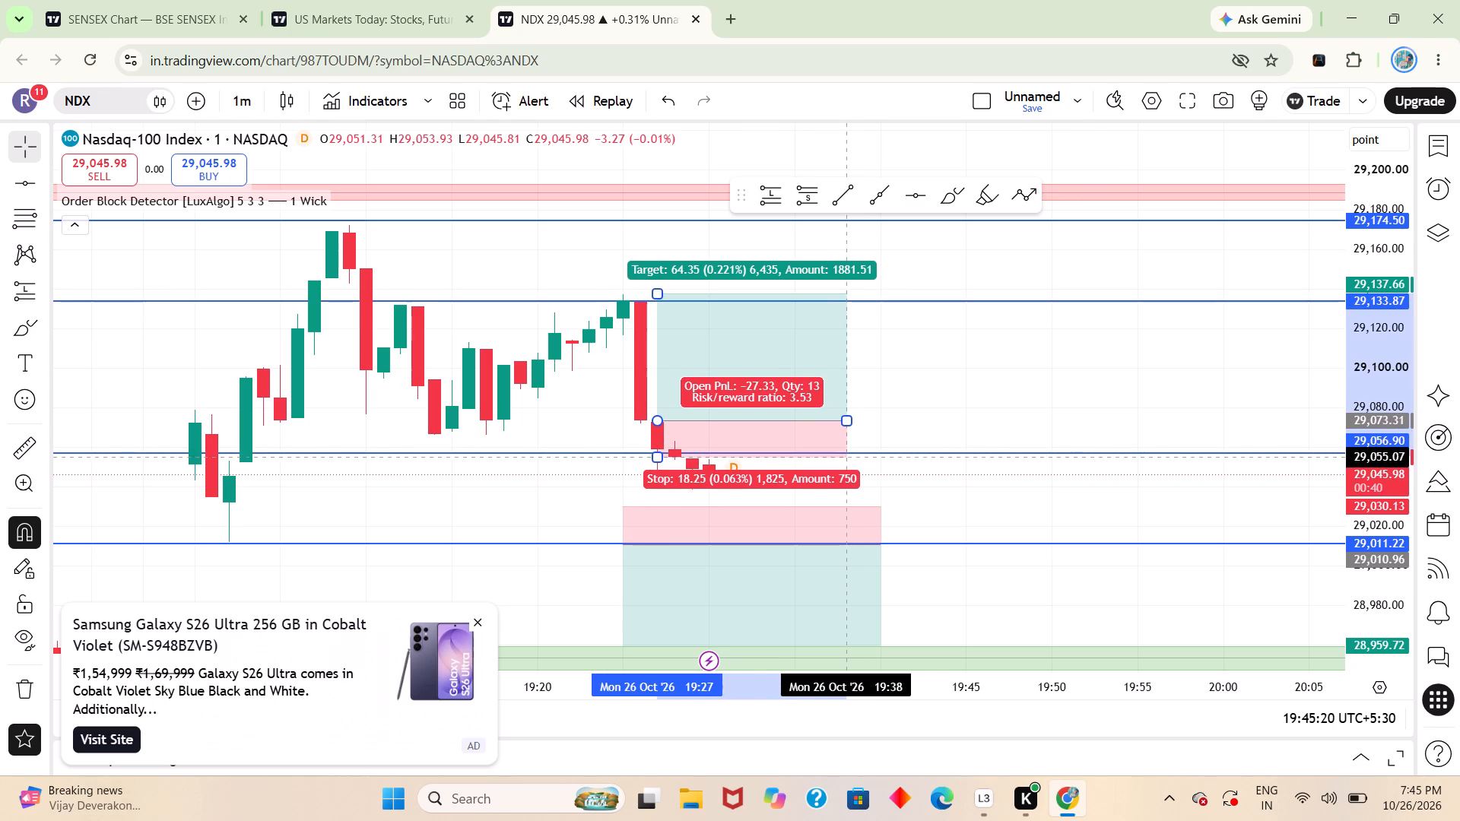
{"action": "left_click_drag", "start_coordinate": [841, 457], "coordinate": [841, 458]}
{"action": "left_click", "coordinate": [996, 430]}
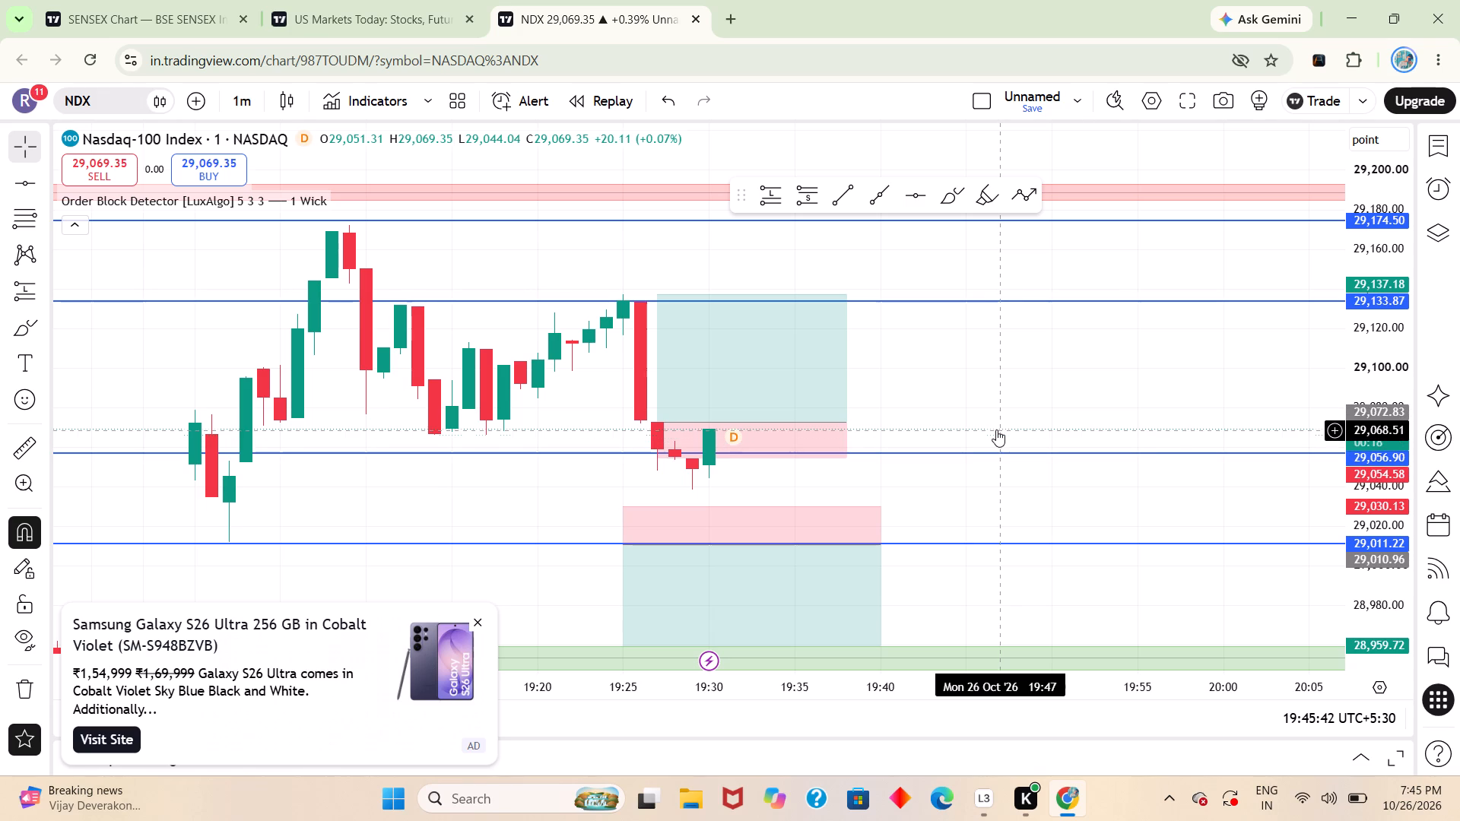
Dismiss the Samsung Galaxy advertisement covering the chart.
{"action": "left_click", "coordinate": [474, 624]}
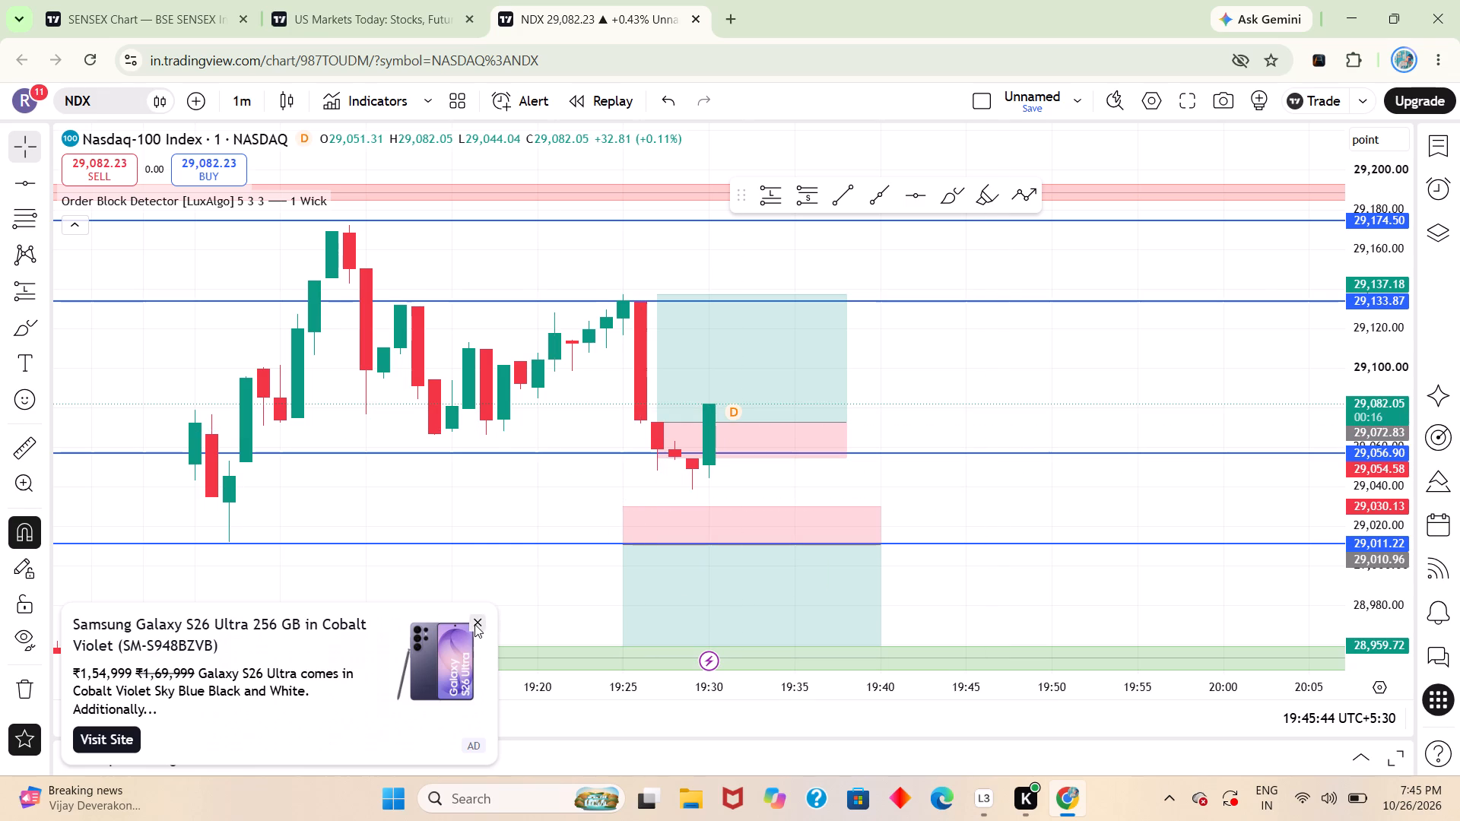
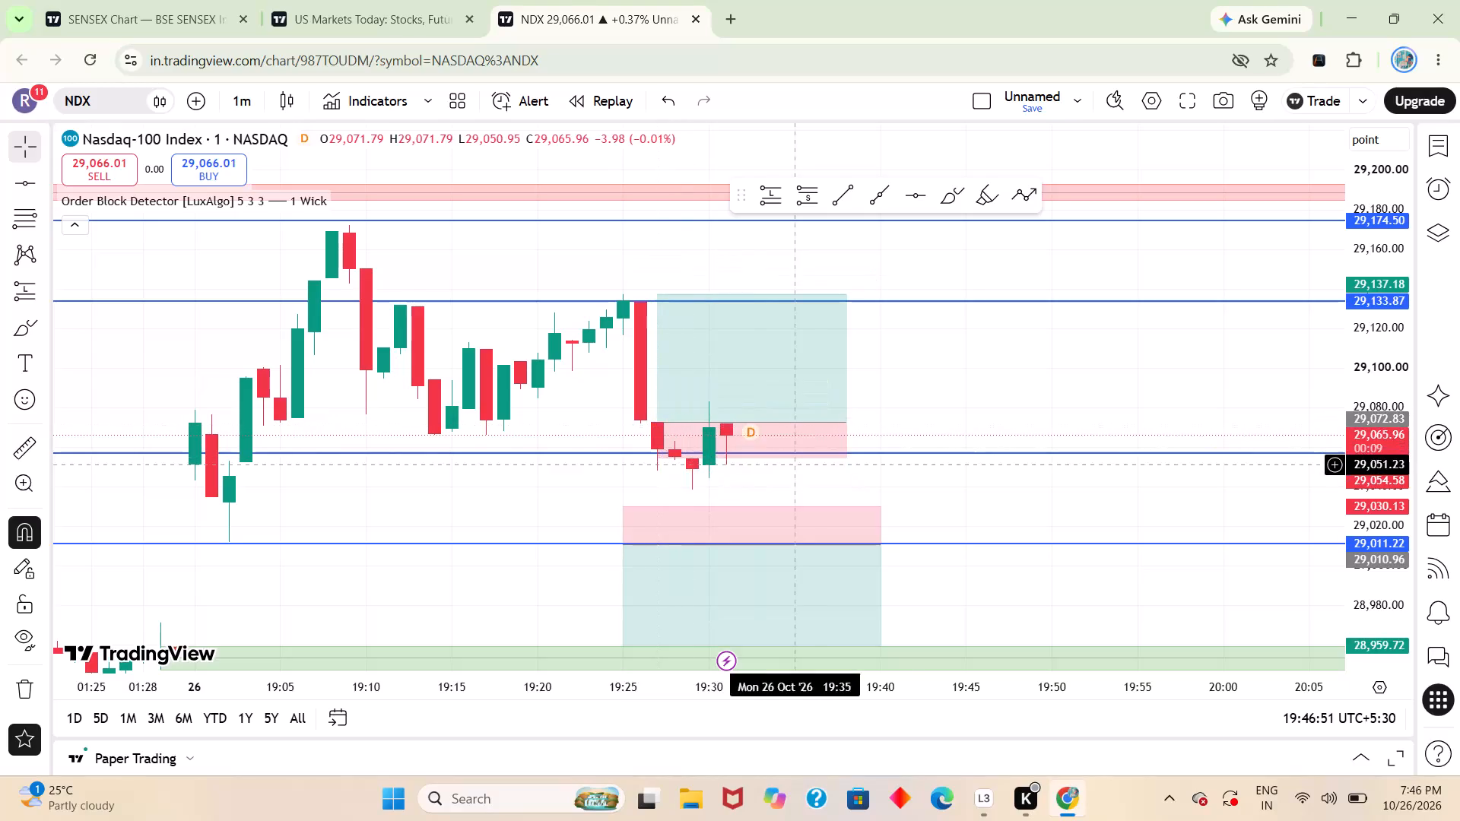
Widen the long position and move it clear of the candles to span 19:37 to 19:56, with entry at about 29,051.70.
{"action": "left_click_drag", "start_coordinate": [840, 455], "coordinate": [838, 487]}
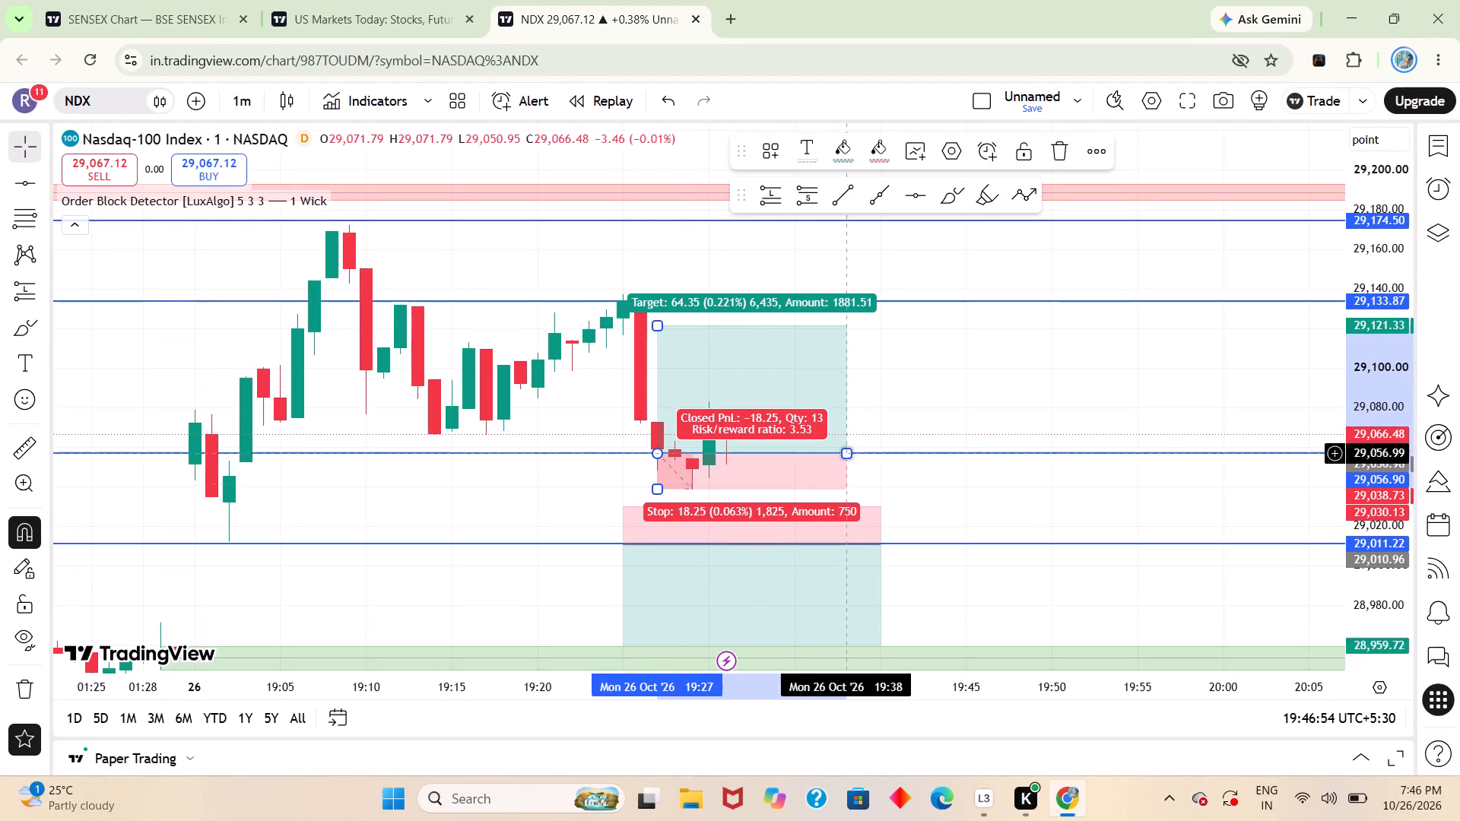
{"action": "left_click", "coordinate": [848, 452]}
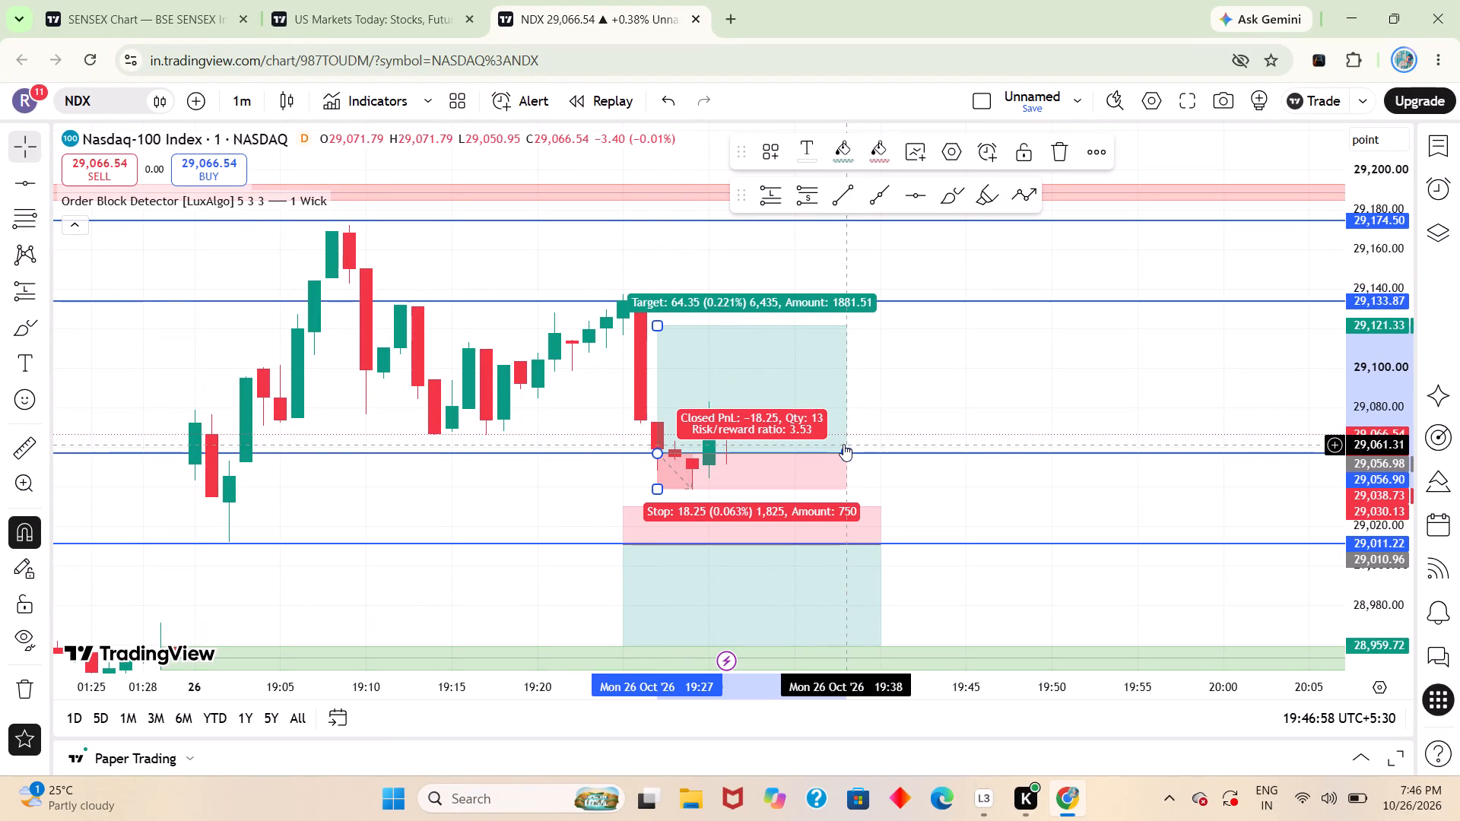
{"action": "left_click_drag", "start_coordinate": [844, 452], "coordinate": [844, 296]}
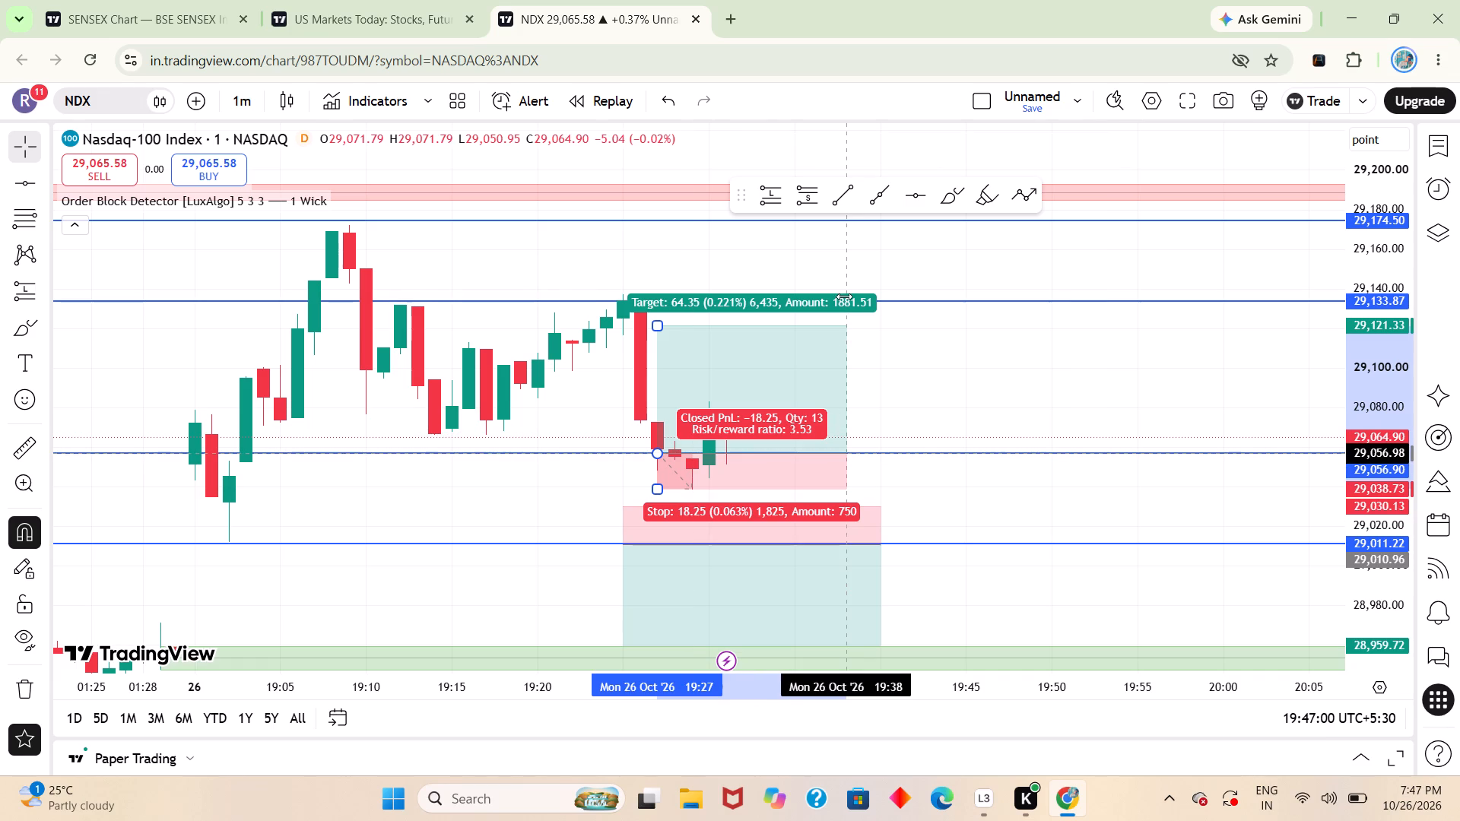
{"action": "left_click_drag", "start_coordinate": [844, 296], "coordinate": [989, 344]}
{"action": "left_click_drag", "start_coordinate": [916, 369], "coordinate": [1088, 379]}
Raise the long position's target to about 29,133.82 and its entry to about 29,060.
{"action": "left_click_drag", "start_coordinate": [832, 336], "coordinate": [825, 301]}
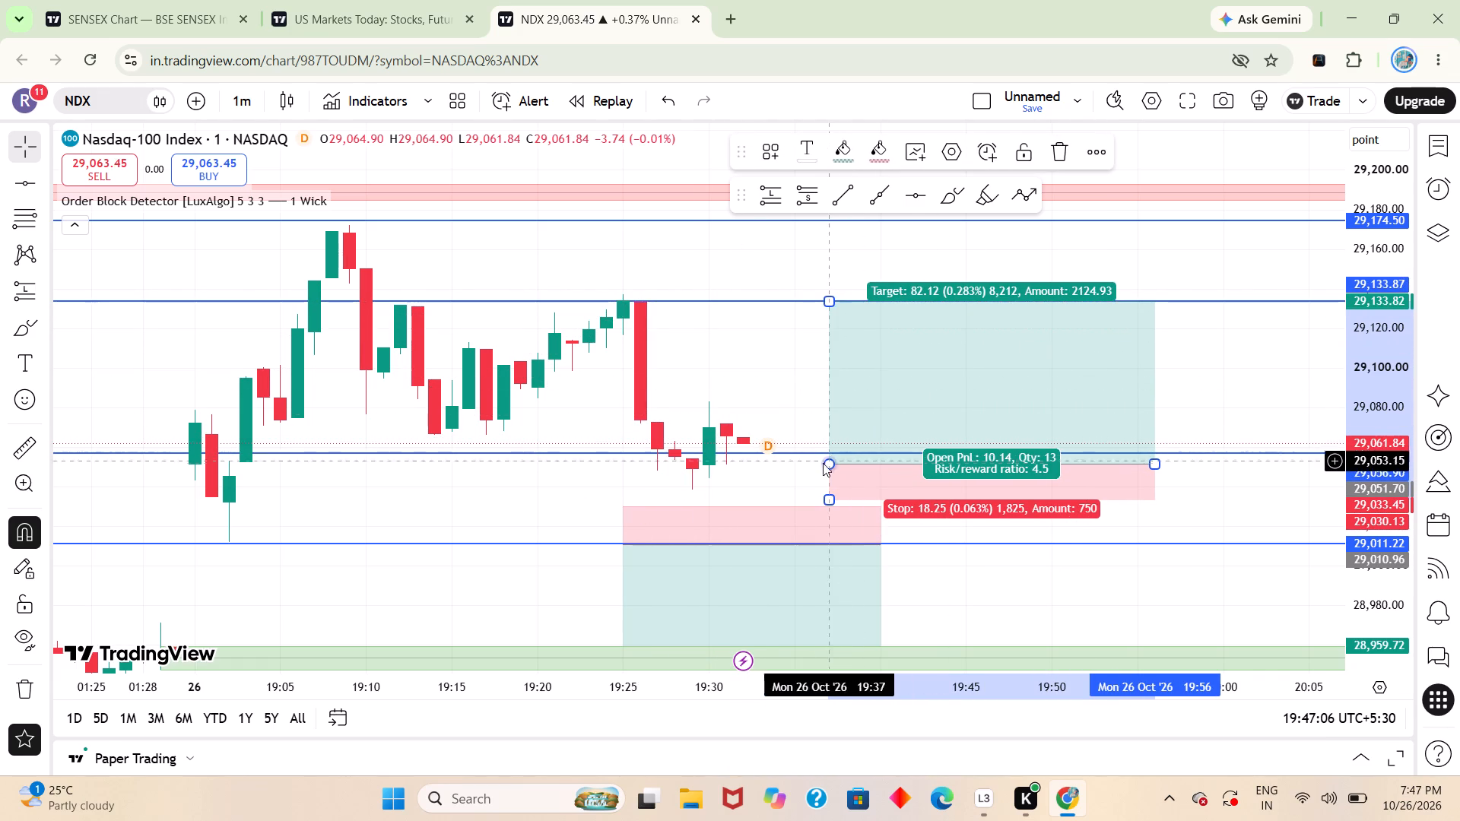
{"action": "left_click_drag", "start_coordinate": [823, 464], "coordinate": [820, 447]}
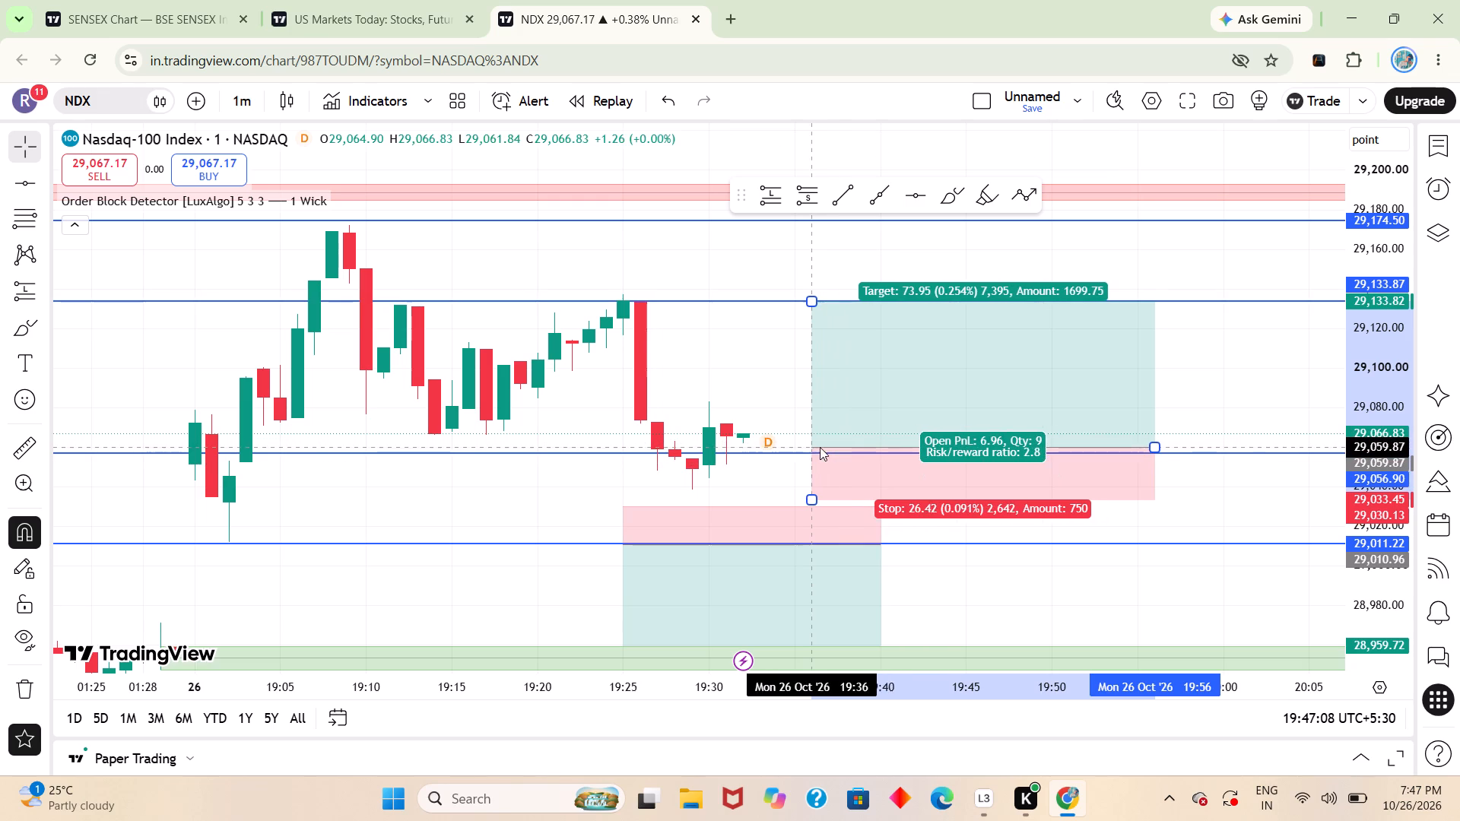
{"action": "left_click_drag", "start_coordinate": [820, 447], "coordinate": [820, 443]}
Move the long position back over the latest candles to span 19:29 to 19:48, entry about 29,074.27, and lower its stop to about 29,038.51.
{"action": "left_click_drag", "start_coordinate": [879, 416], "coordinate": [795, 391]}
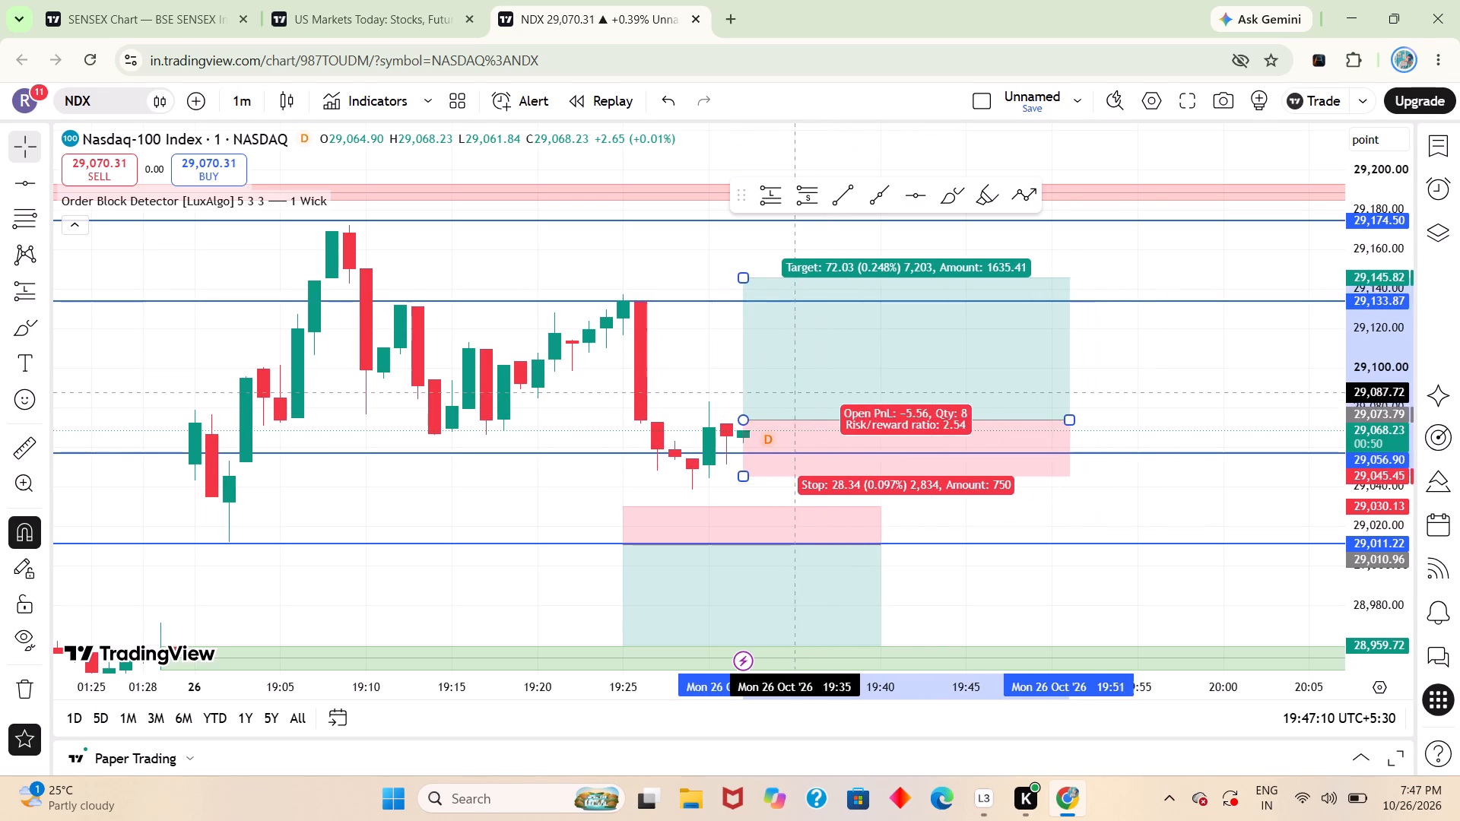
{"action": "left_click_drag", "start_coordinate": [795, 391], "coordinate": [746, 391]}
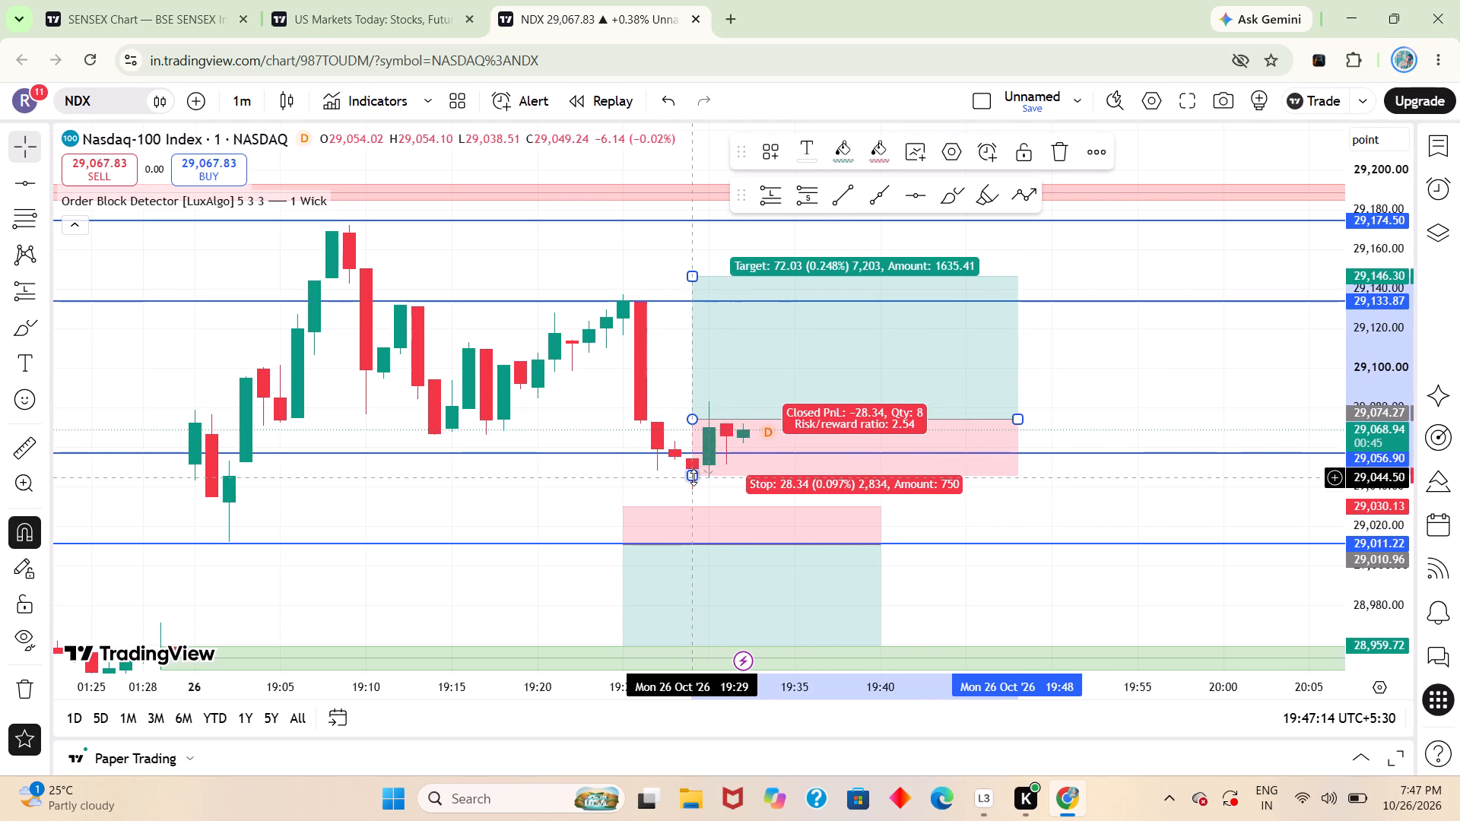
{"action": "left_click_drag", "start_coordinate": [693, 477], "coordinate": [694, 484]}
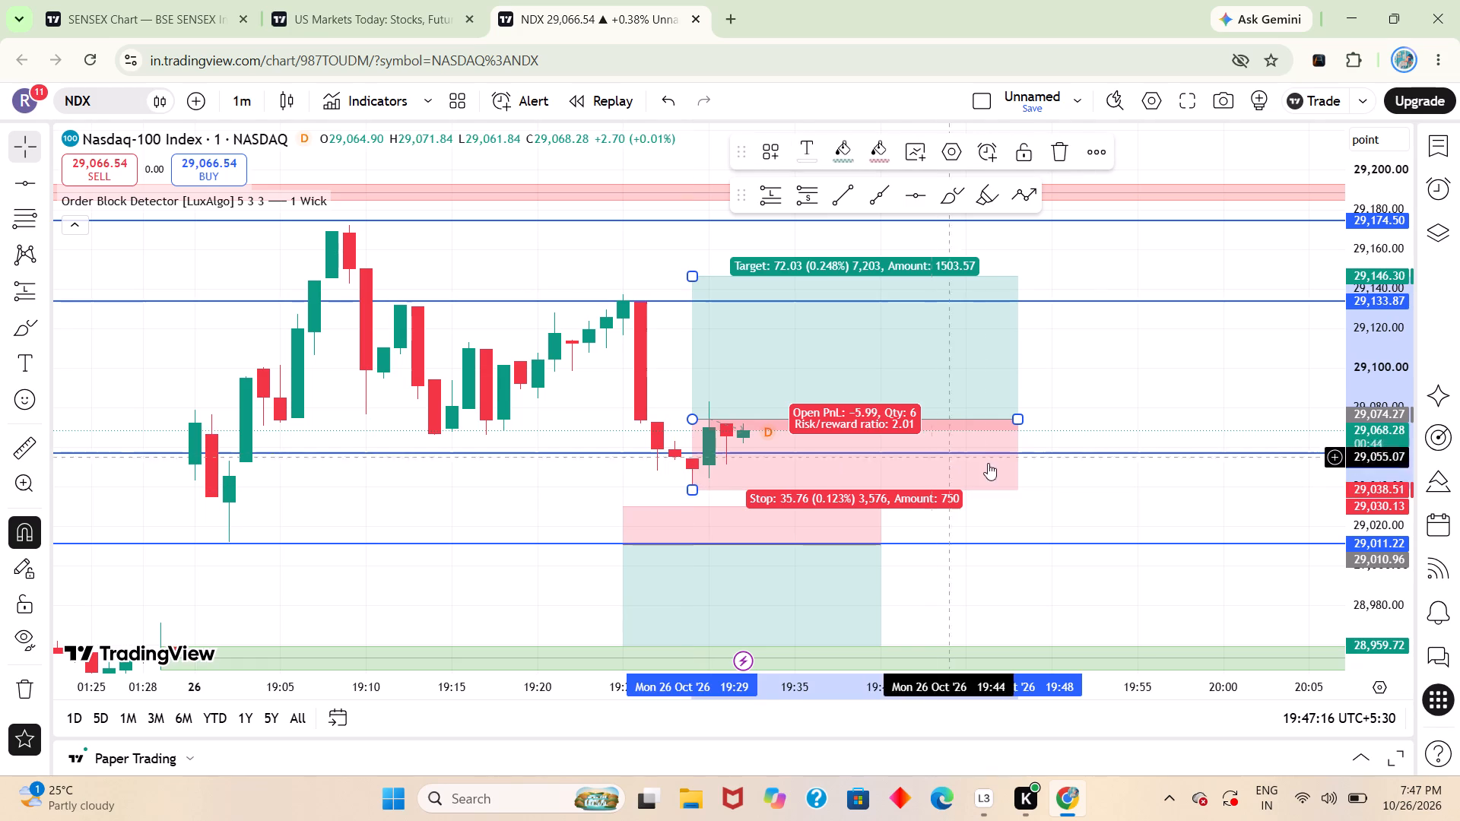
{"action": "left_click", "coordinate": [1086, 474]}
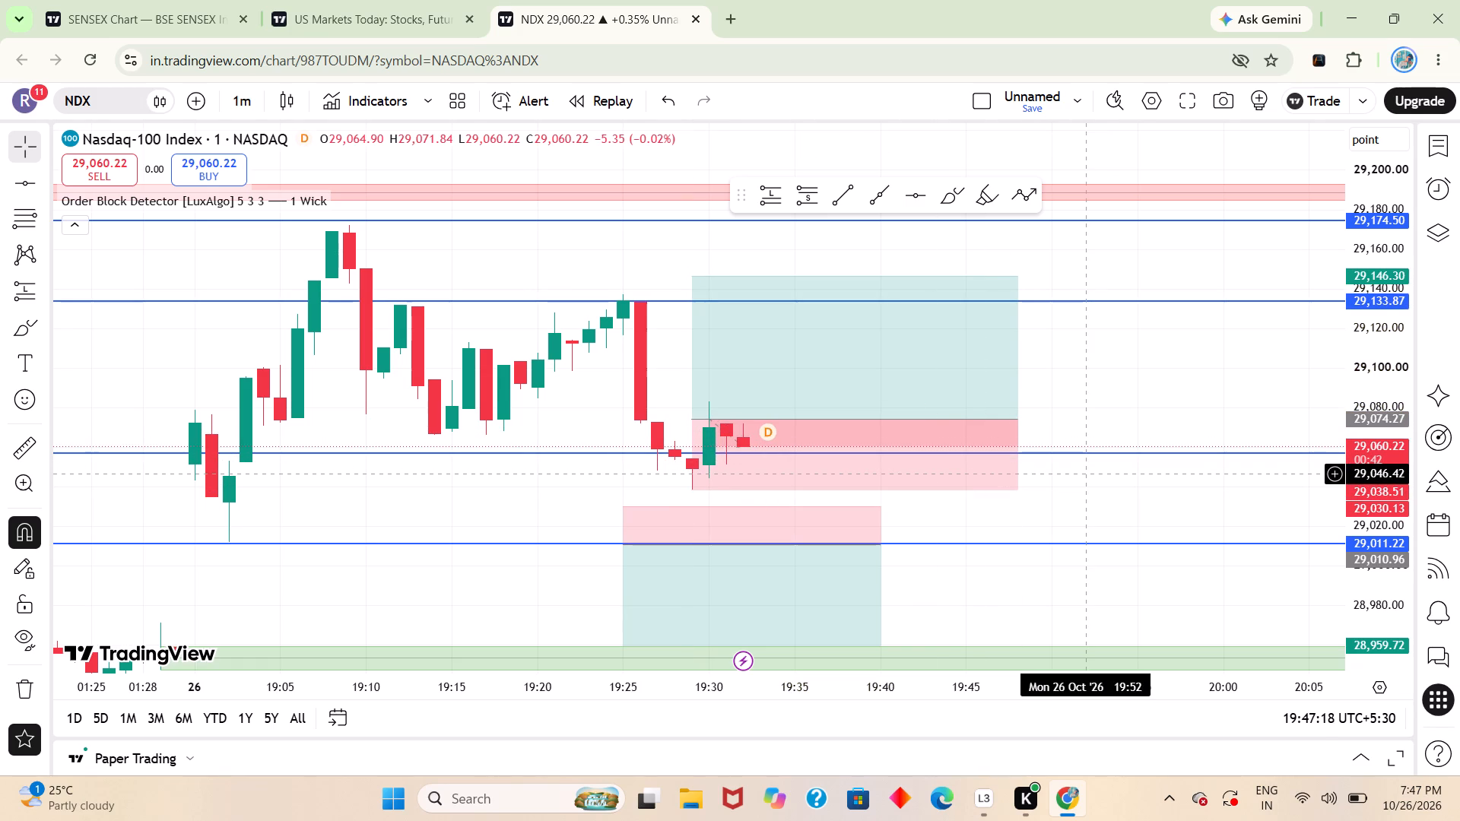
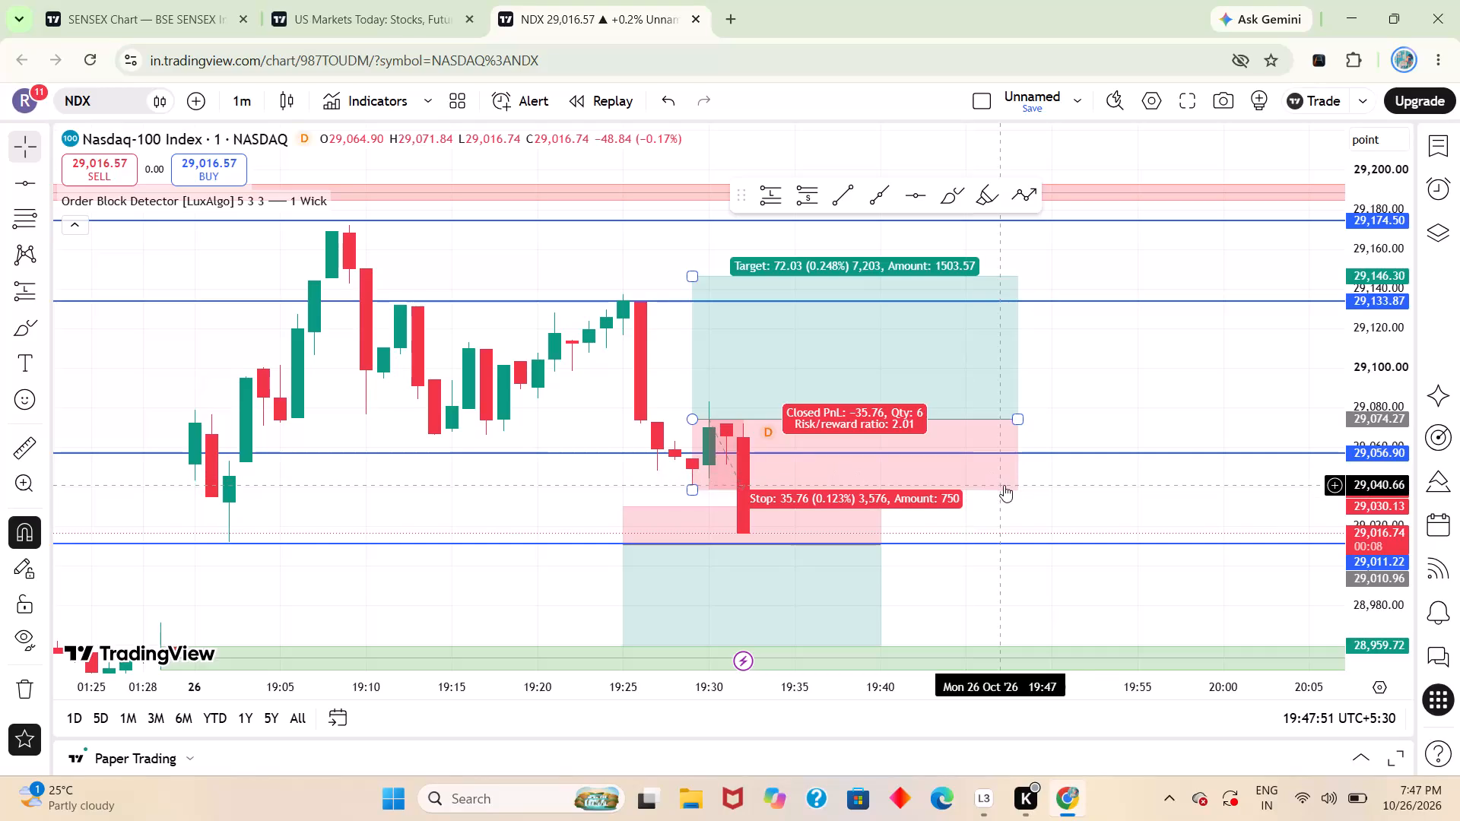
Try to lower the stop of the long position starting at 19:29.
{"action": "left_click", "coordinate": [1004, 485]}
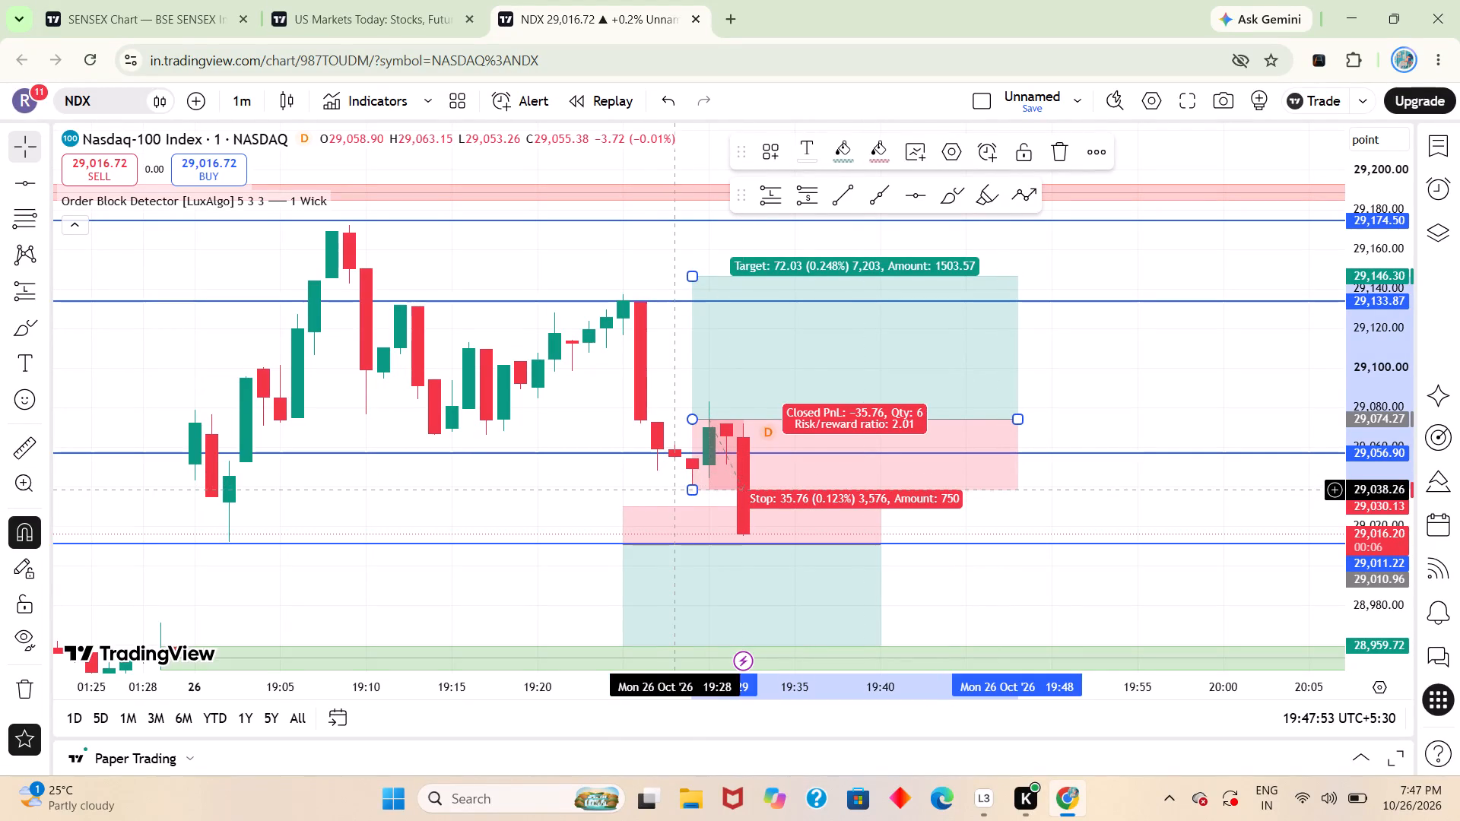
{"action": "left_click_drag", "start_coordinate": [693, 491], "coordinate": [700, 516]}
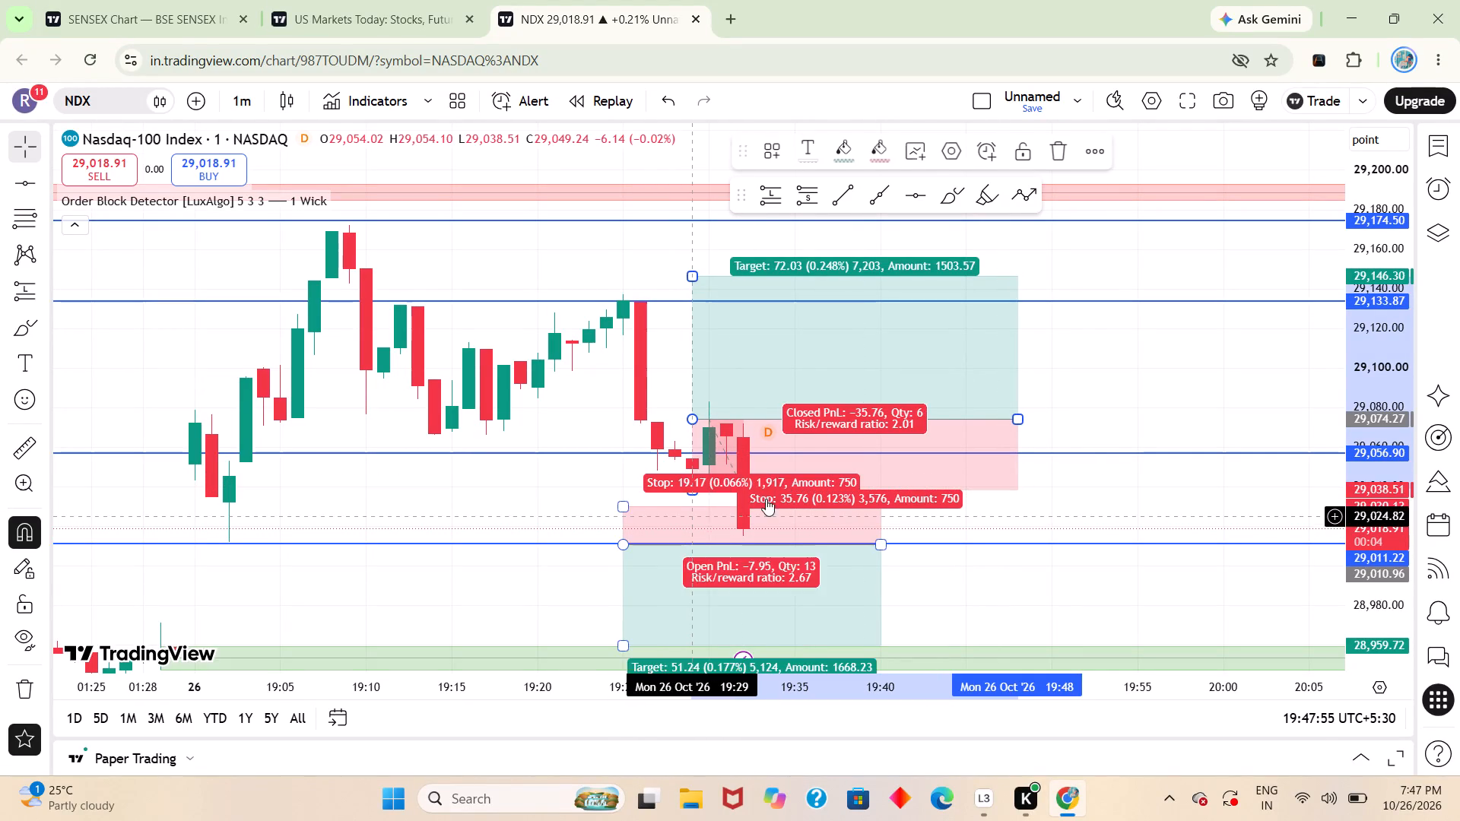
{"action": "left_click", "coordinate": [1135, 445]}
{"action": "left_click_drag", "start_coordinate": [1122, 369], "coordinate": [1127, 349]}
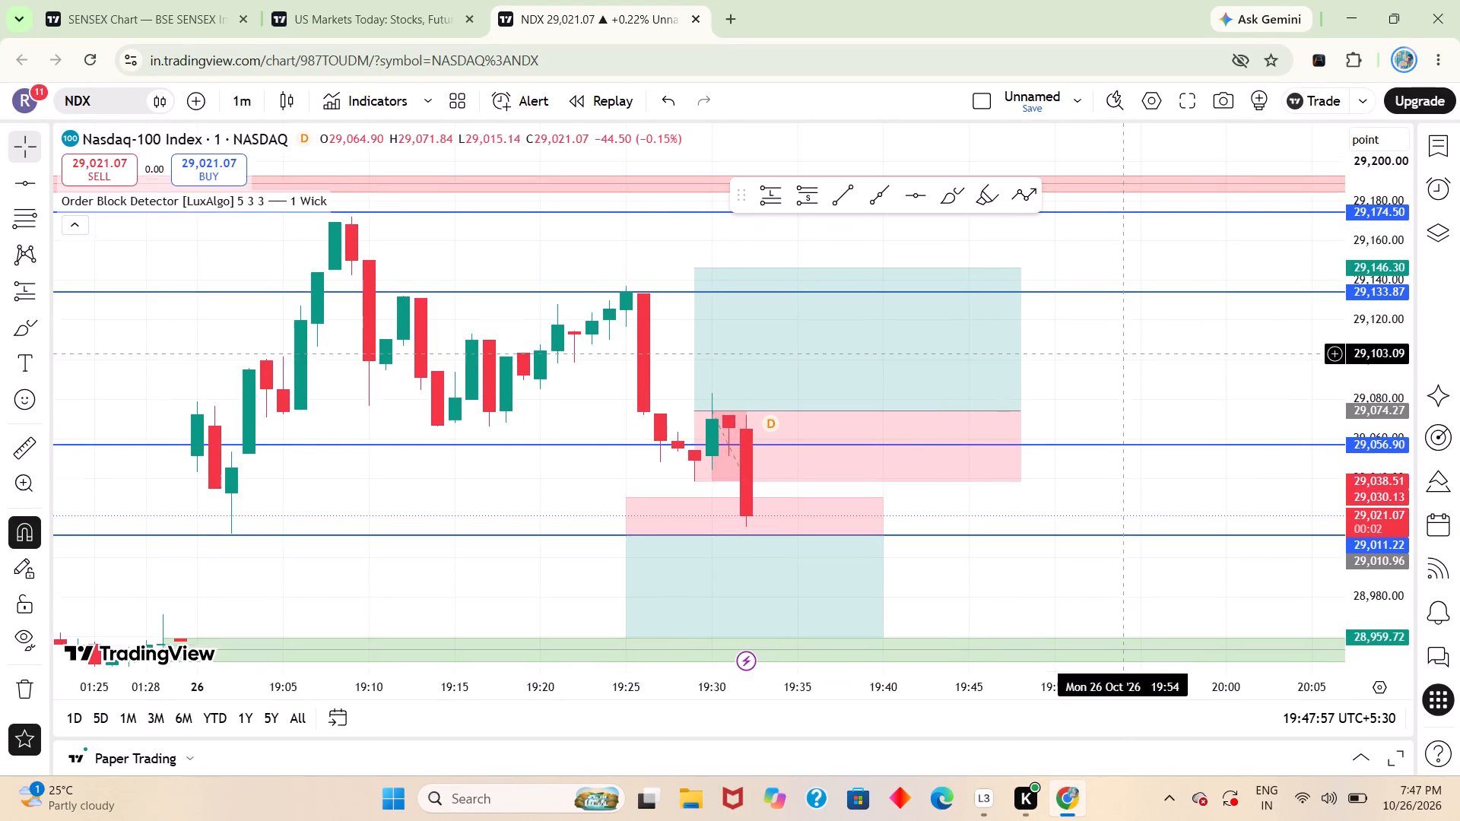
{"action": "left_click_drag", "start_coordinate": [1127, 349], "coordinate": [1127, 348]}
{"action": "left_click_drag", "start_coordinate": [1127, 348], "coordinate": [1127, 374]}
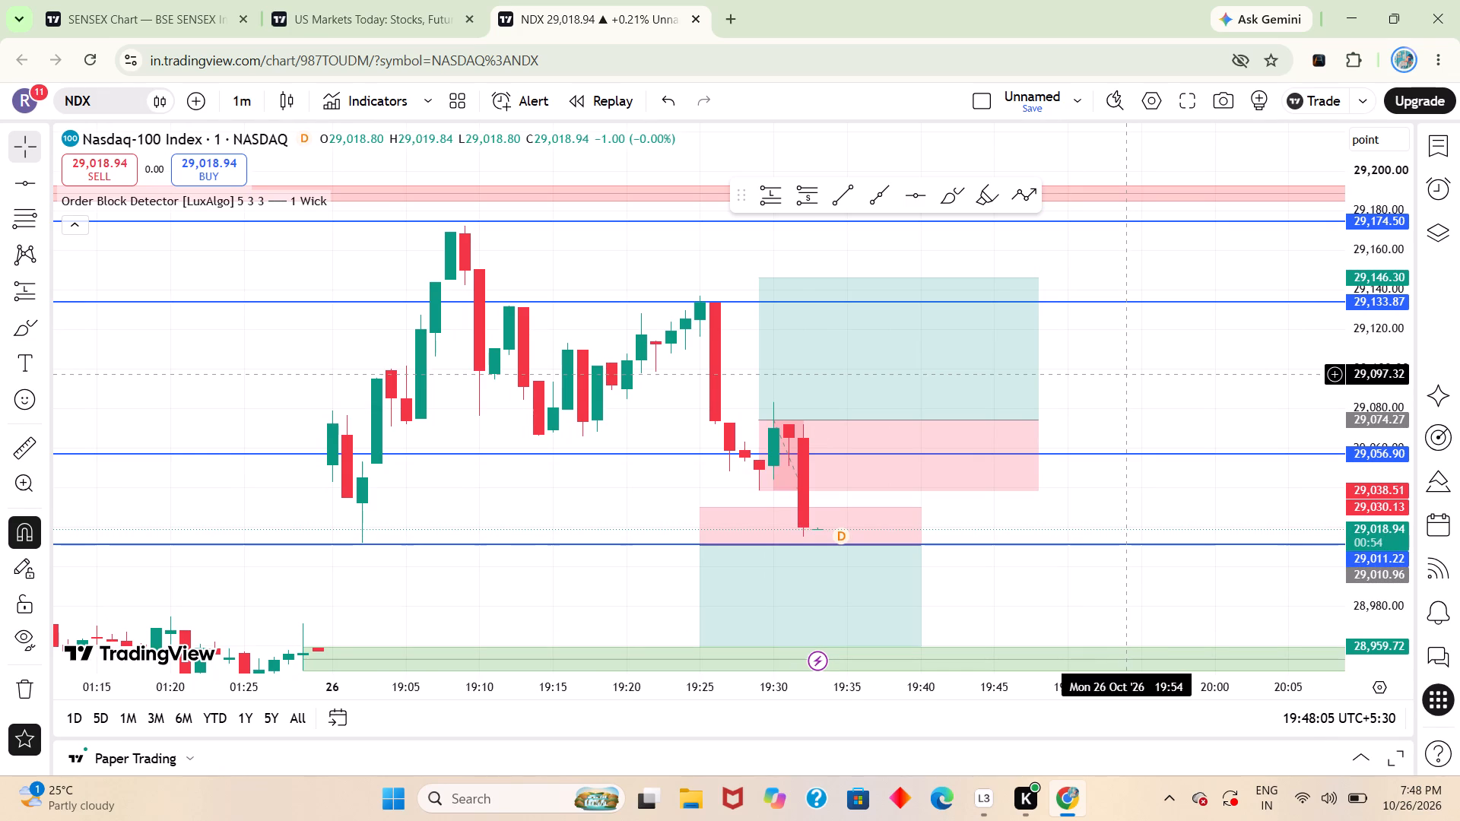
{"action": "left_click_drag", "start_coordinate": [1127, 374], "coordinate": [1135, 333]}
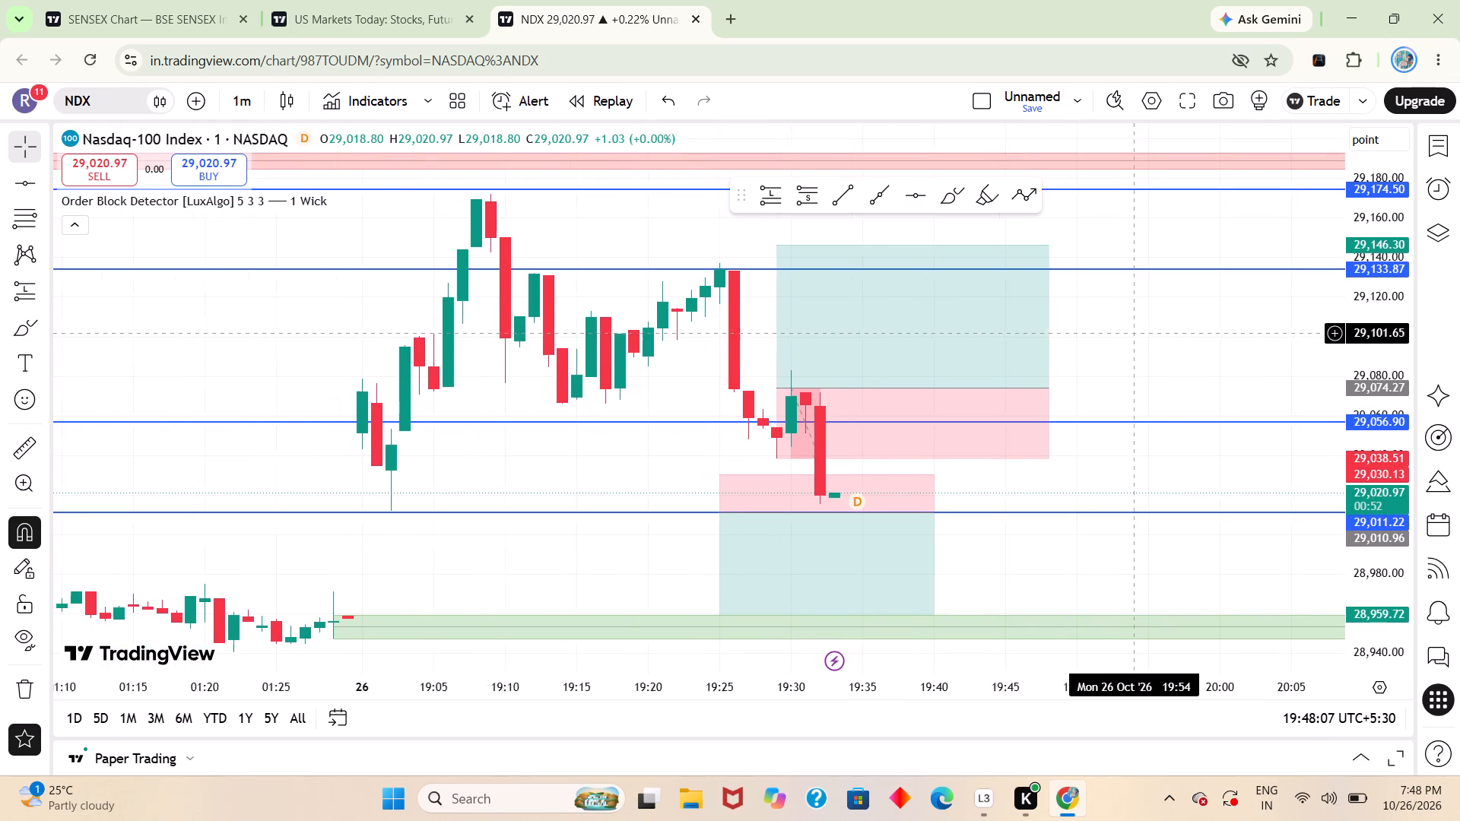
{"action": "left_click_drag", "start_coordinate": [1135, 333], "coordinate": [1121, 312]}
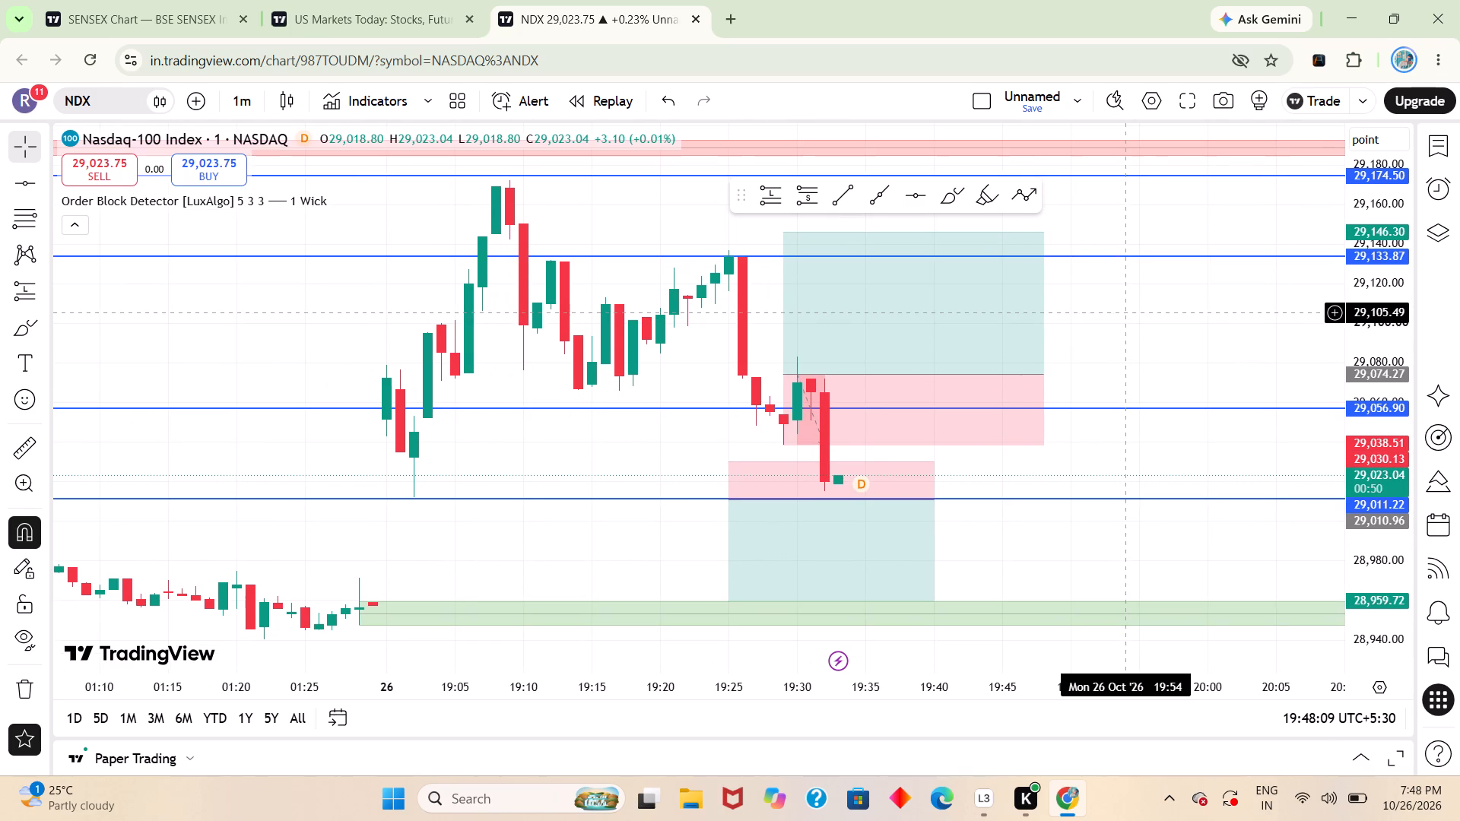
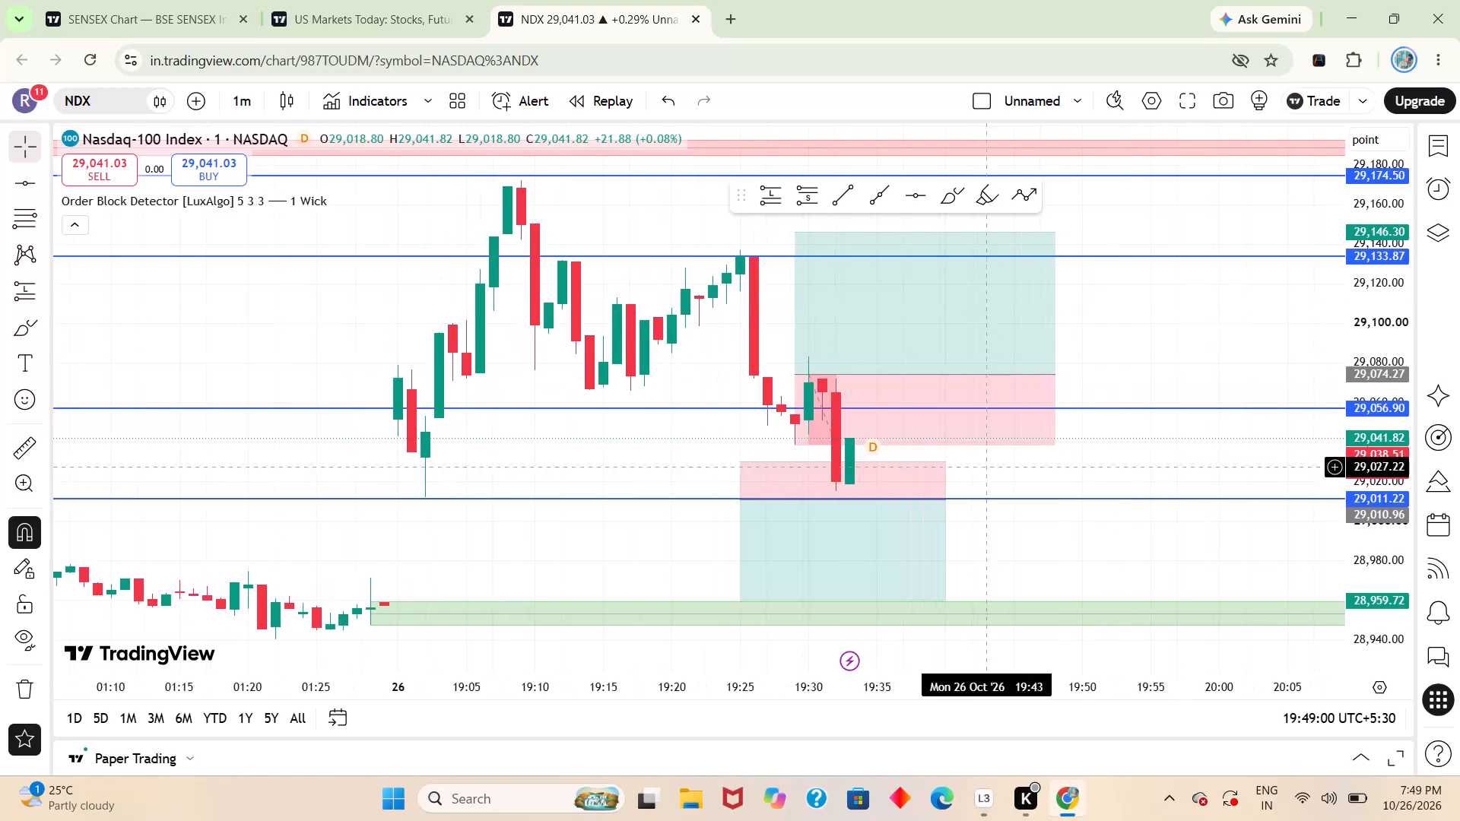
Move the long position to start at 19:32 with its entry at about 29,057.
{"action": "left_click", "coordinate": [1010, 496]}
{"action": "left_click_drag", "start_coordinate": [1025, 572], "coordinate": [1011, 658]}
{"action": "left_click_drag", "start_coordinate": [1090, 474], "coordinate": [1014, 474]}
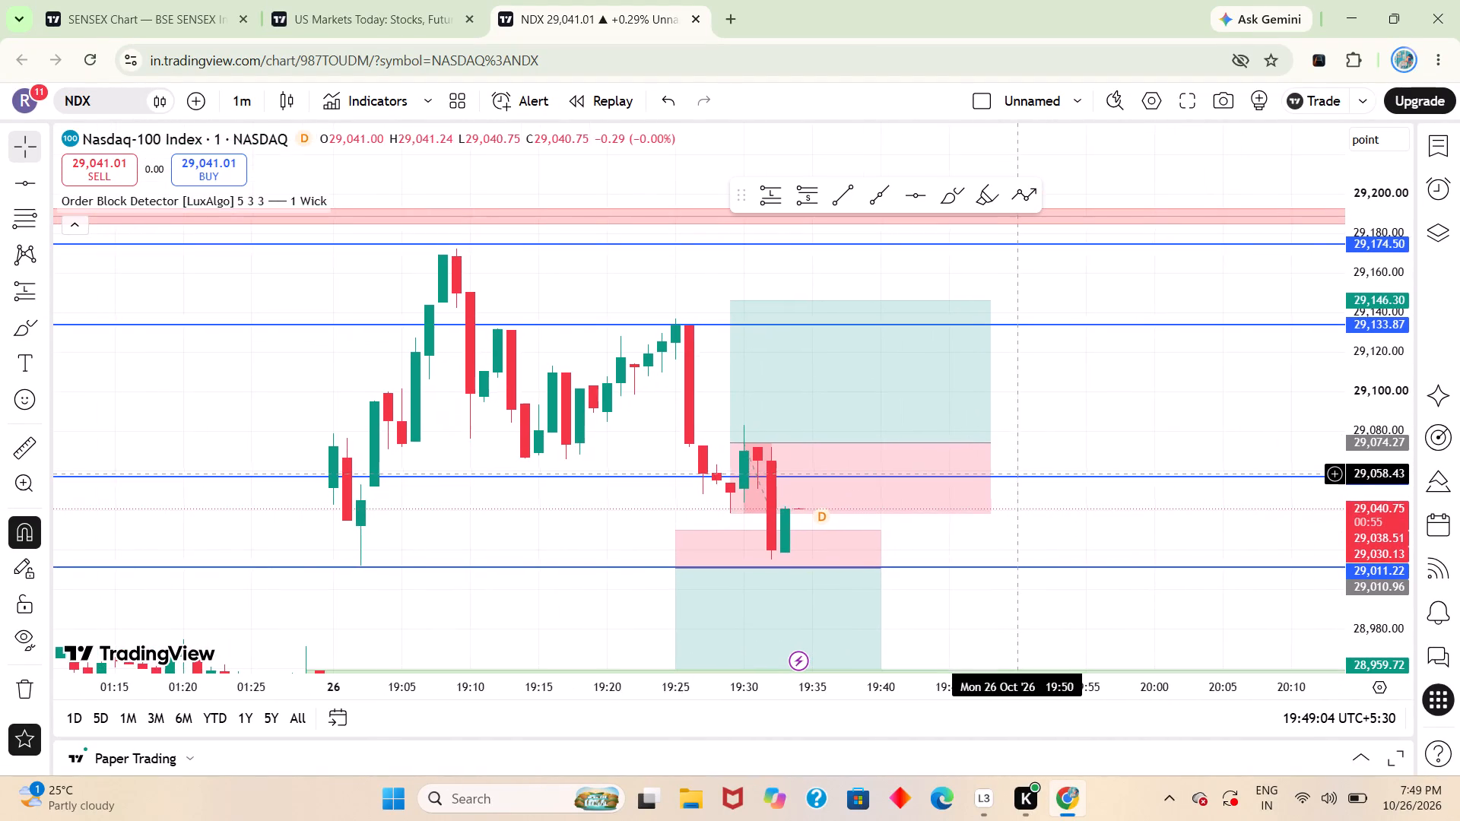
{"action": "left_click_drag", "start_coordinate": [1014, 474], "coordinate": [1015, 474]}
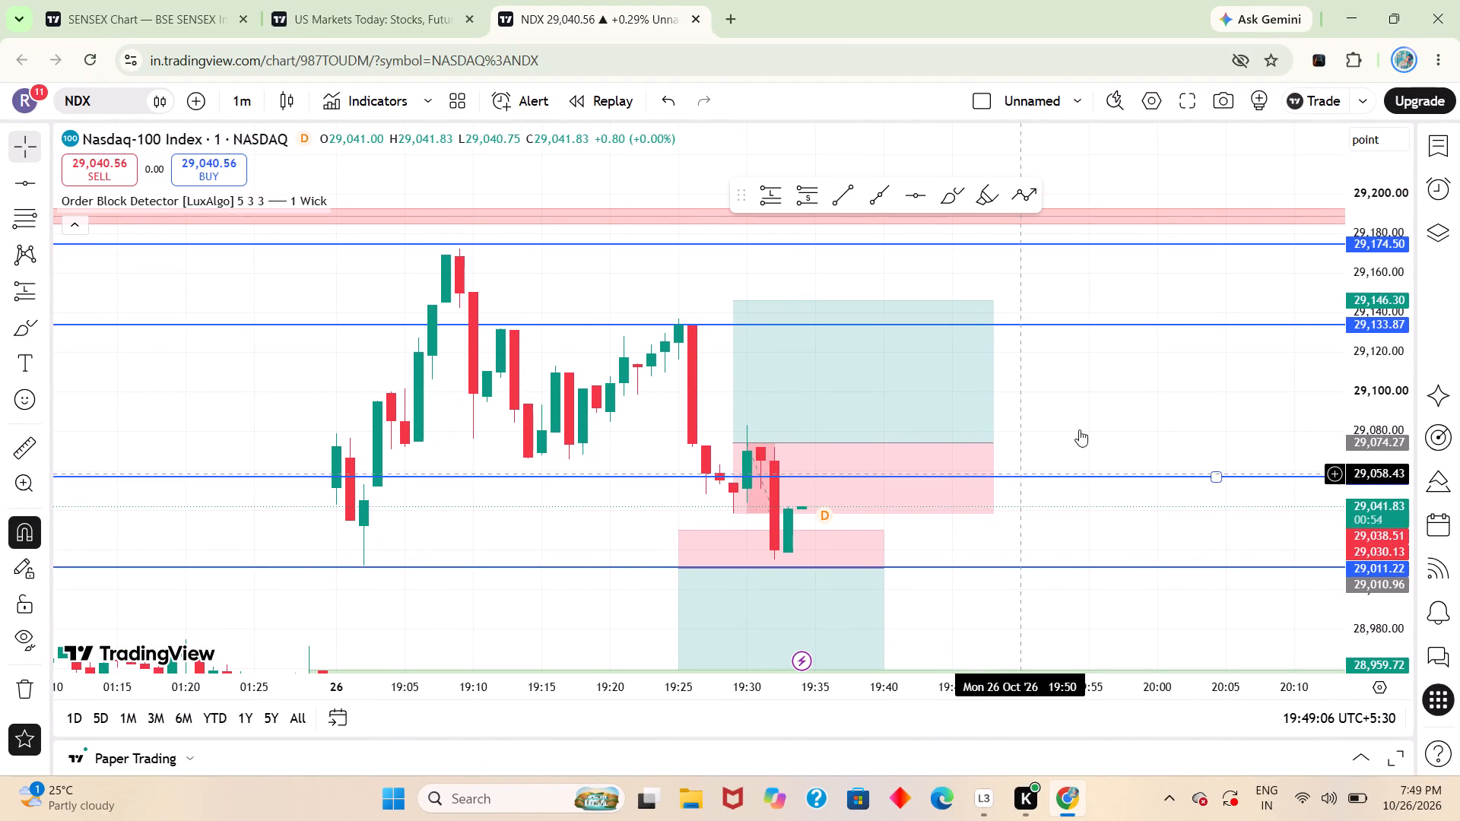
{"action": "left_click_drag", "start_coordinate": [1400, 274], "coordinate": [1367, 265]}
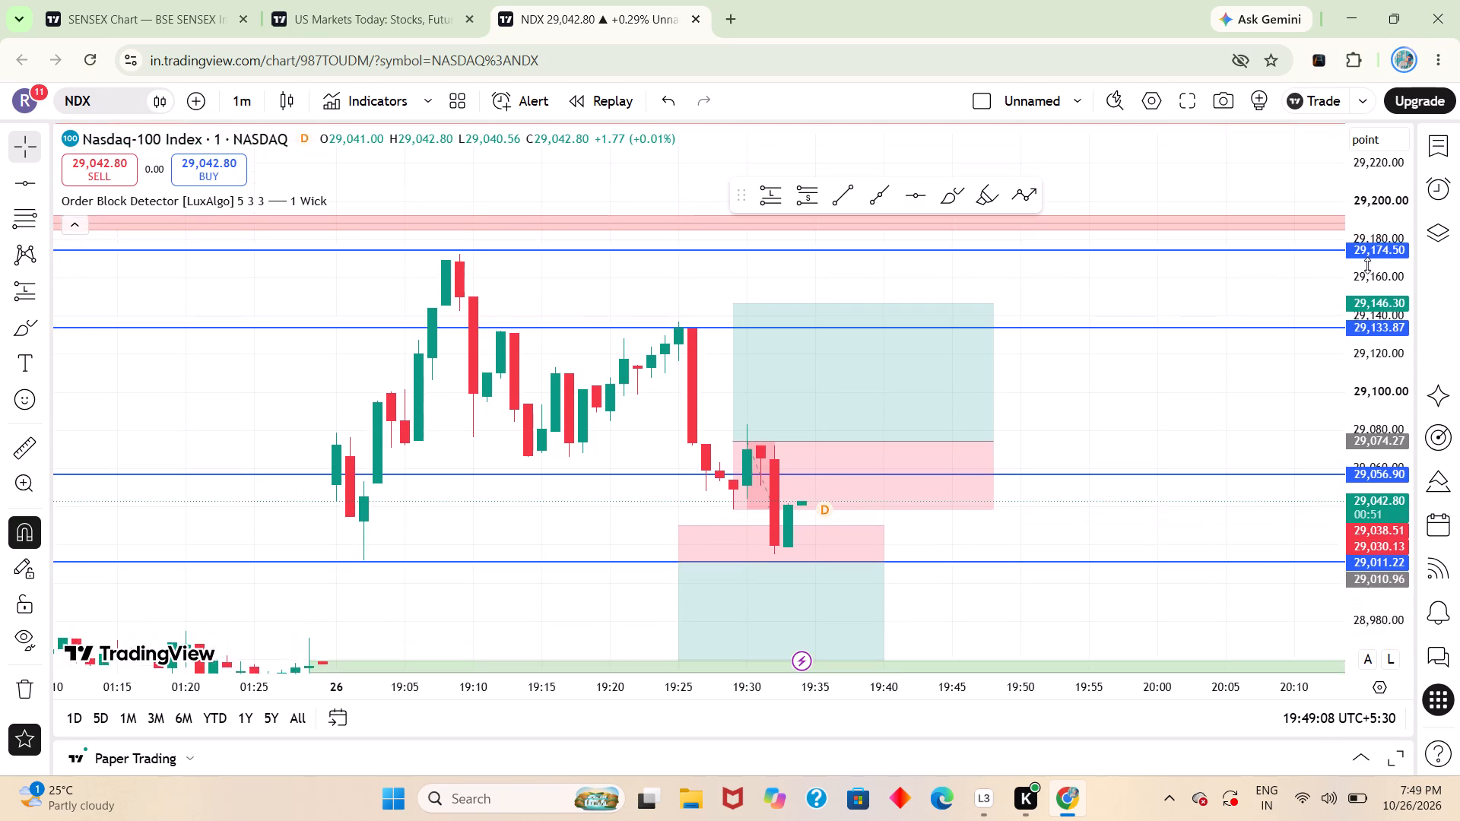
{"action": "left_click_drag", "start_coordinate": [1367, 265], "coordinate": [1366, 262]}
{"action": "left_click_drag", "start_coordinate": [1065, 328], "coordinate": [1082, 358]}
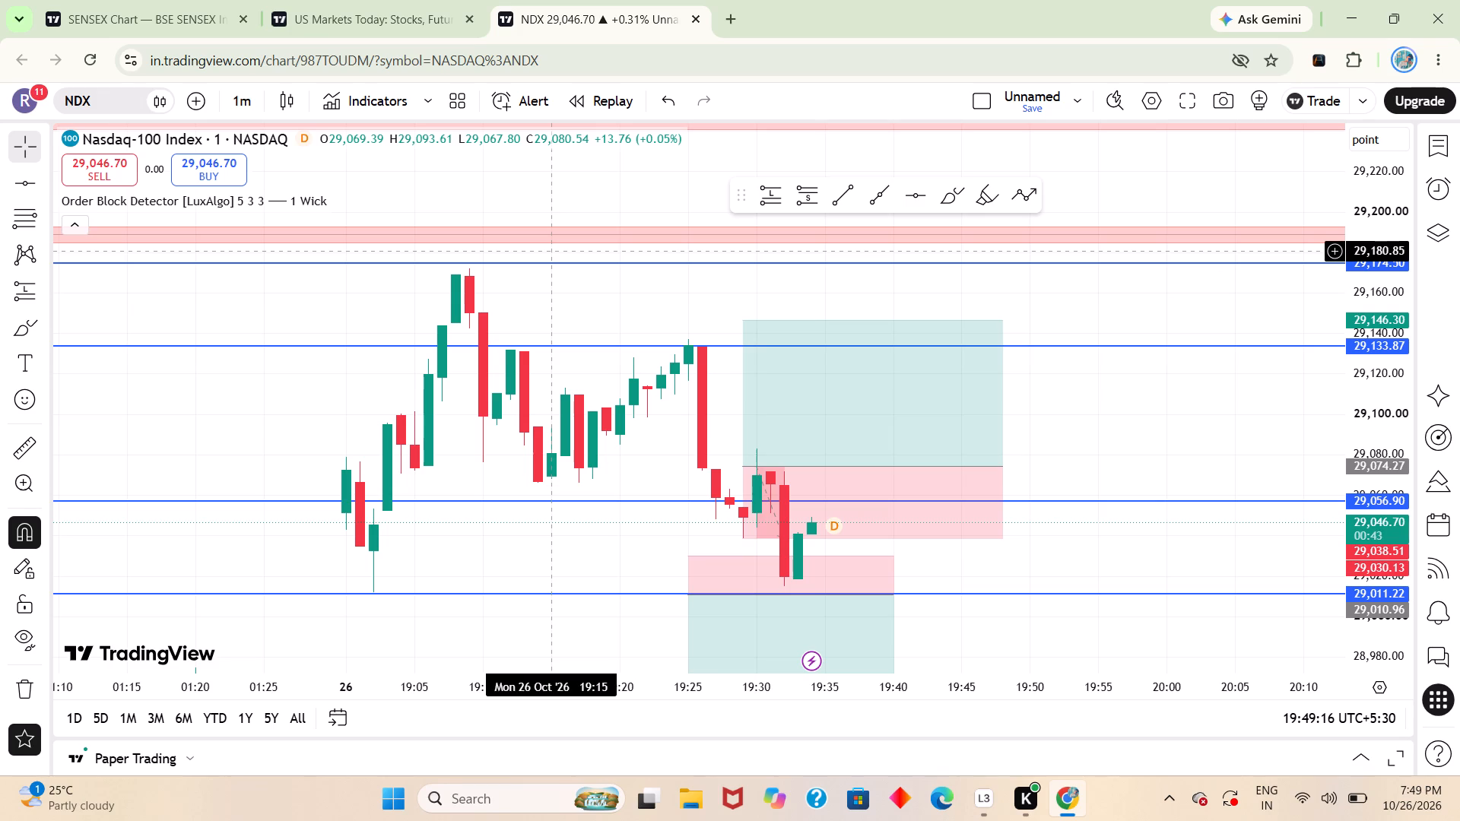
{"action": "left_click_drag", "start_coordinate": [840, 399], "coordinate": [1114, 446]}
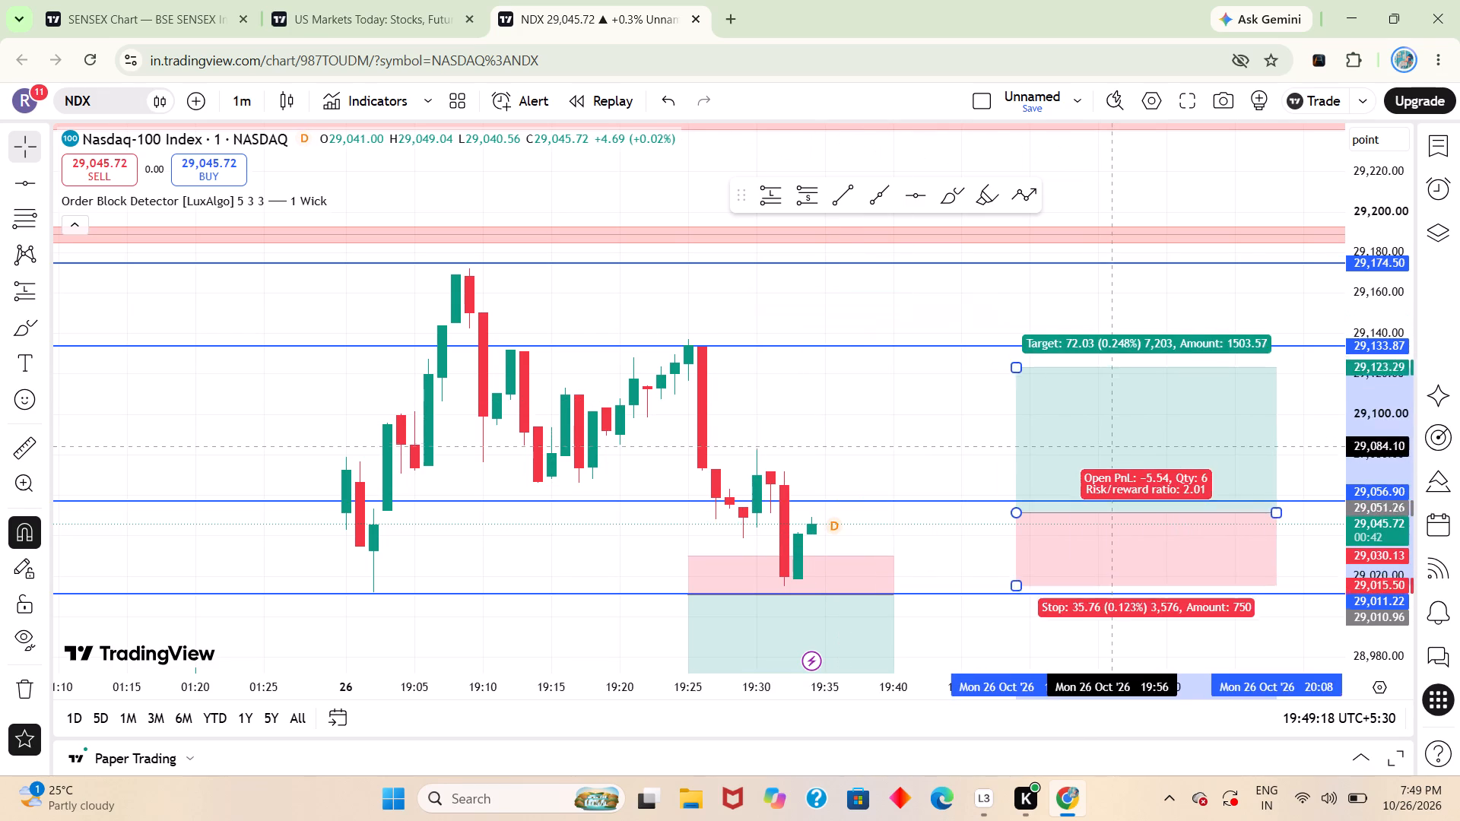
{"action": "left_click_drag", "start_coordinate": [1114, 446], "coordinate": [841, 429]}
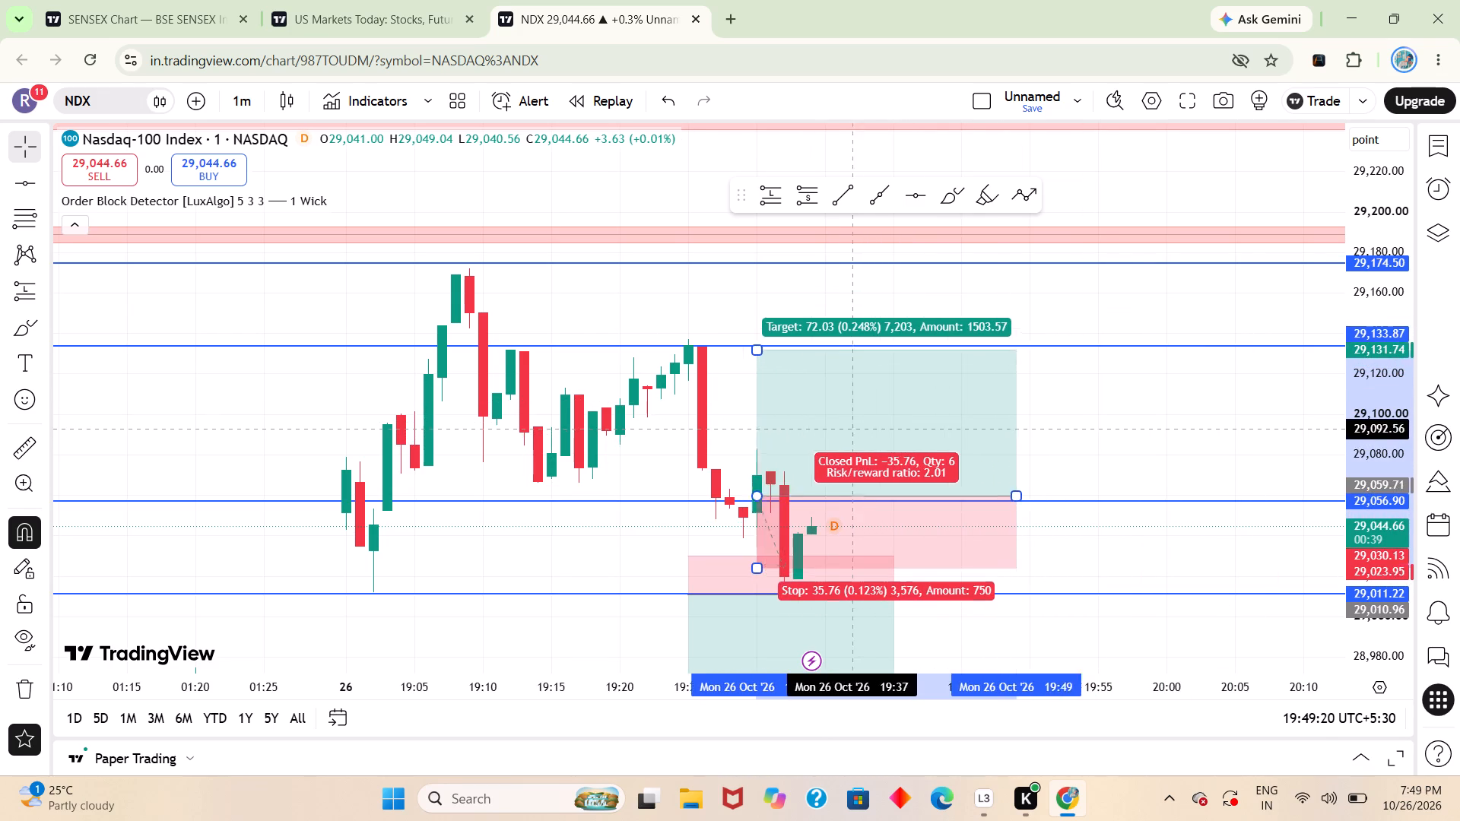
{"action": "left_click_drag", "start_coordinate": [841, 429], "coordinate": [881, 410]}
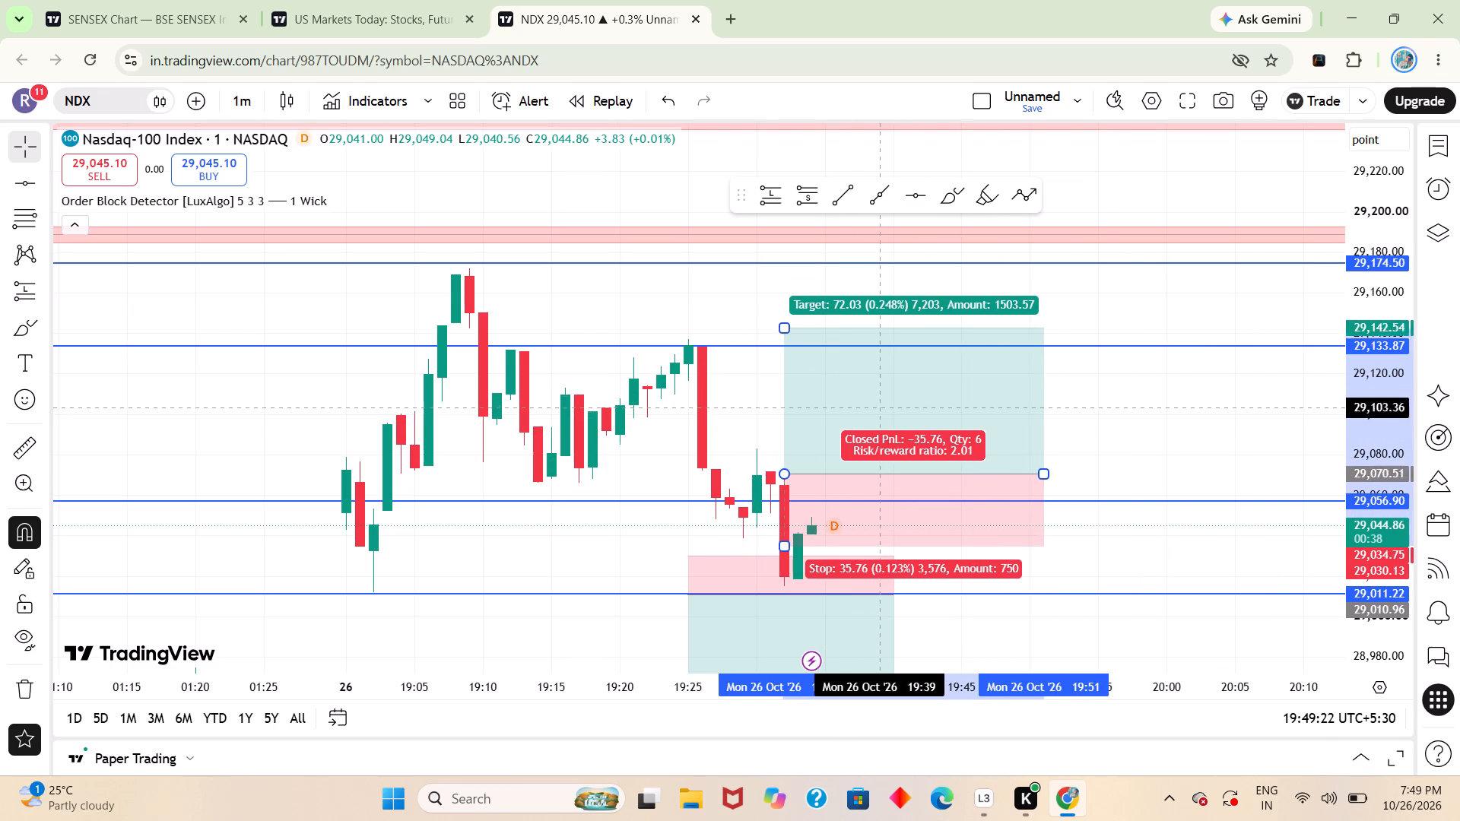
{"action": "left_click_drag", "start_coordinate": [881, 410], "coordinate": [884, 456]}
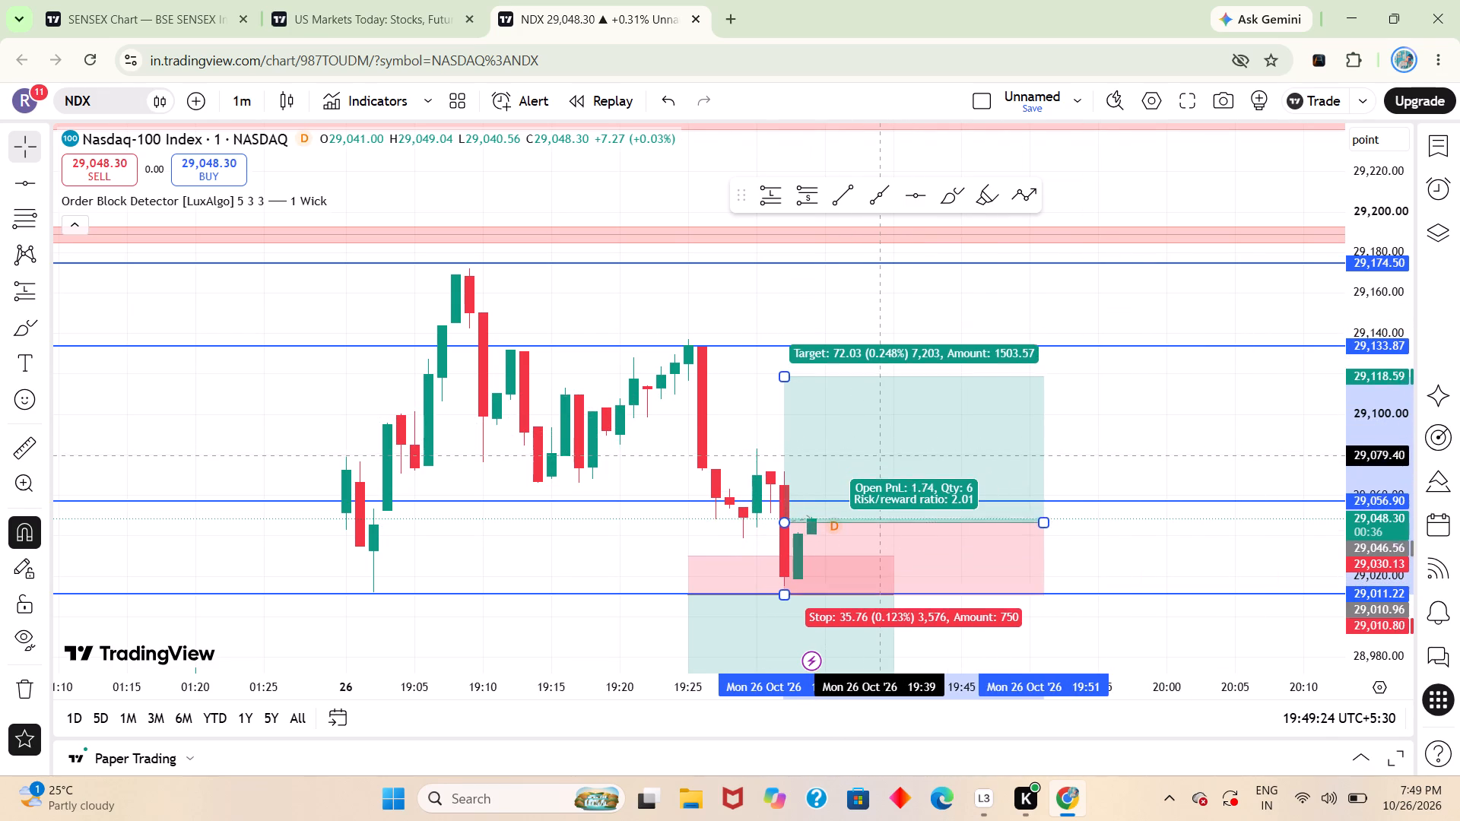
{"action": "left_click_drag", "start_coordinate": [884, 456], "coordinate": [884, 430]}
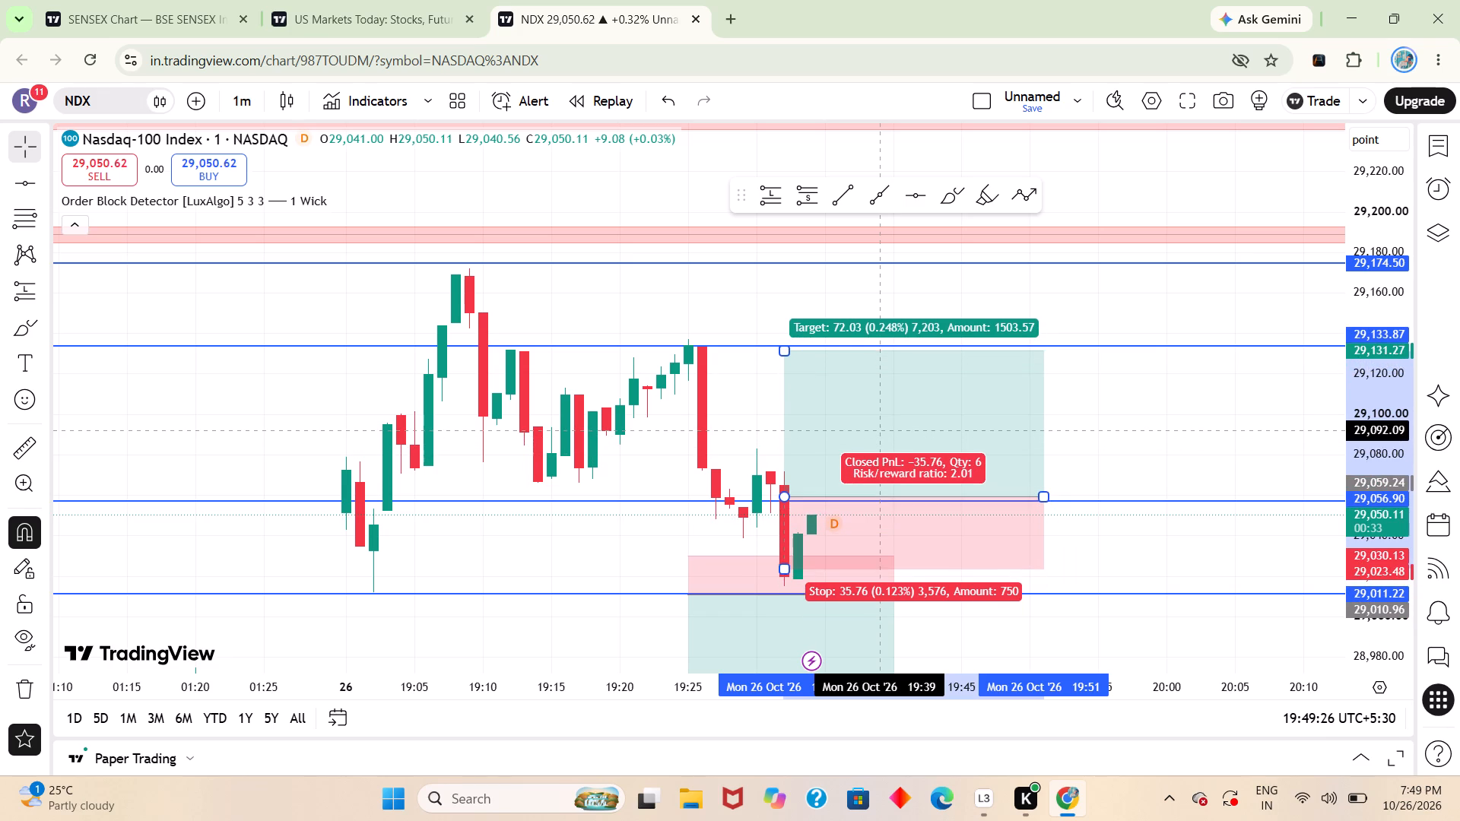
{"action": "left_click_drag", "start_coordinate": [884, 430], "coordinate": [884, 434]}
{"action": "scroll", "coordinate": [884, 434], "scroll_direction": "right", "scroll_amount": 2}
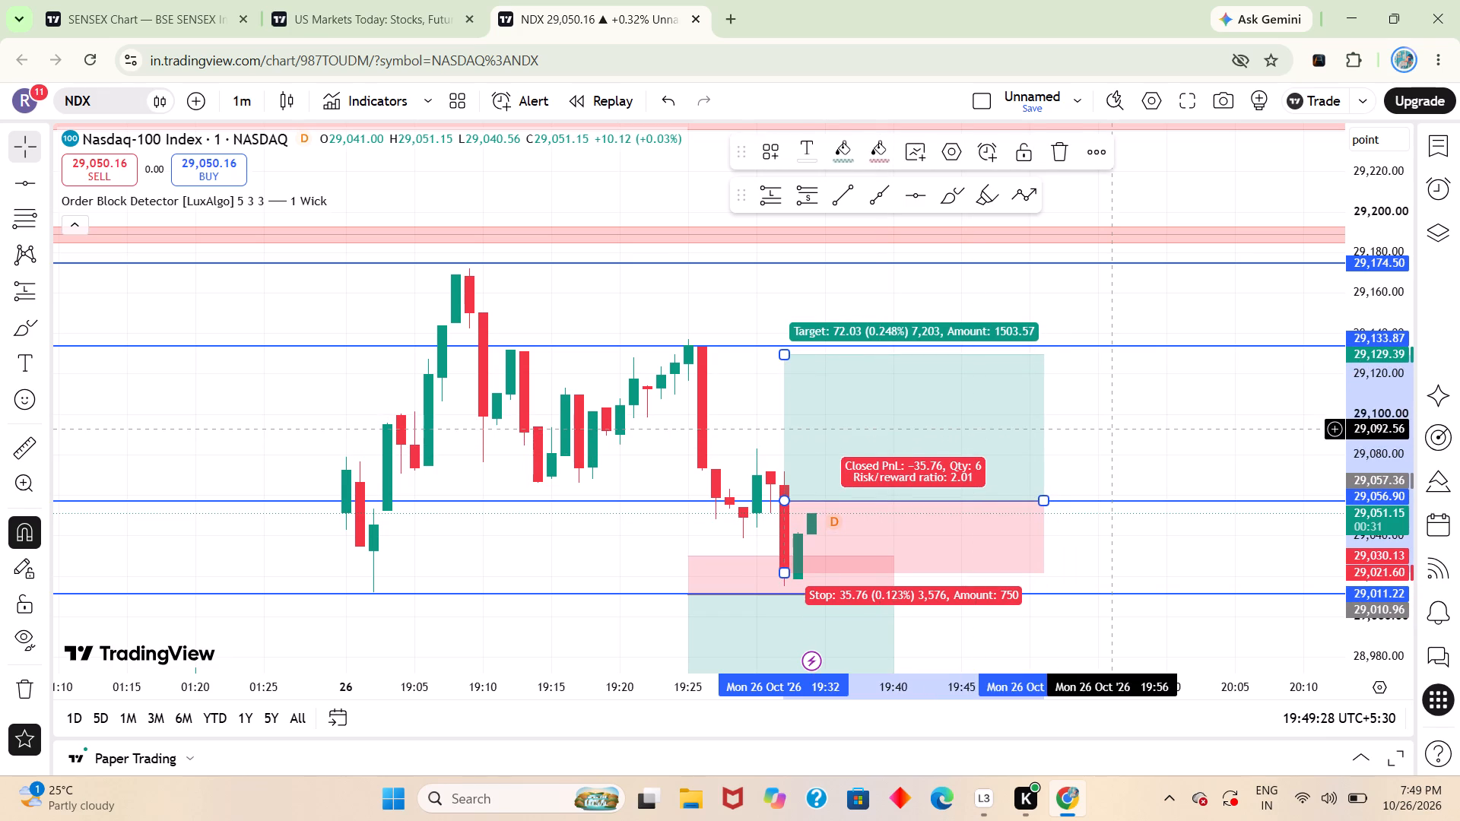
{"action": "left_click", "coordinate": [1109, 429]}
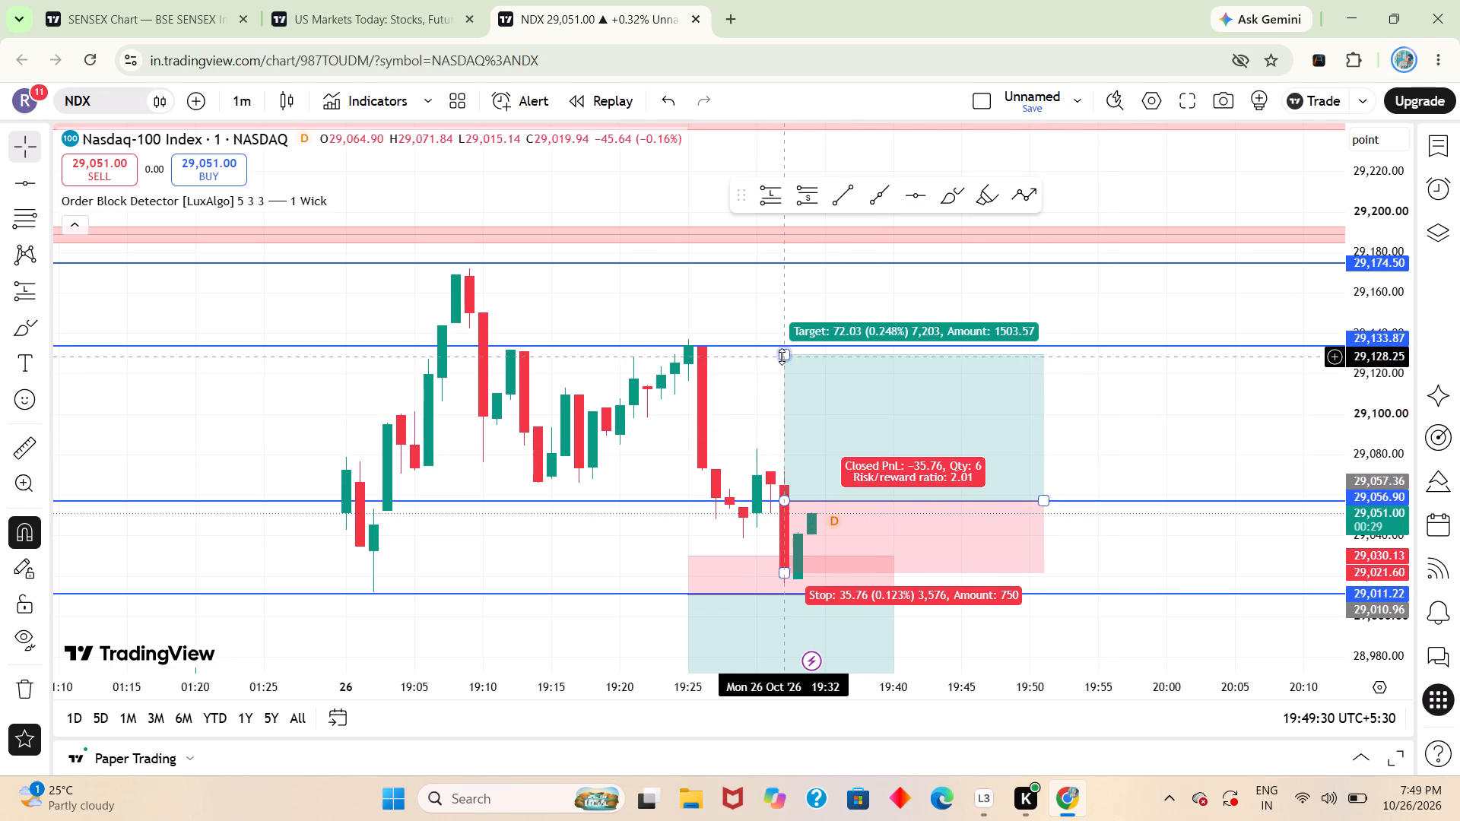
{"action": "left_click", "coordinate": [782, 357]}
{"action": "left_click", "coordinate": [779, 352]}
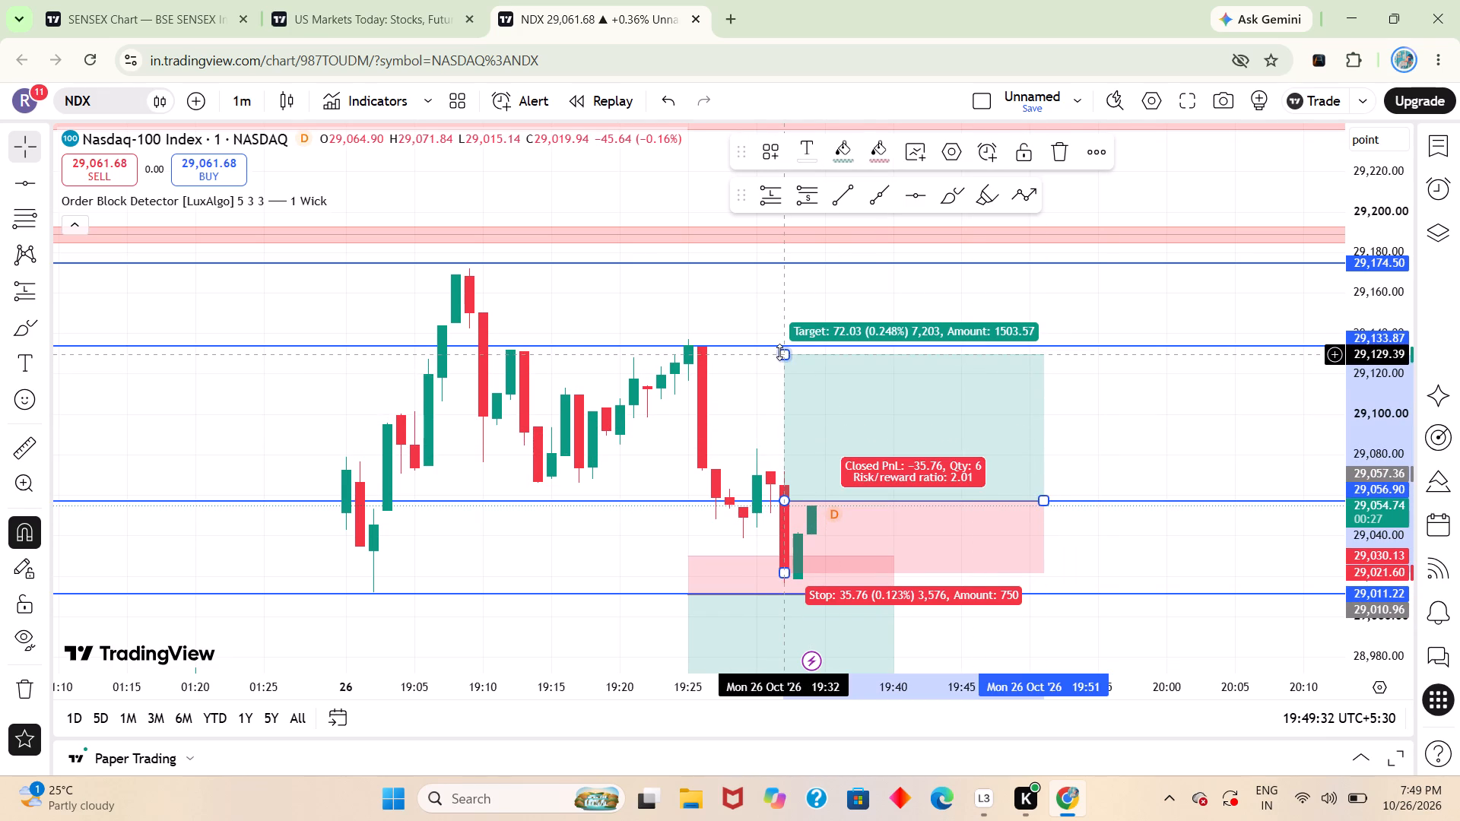
Move the long position to start at 19:33 with its entry at about 29,043 and its stop just below the 29,011.22 line.
{"action": "left_click_drag", "start_coordinate": [976, 514], "coordinate": [991, 533]}
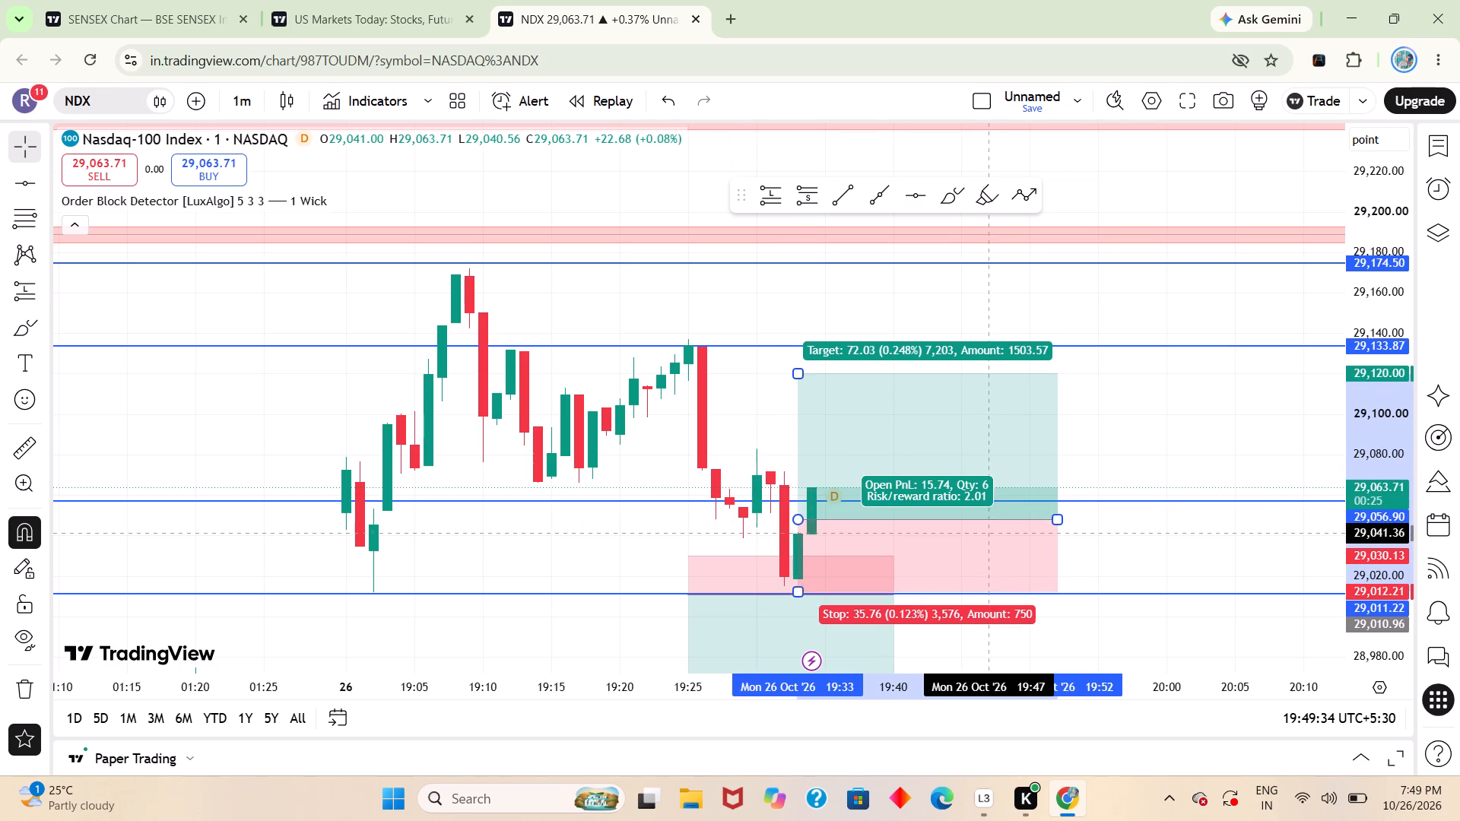
{"action": "left_click_drag", "start_coordinate": [991, 533], "coordinate": [989, 542]}
{"action": "left_click", "coordinate": [832, 601]}
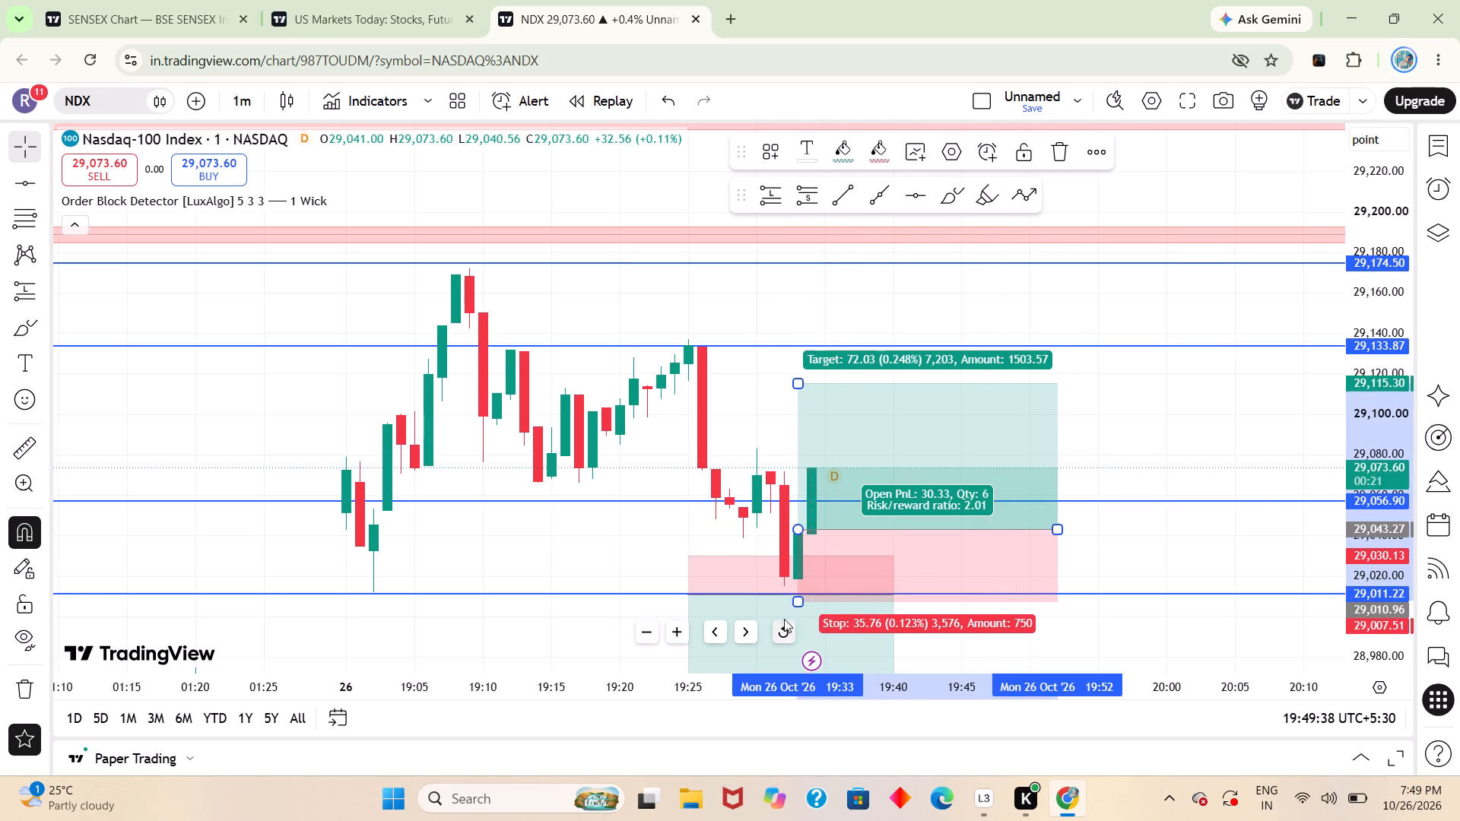
{"action": "left_click", "coordinate": [792, 601]}
{"action": "scroll", "coordinate": [790, 591], "scroll_direction": "right", "scroll_amount": 1}
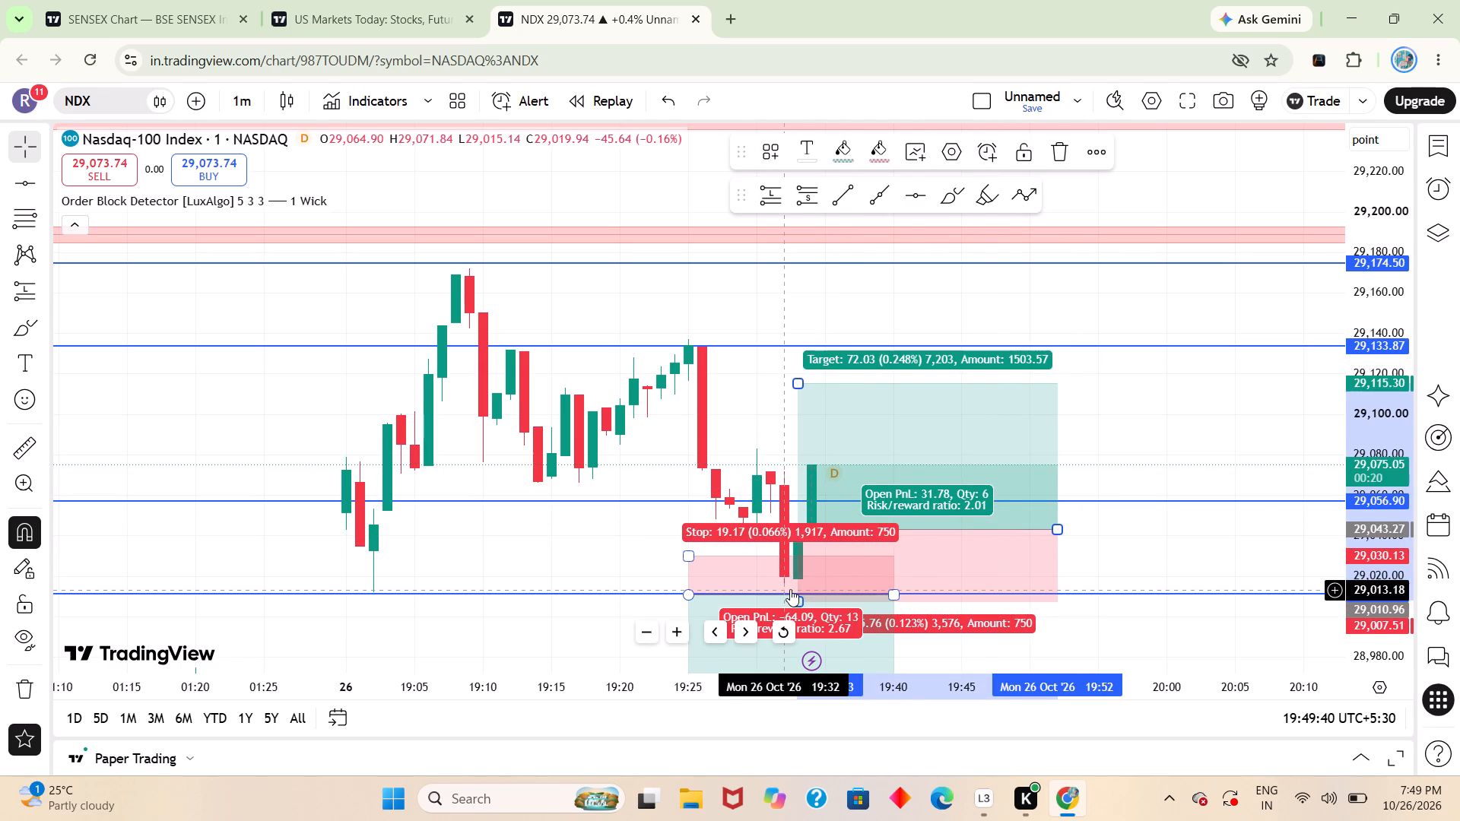
{"action": "scroll", "coordinate": [790, 589], "scroll_direction": "right", "scroll_amount": 1}
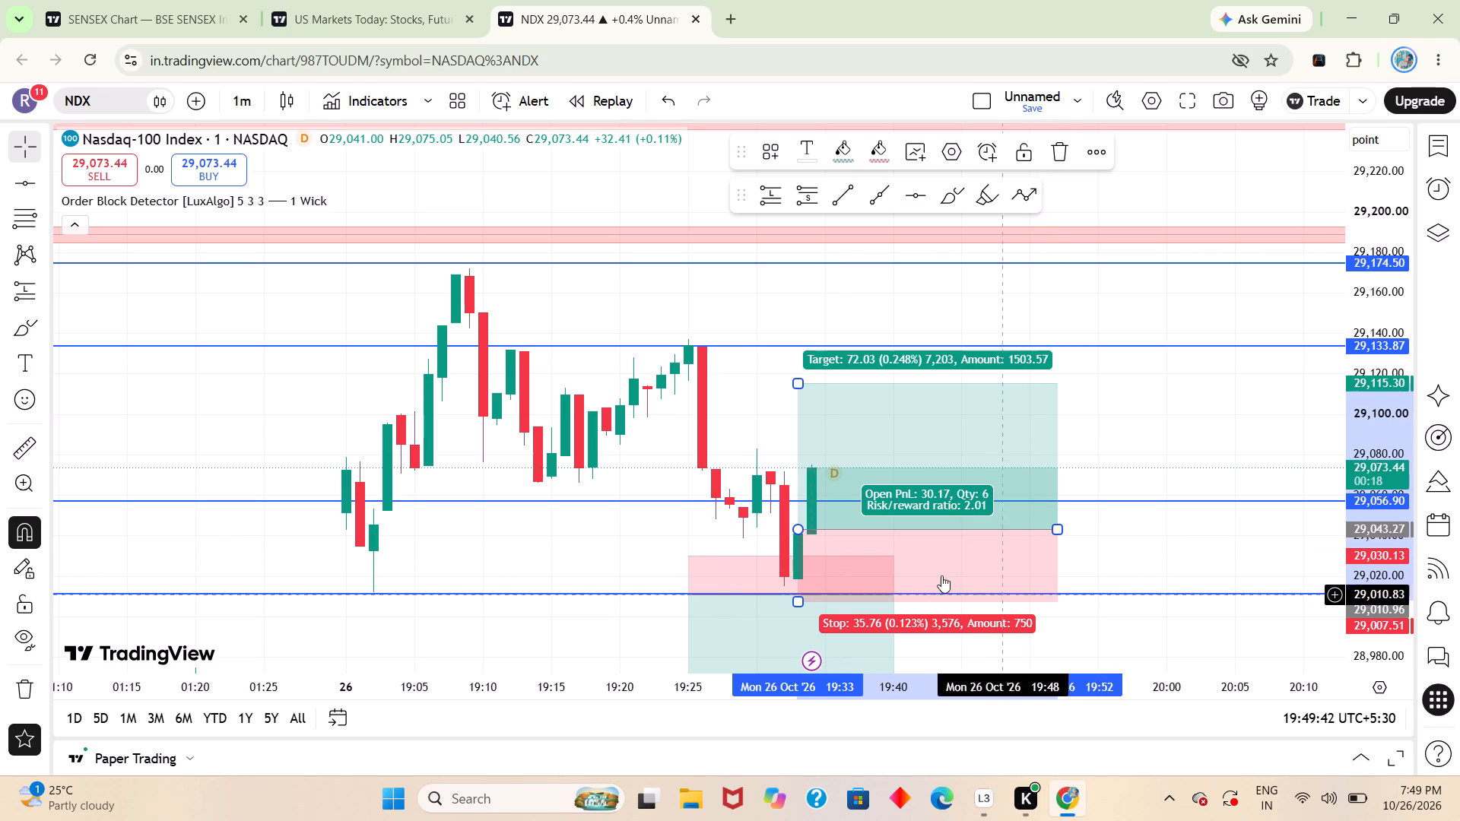
{"action": "scroll", "coordinate": [850, 538], "scroll_direction": "right", "scroll_amount": 3}
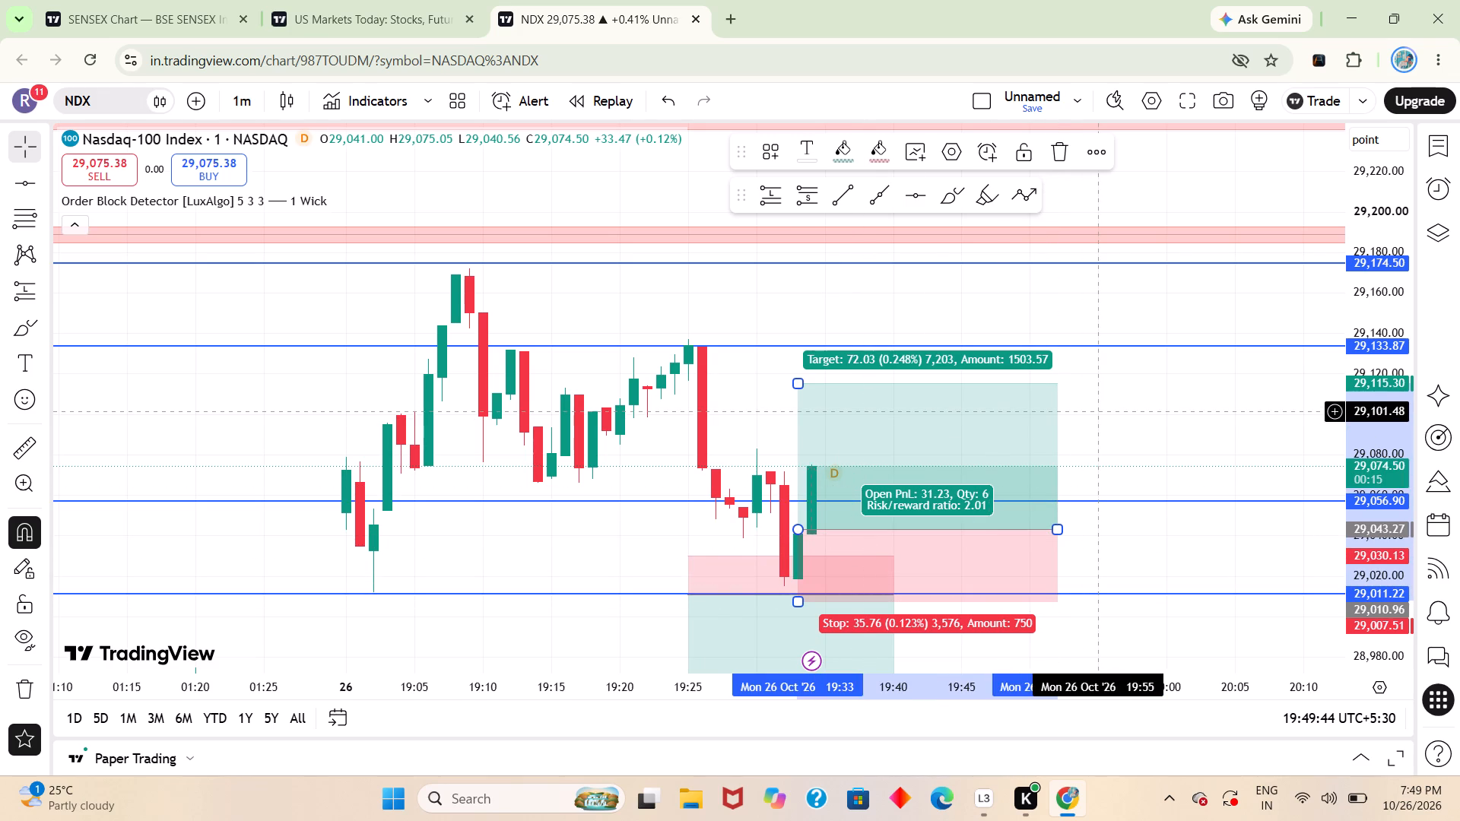
{"action": "left_click", "coordinate": [1103, 410]}
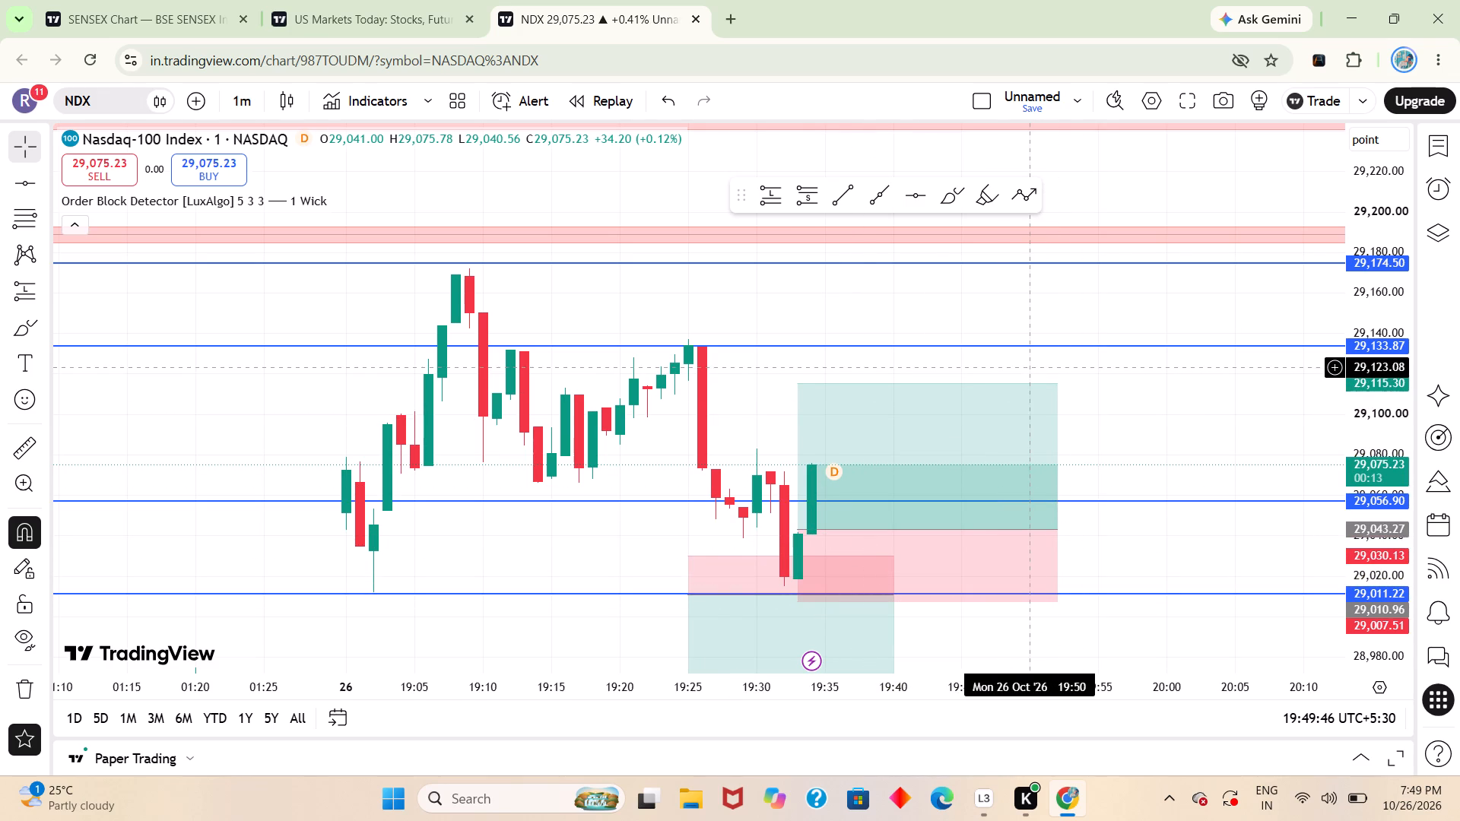
Shift the short position to start at 19:26 with its entry at about 29,006 and its target at about 28,955.
{"action": "left_click_drag", "start_coordinate": [734, 405], "coordinate": [751, 314]}
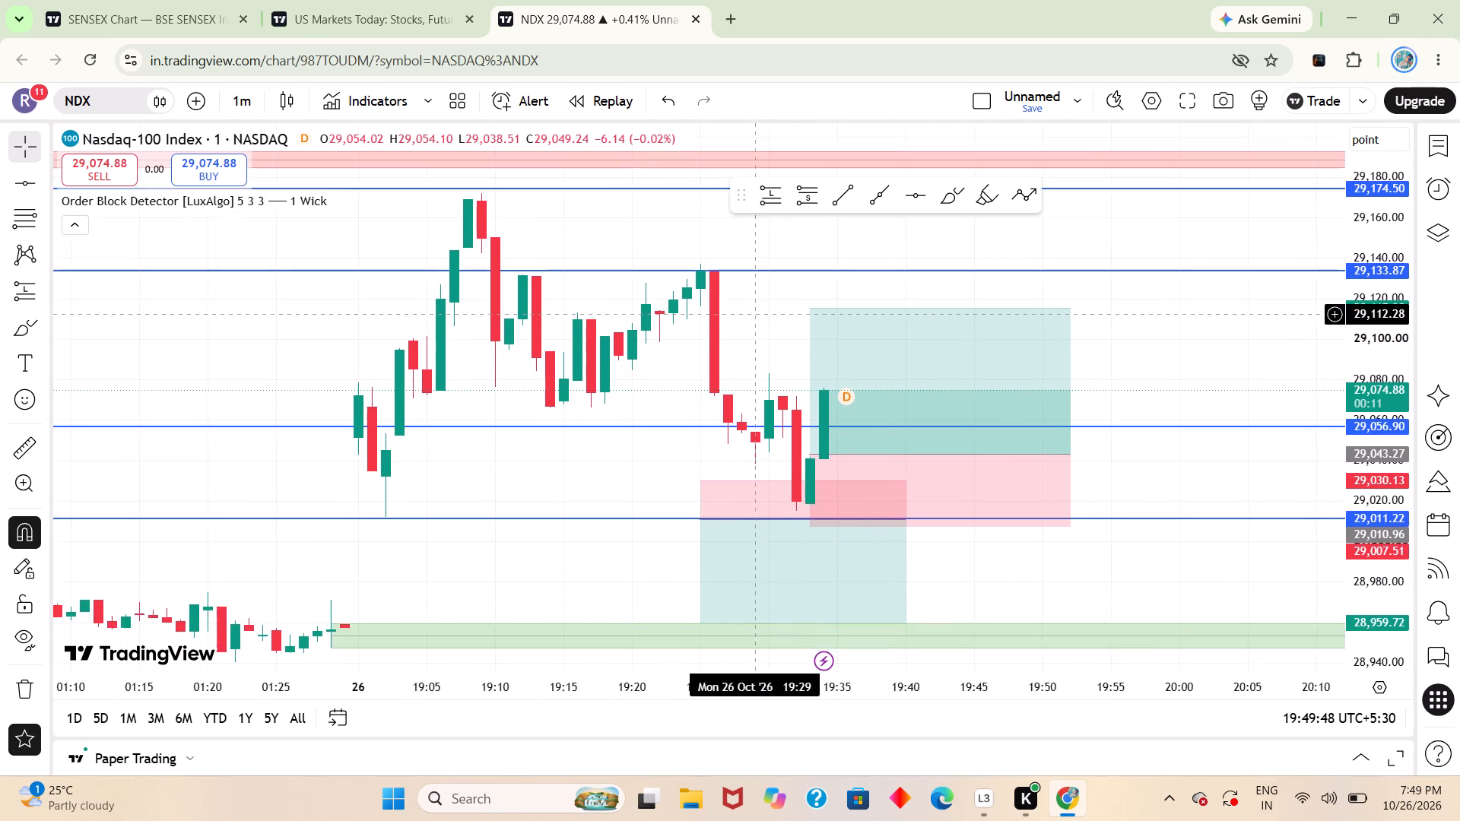
{"action": "left_click_drag", "start_coordinate": [751, 314], "coordinate": [719, 166]}
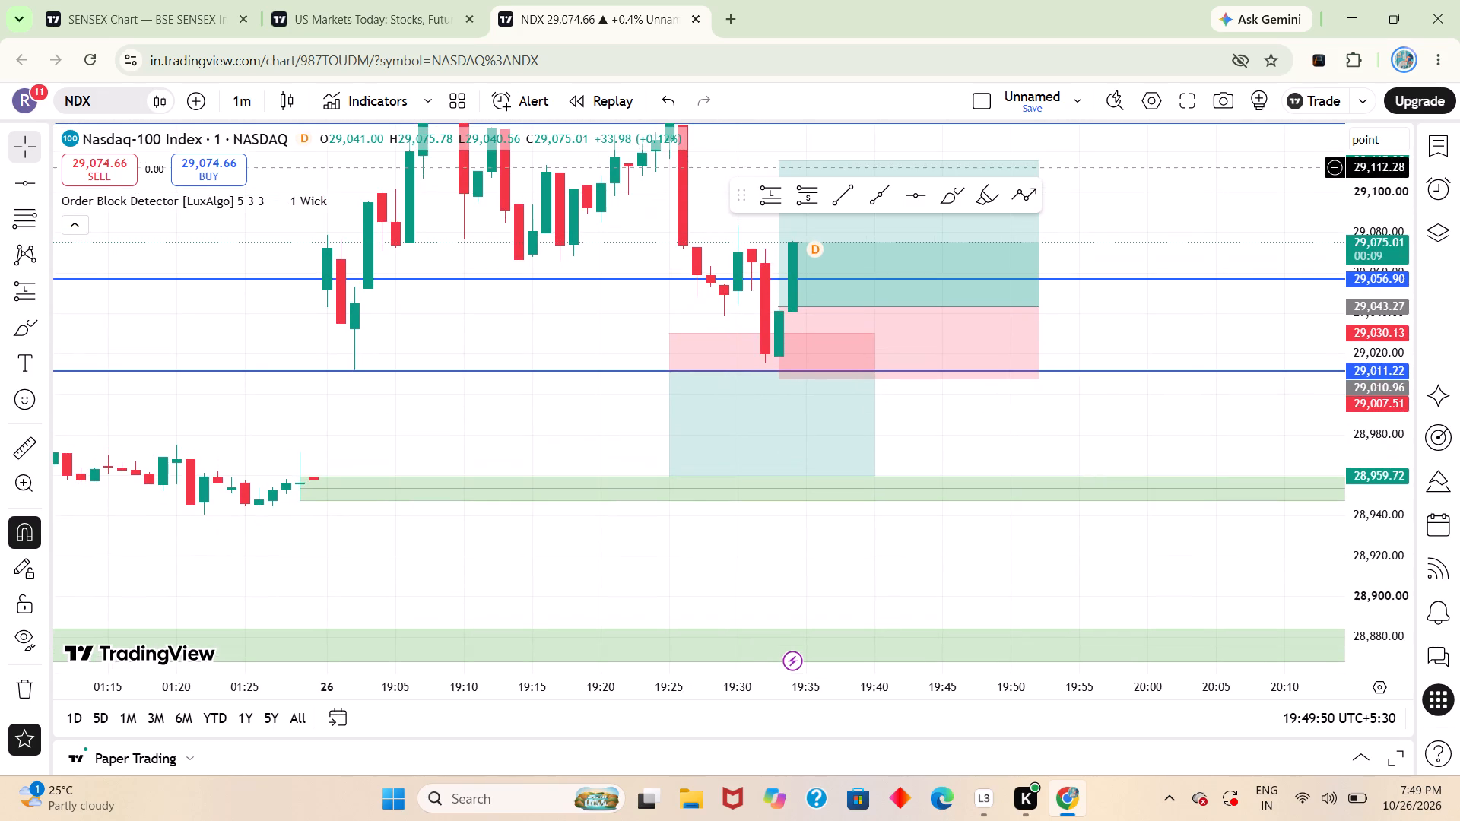
{"action": "left_click_drag", "start_coordinate": [719, 166], "coordinate": [719, 170]}
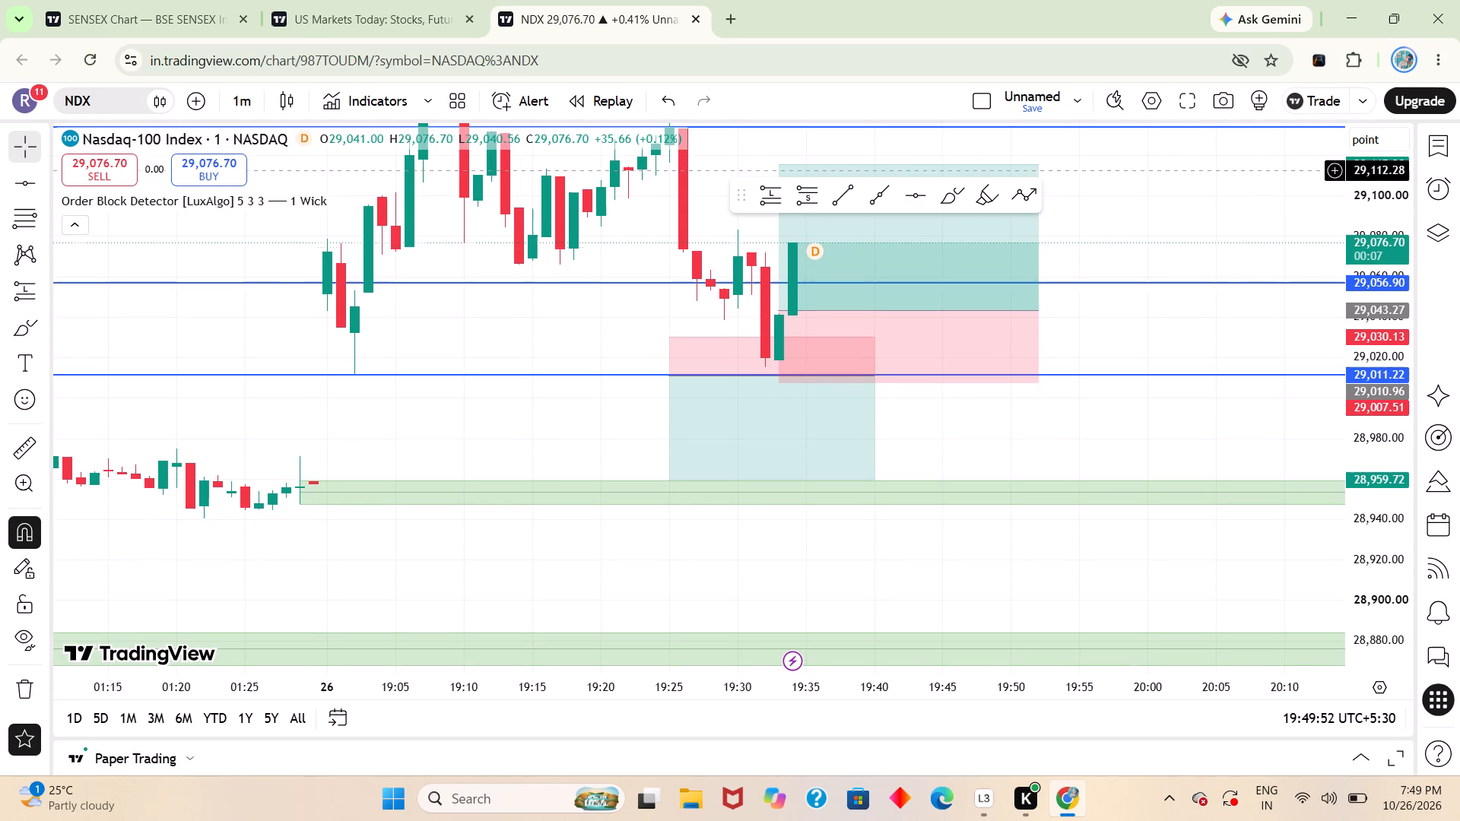
{"action": "left_click_drag", "start_coordinate": [719, 170], "coordinate": [719, 170]}
{"action": "left_click_drag", "start_coordinate": [770, 421], "coordinate": [771, 426]}
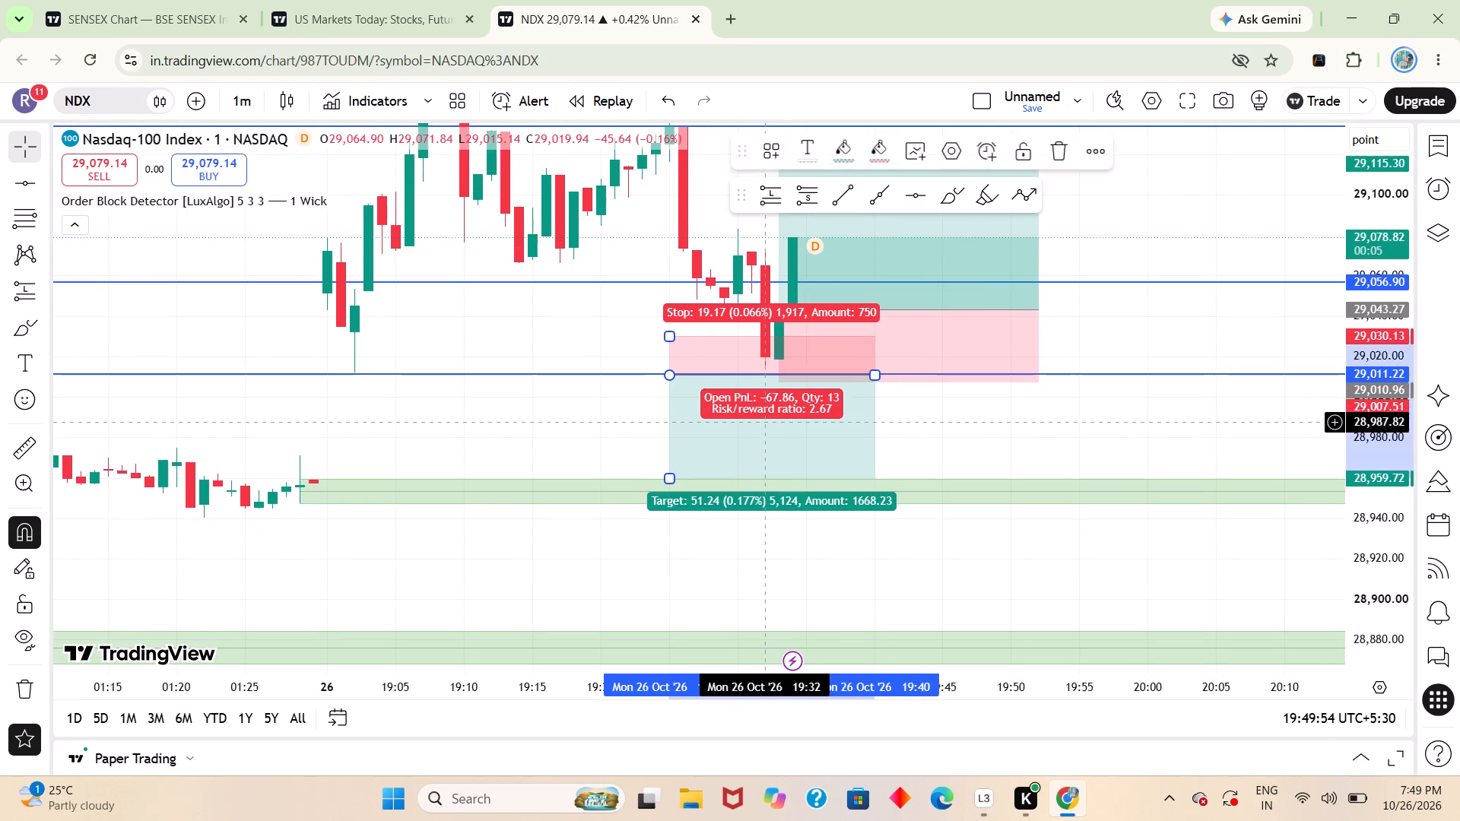
{"action": "left_click_drag", "start_coordinate": [771, 426], "coordinate": [773, 431]}
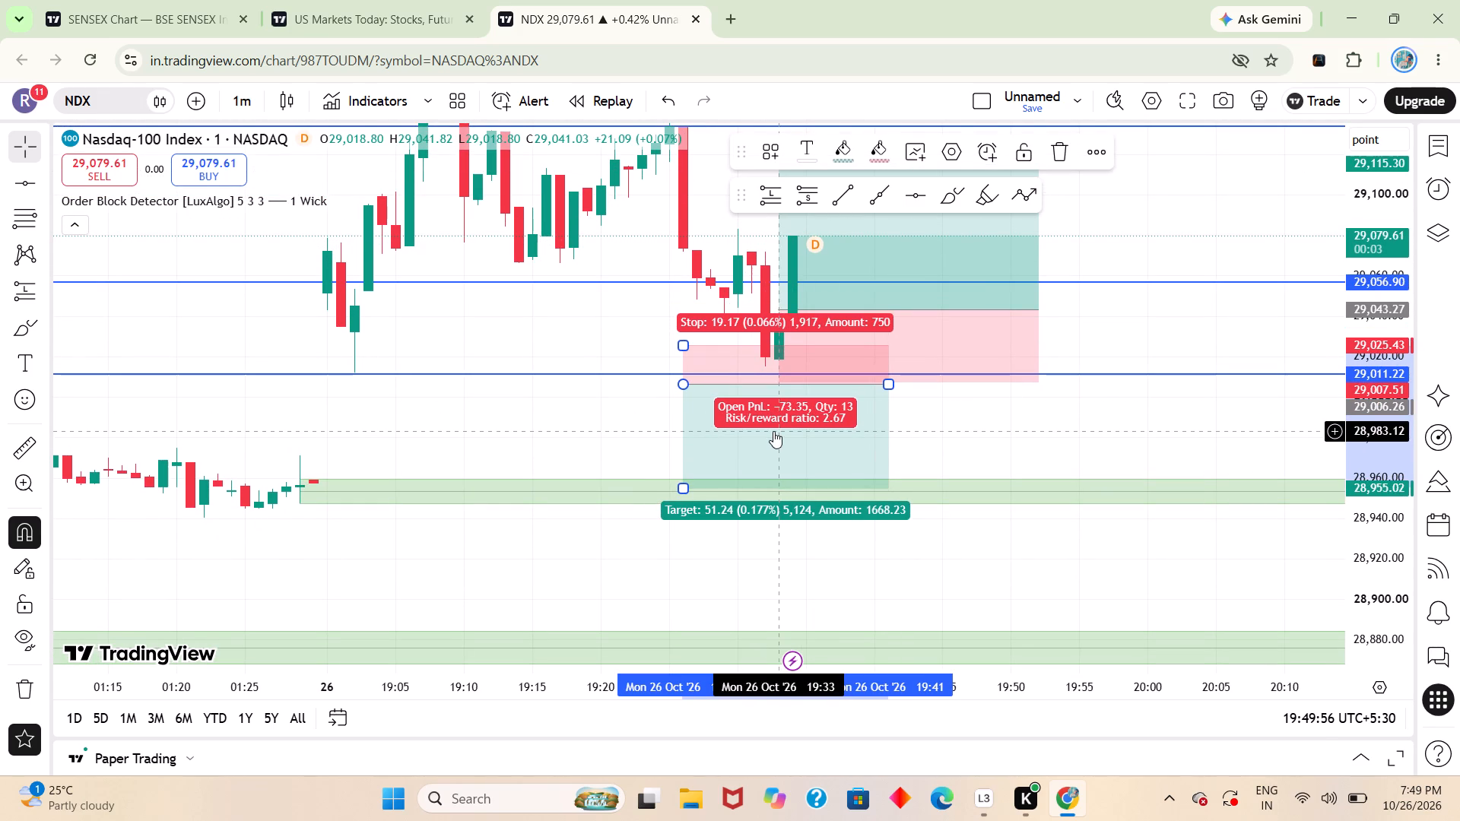
{"action": "left_click", "coordinate": [773, 431]}
Lower the horizontal line at 29,133.87 to about 29,109.
{"action": "left_click_drag", "start_coordinate": [949, 431], "coordinate": [932, 576]}
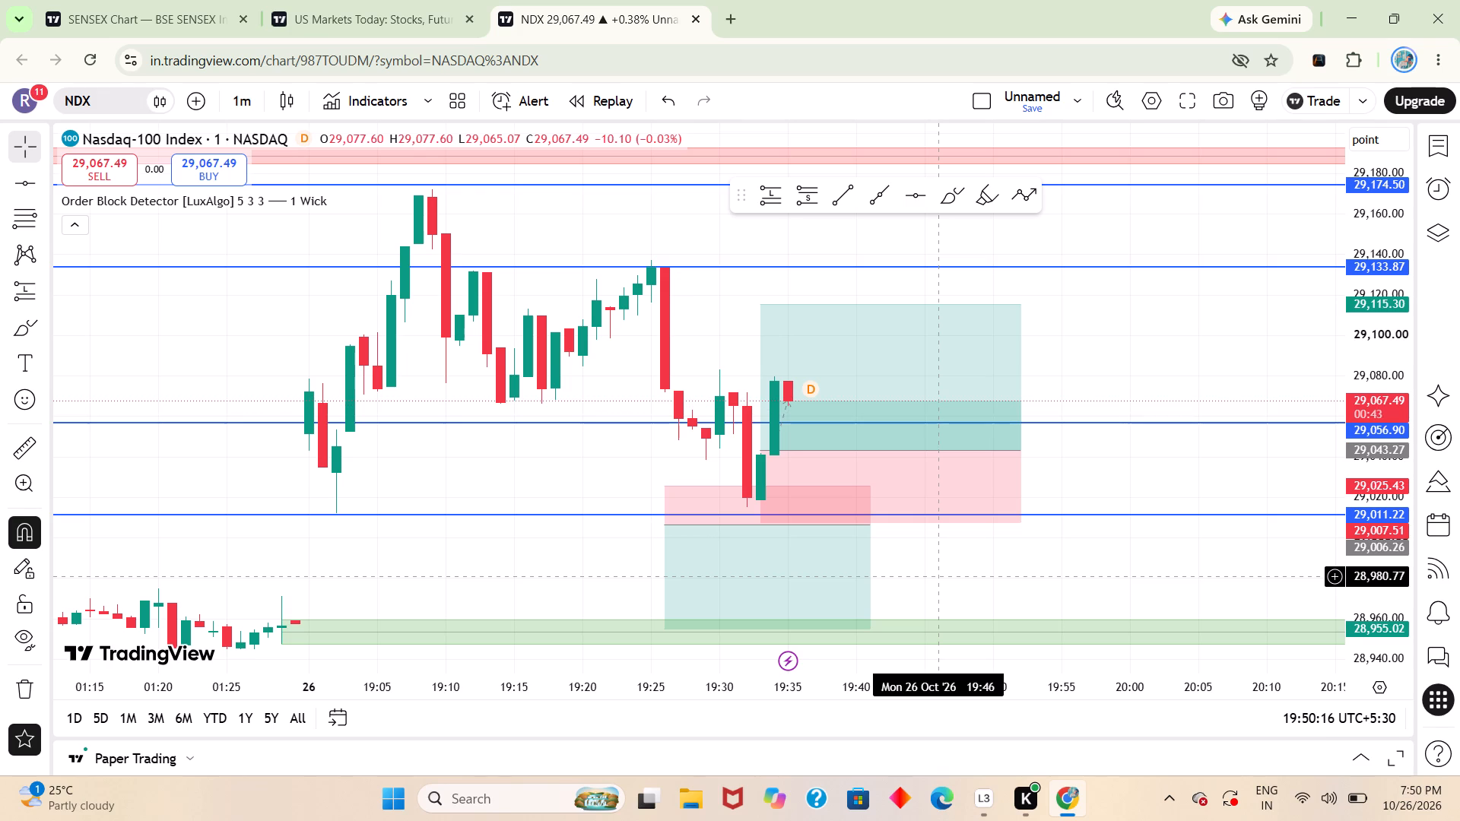
{"action": "left_click_drag", "start_coordinate": [1236, 270], "coordinate": [1233, 367]}
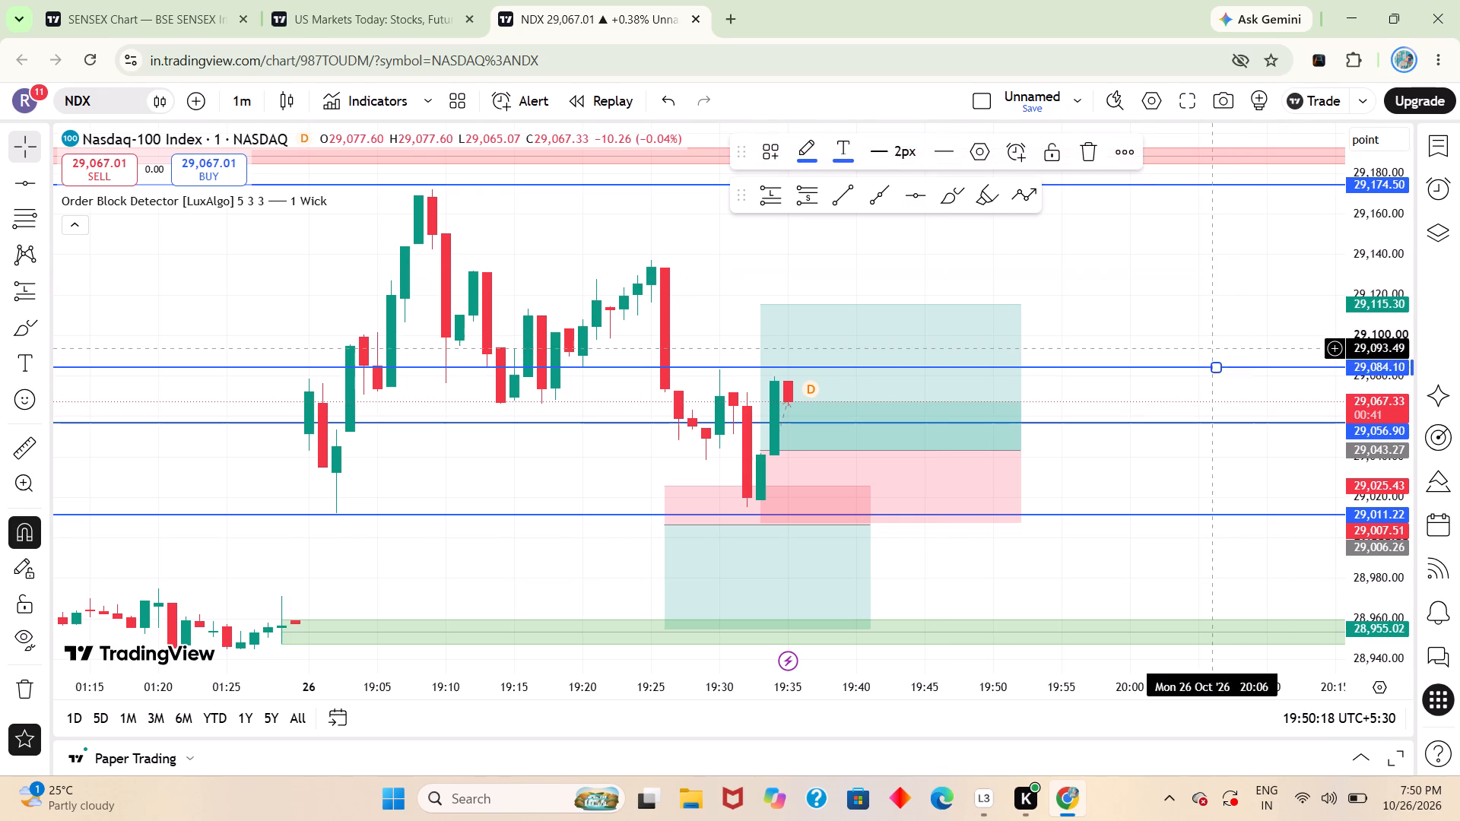
{"action": "left_click_drag", "start_coordinate": [1179, 368], "coordinate": [1169, 329]}
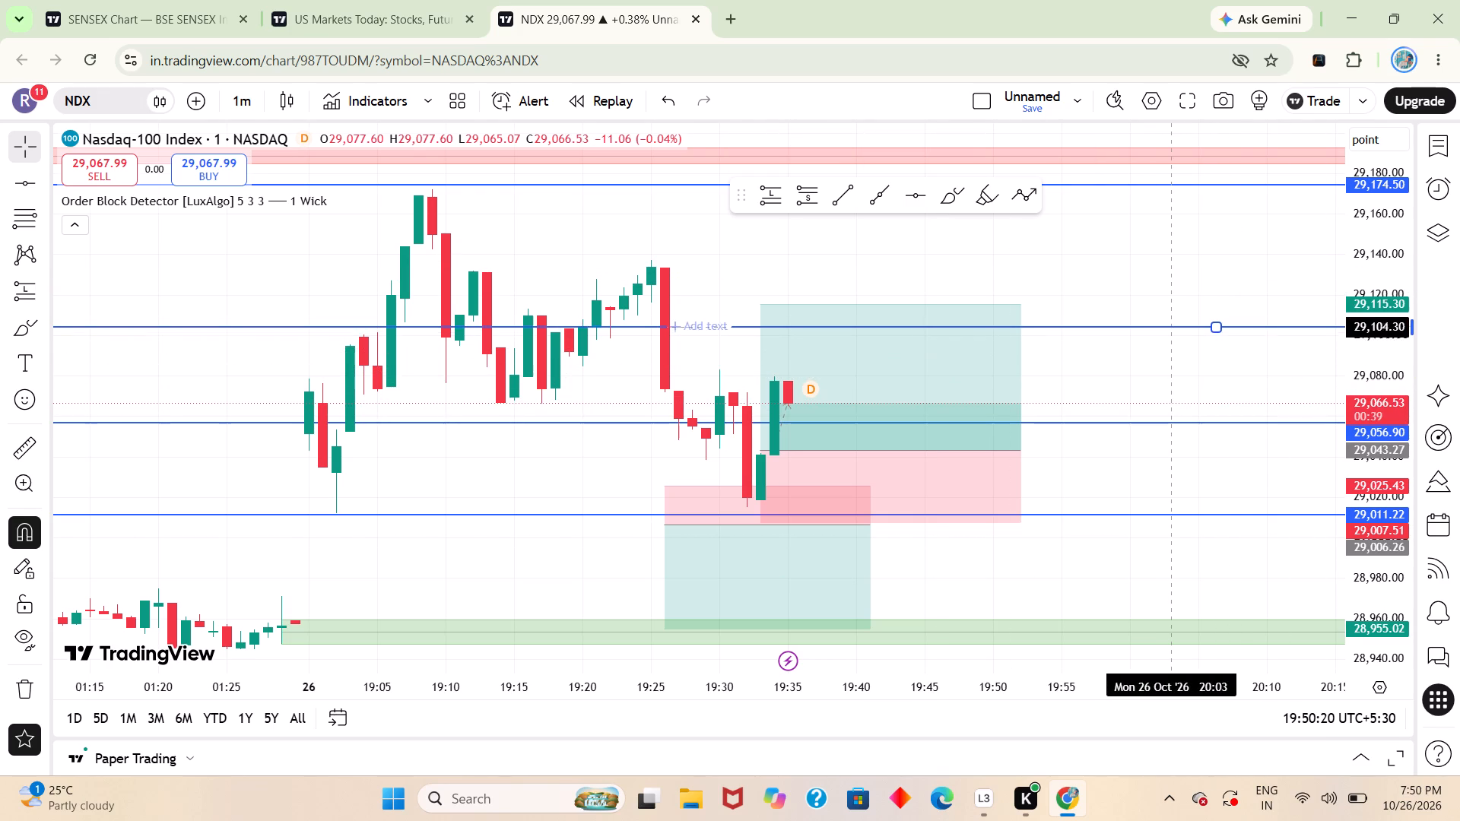
{"action": "left_click_drag", "start_coordinate": [1169, 329], "coordinate": [1166, 316]}
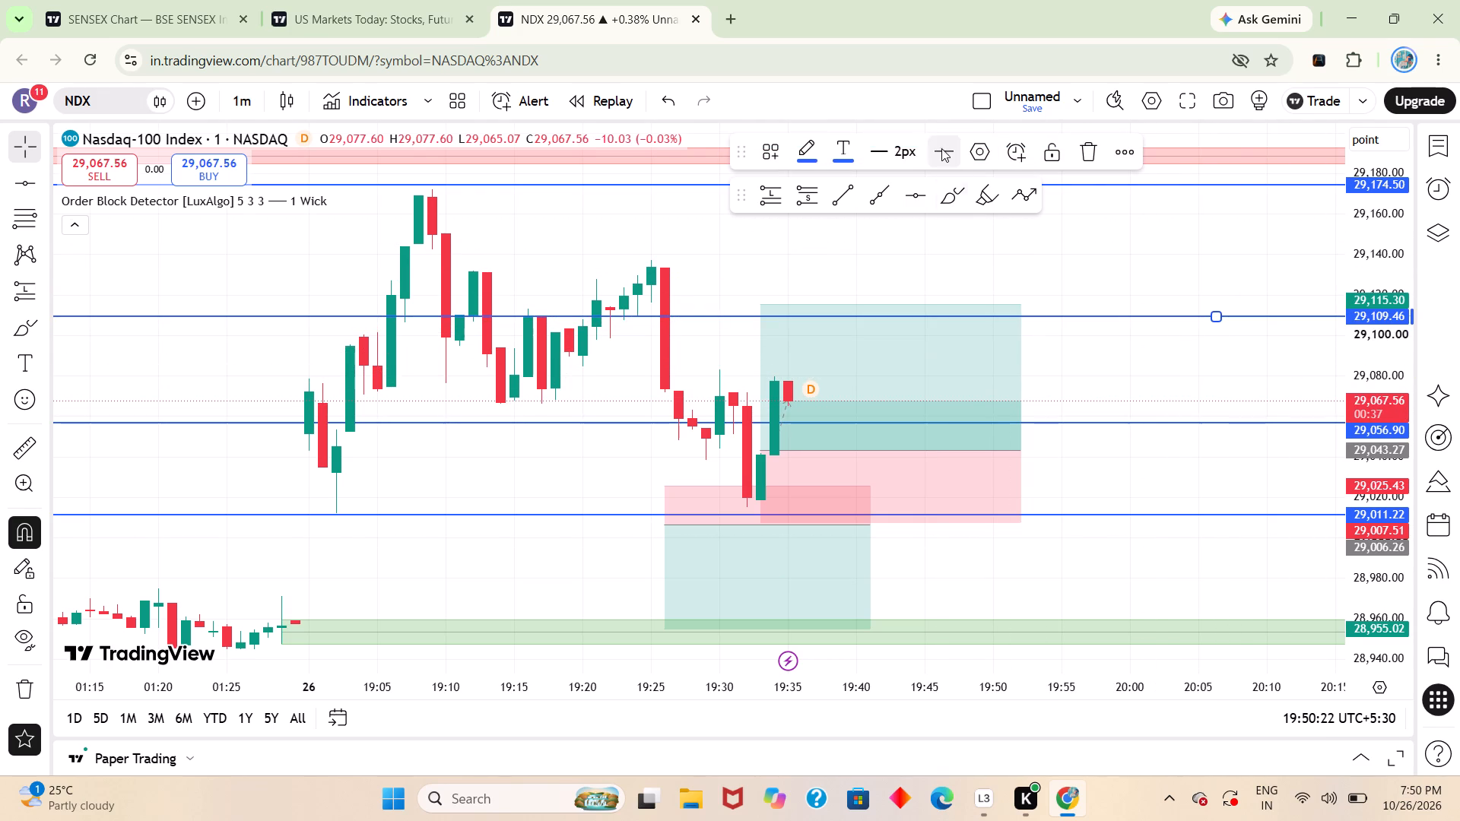
Draw a path from 19:03 through the swing highs and lows to the 19:35 candle, projecting down below 29,000 at about 19:47.
{"action": "left_click", "coordinate": [1030, 205]}
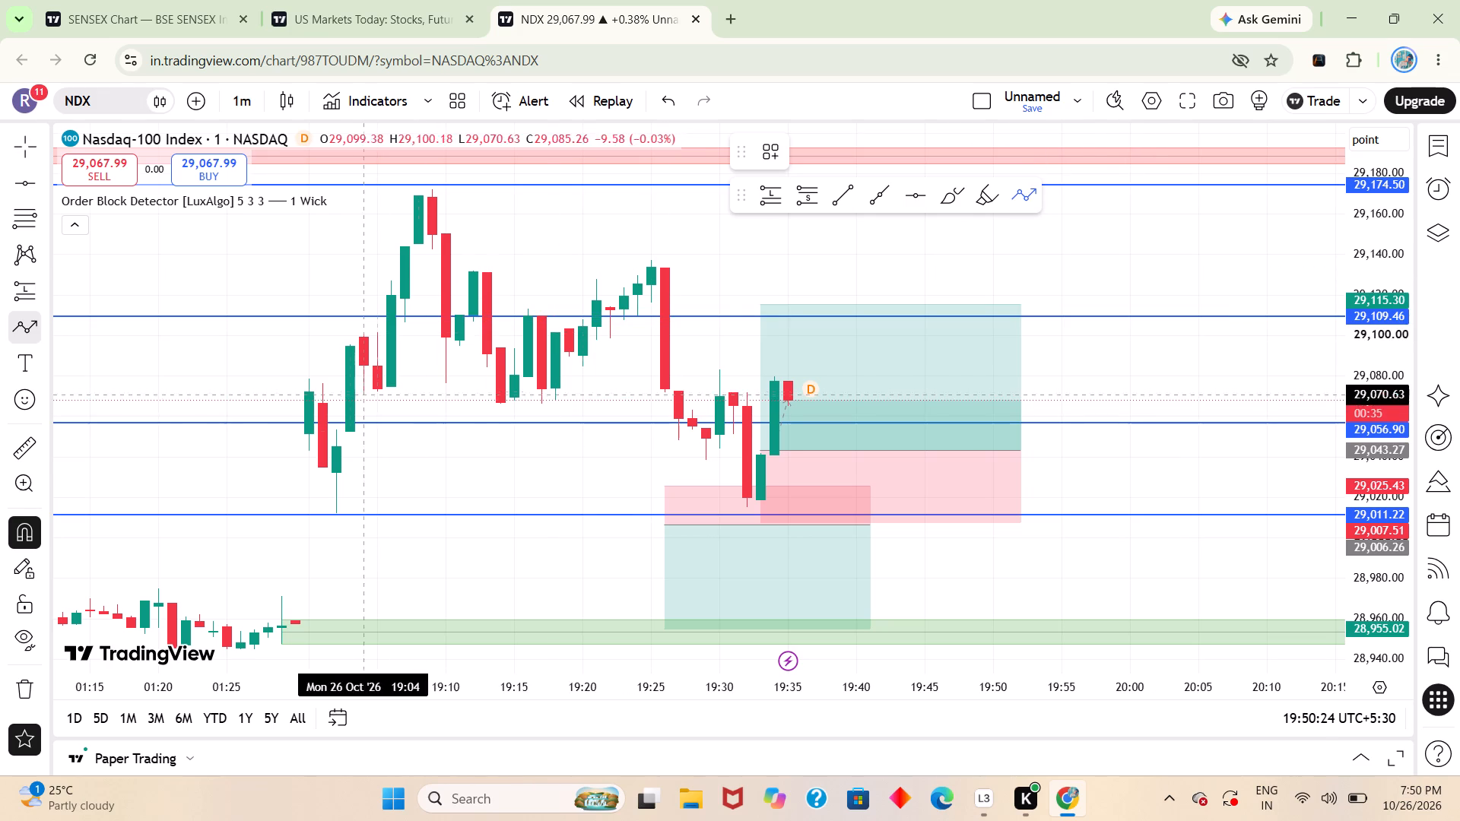
{"action": "left_click_drag", "start_coordinate": [351, 415], "coordinate": [424, 206]}
{"action": "left_click_drag", "start_coordinate": [424, 206], "coordinate": [454, 261]}
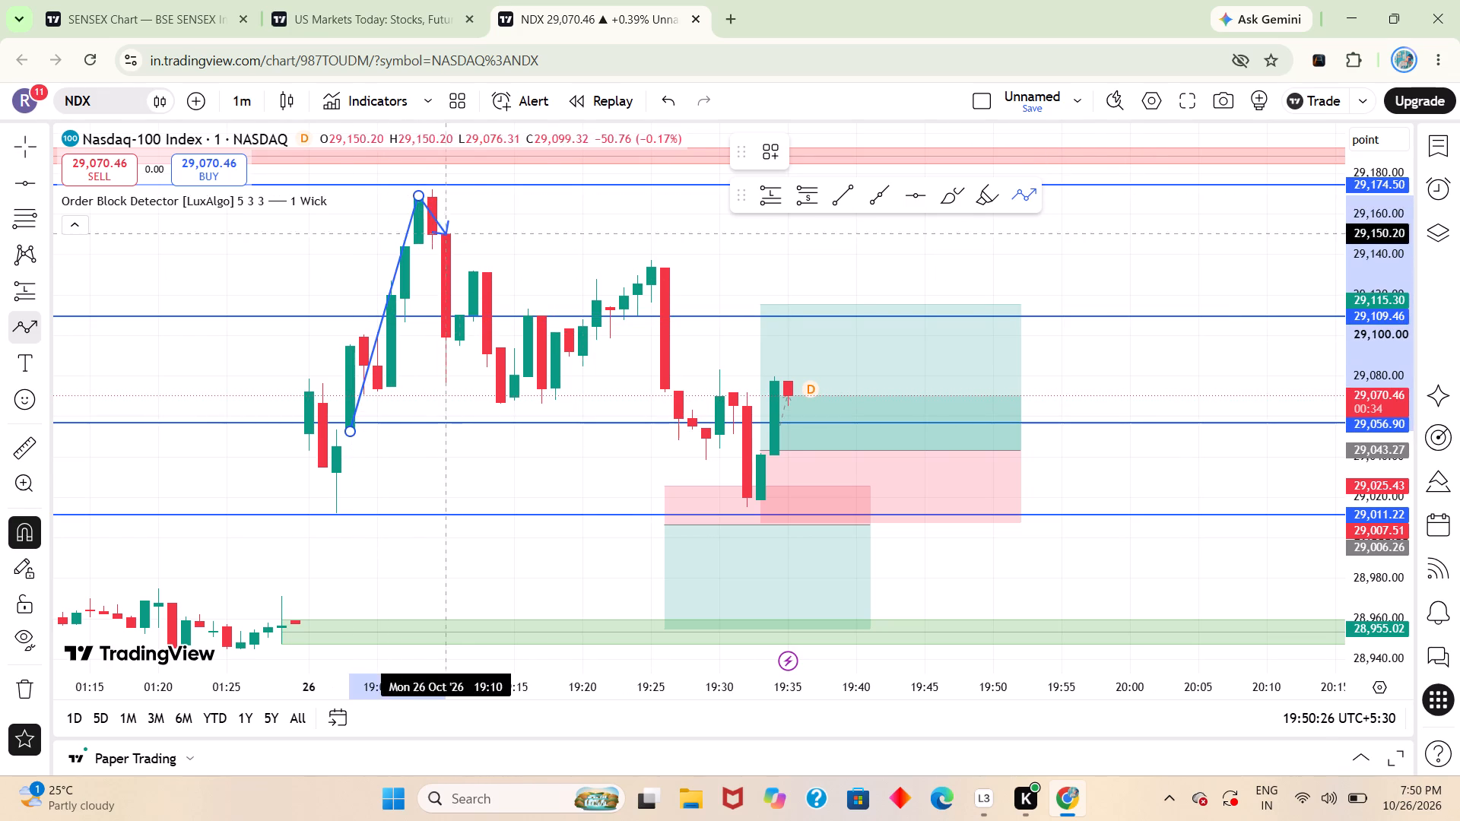
{"action": "left_click_drag", "start_coordinate": [454, 261], "coordinate": [548, 420]}
{"action": "left_click_drag", "start_coordinate": [548, 420], "coordinate": [595, 319]}
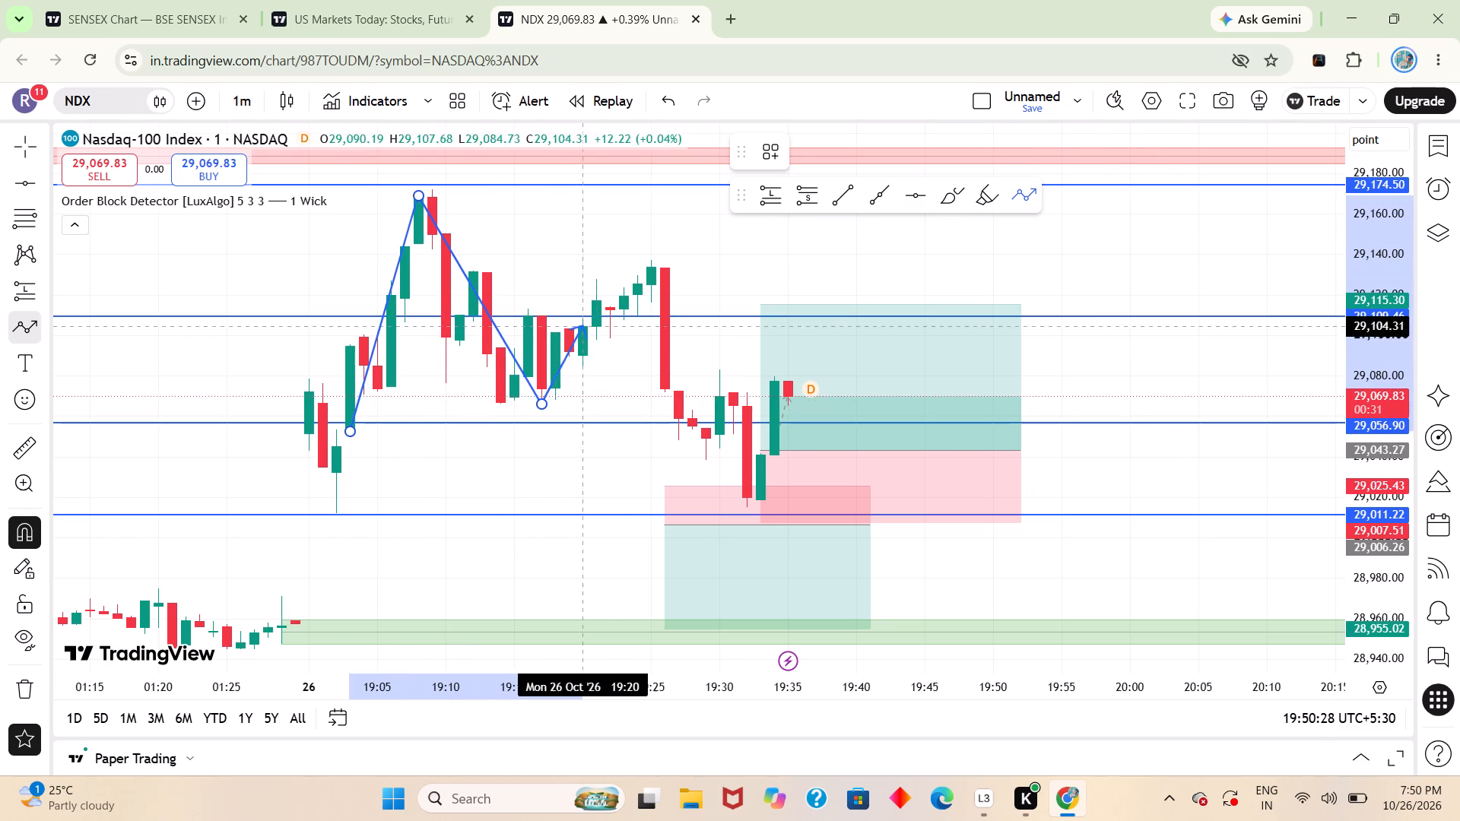
{"action": "left_click_drag", "start_coordinate": [595, 319], "coordinate": [665, 270]}
{"action": "left_click_drag", "start_coordinate": [665, 270], "coordinate": [759, 496]}
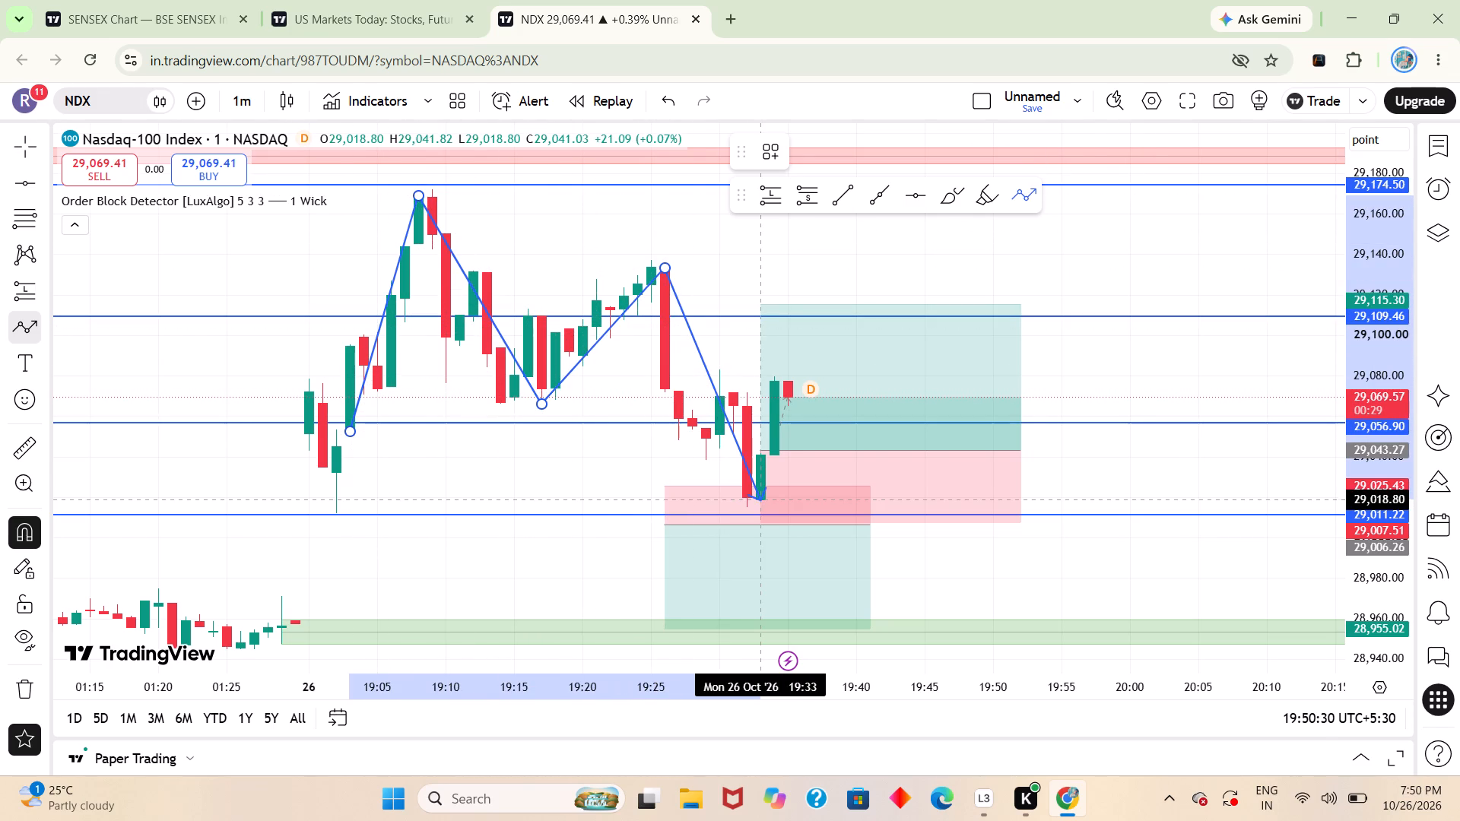
{"action": "left_click_drag", "start_coordinate": [759, 496], "coordinate": [789, 374]}
{"action": "left_click_drag", "start_coordinate": [789, 374], "coordinate": [922, 530]}
{"action": "left_click", "coordinate": [922, 530]}
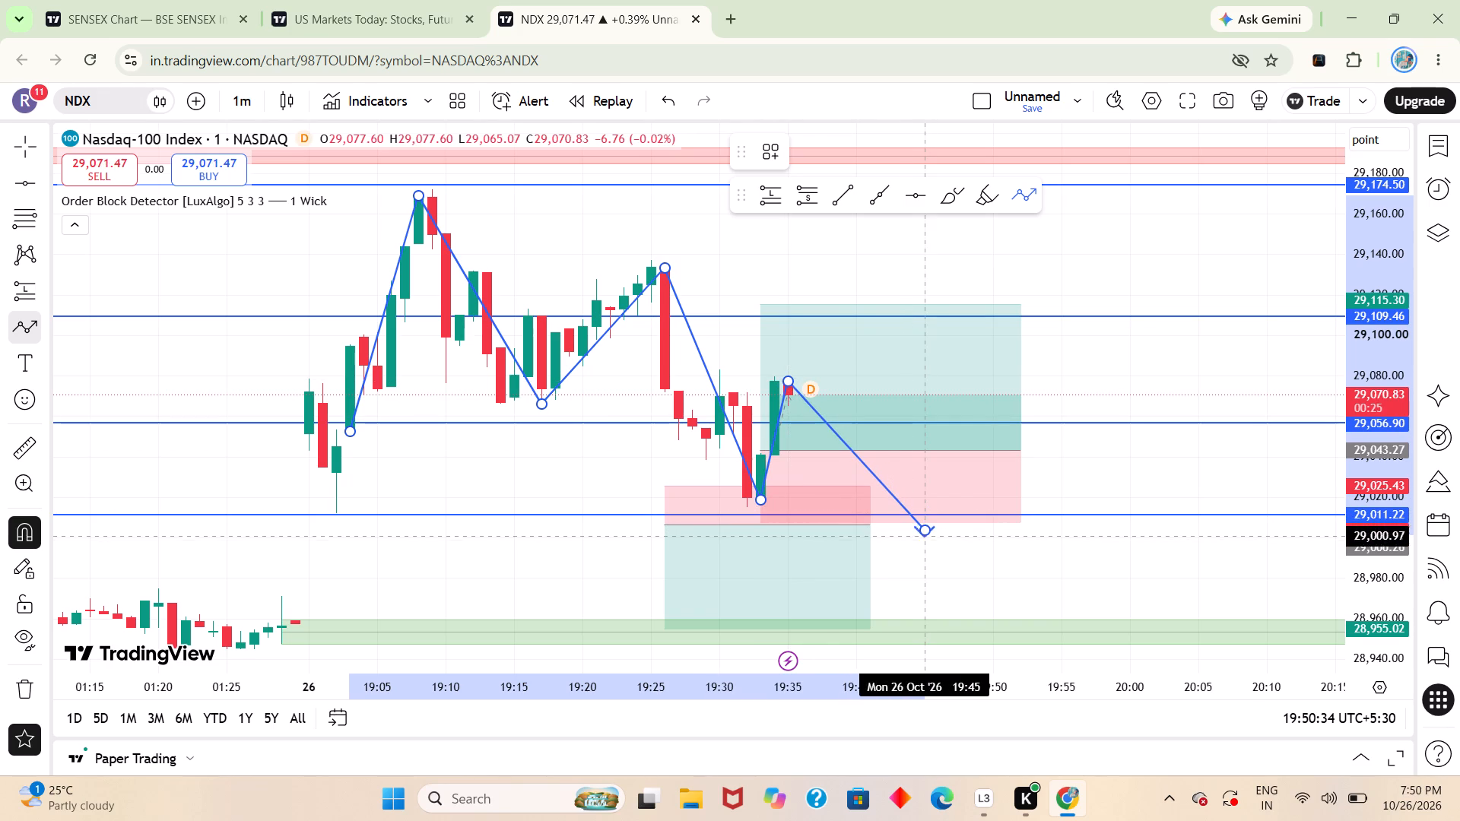
{"action": "left_click", "coordinate": [935, 538]}
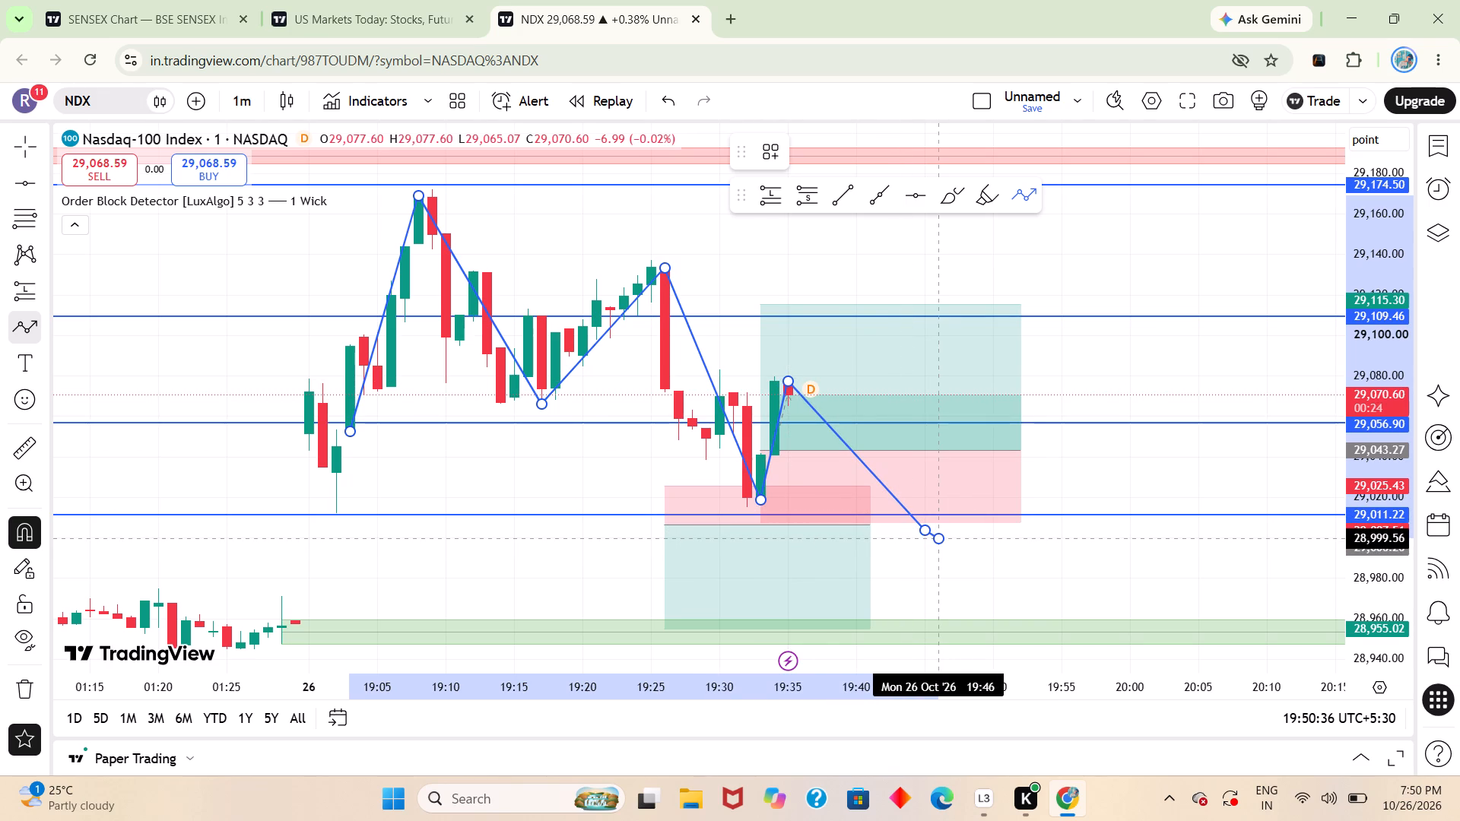
{"action": "double_click", "coordinate": [957, 551]}
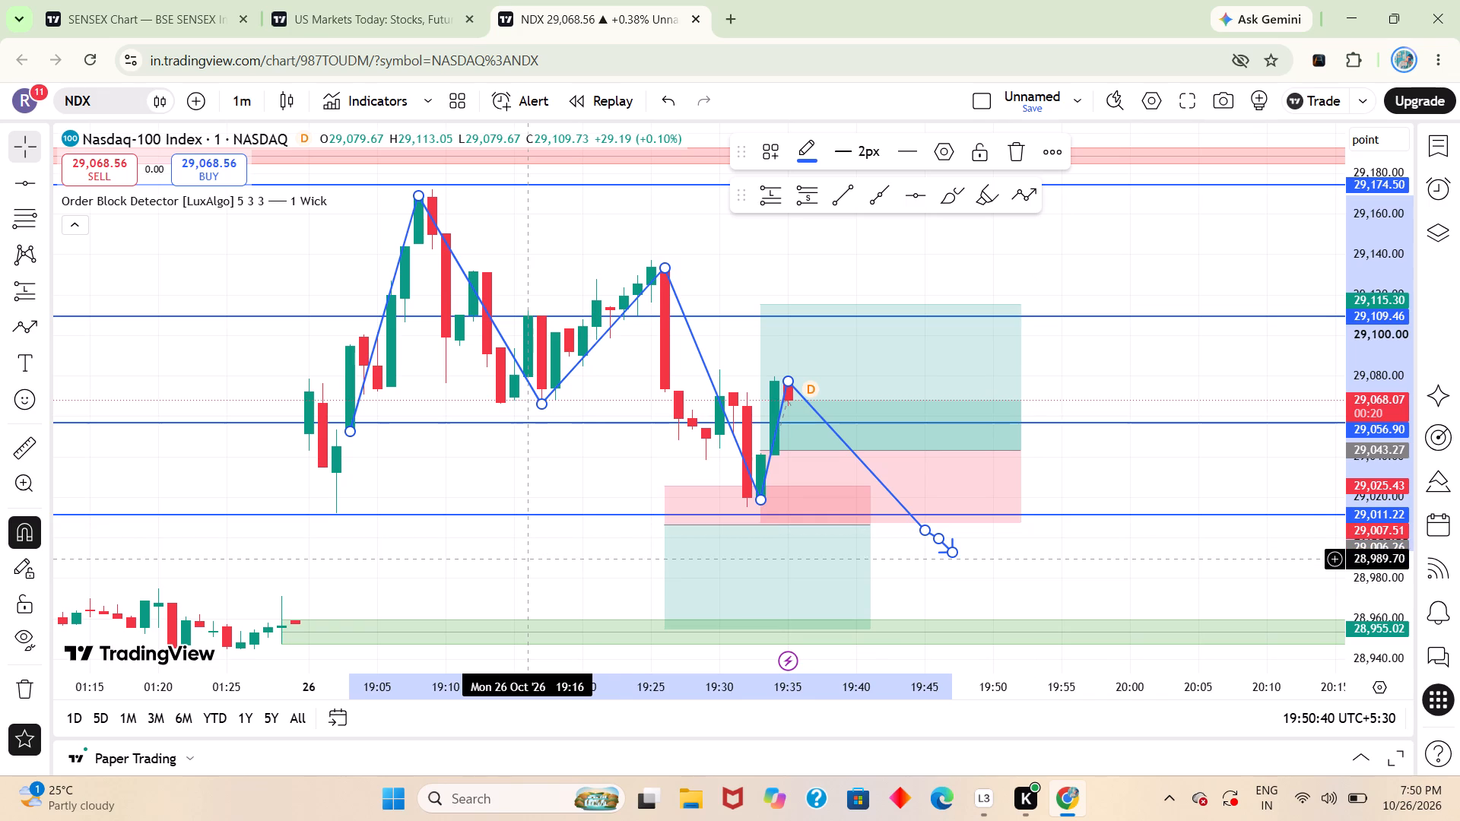
{"action": "left_click", "coordinate": [600, 449]}
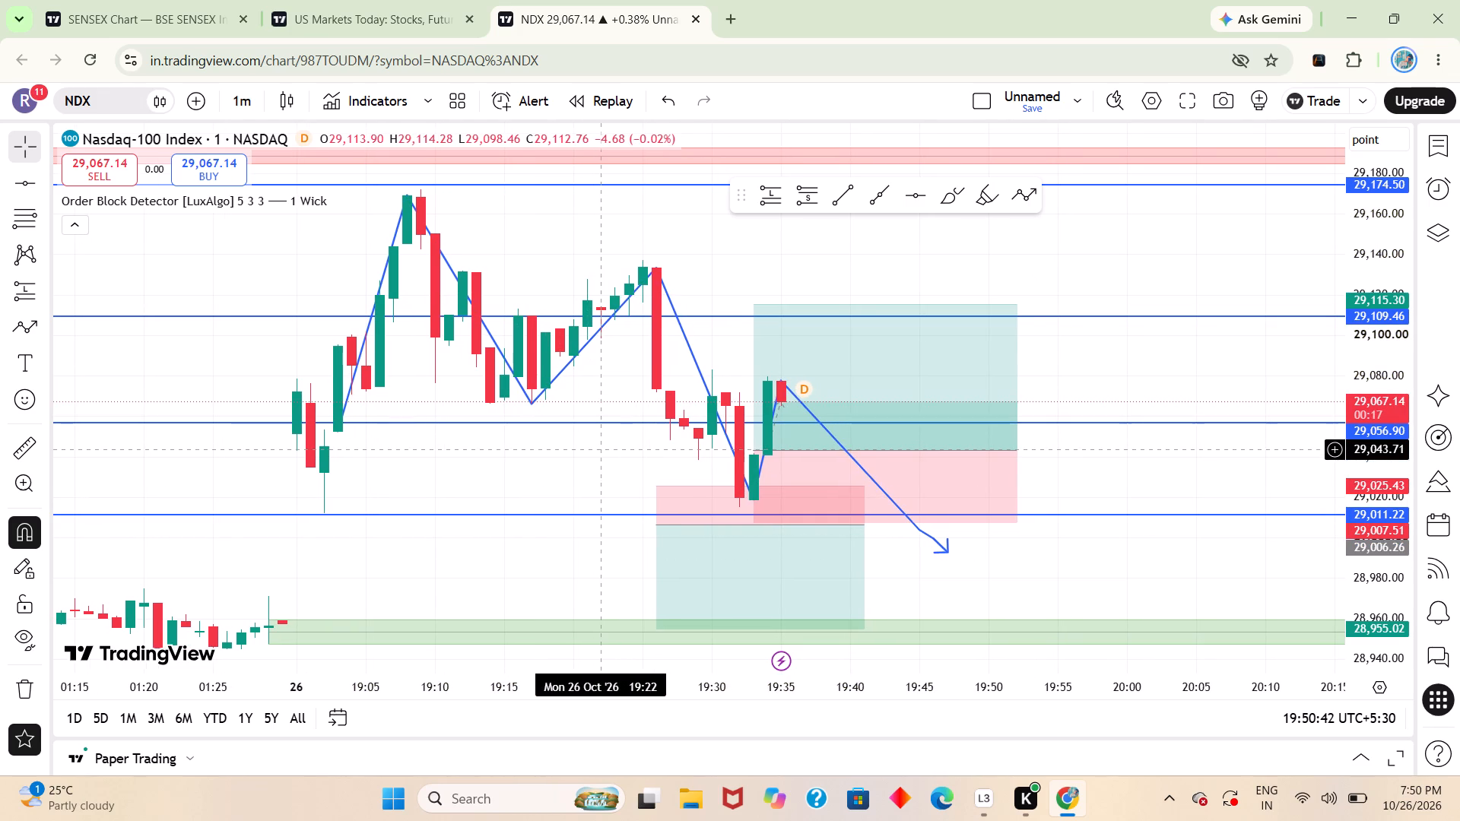
Examine the Nasdaq-100 one-minute price action around the horizontal levels, the projected downward path and the long and short positions.
{"action": "left_click_drag", "start_coordinate": [533, 229], "coordinate": [546, 299]}
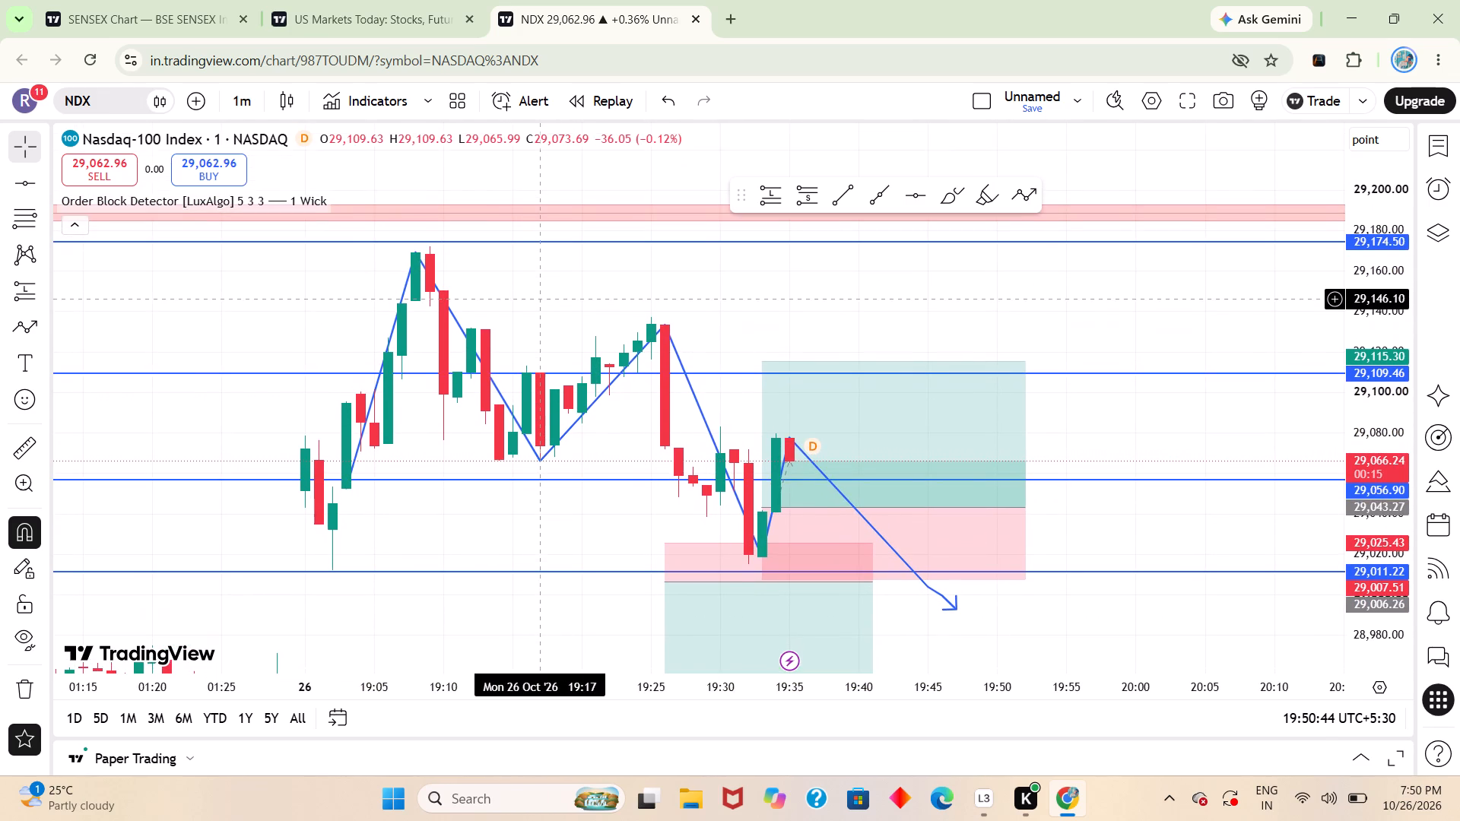
{"action": "left_click_drag", "start_coordinate": [546, 299], "coordinate": [547, 298]}
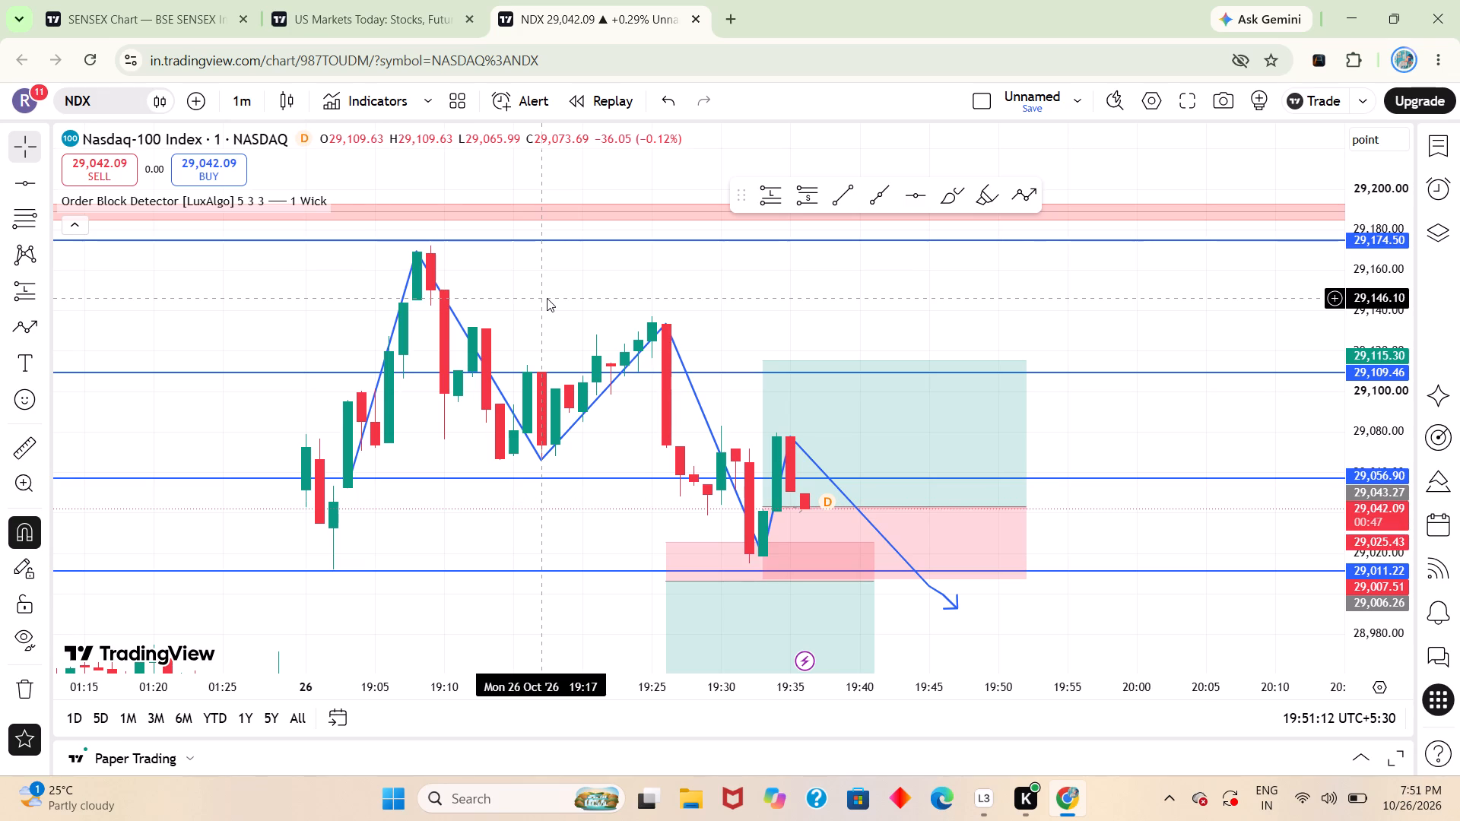
{"action": "left_click", "coordinate": [739, 35]}
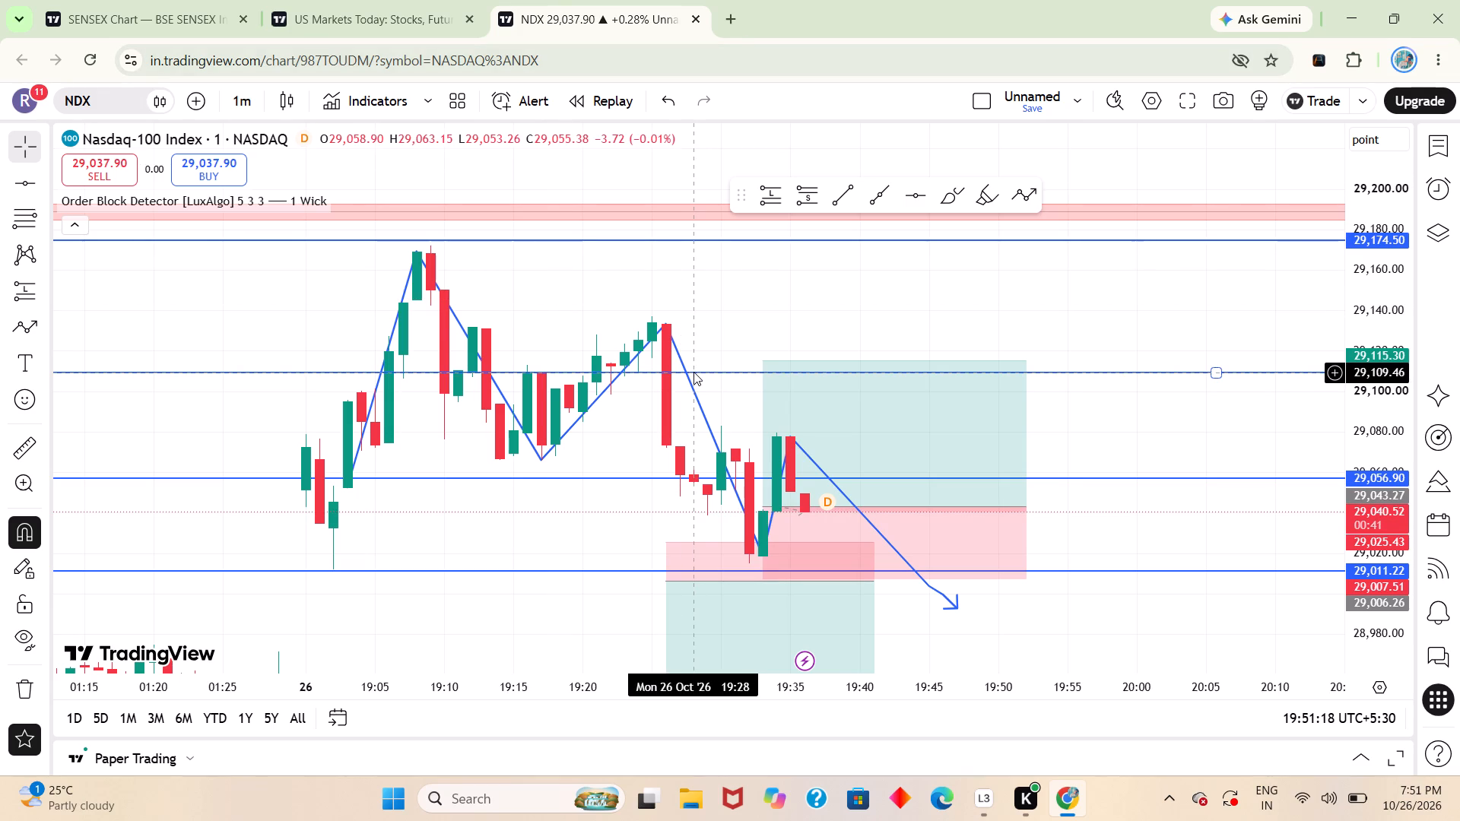
{"action": "scroll", "coordinate": [693, 372], "scroll_direction": "left", "scroll_amount": 1}
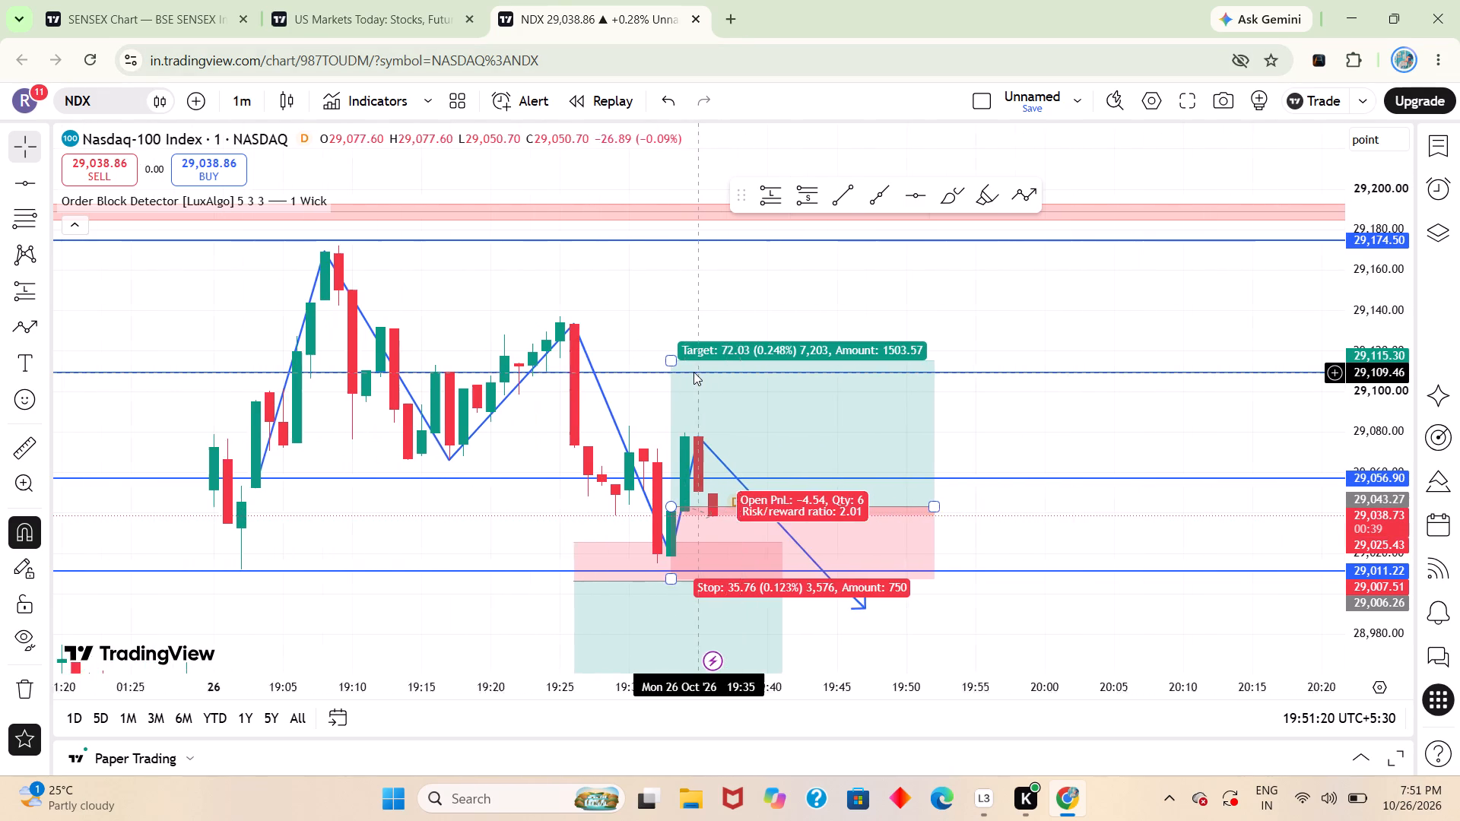
{"action": "scroll", "coordinate": [693, 372], "scroll_direction": "left", "scroll_amount": 1}
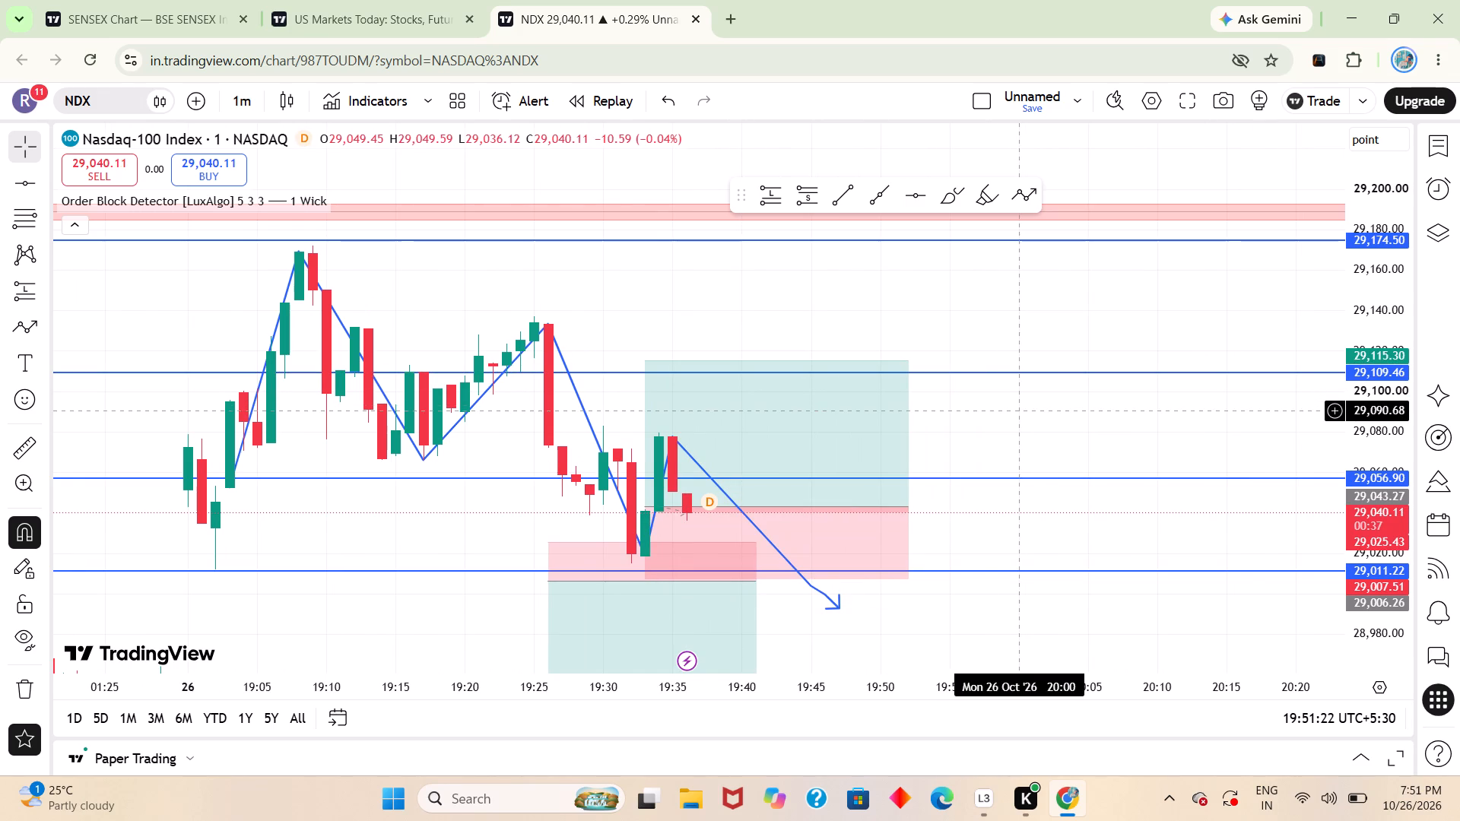
{"action": "left_click", "coordinate": [1024, 410]}
{"action": "left_click_drag", "start_coordinate": [1024, 410], "coordinate": [1074, 430]}
{"action": "left_click_drag", "start_coordinate": [1074, 430], "coordinate": [1006, 449]}
{"action": "left_click_drag", "start_coordinate": [1006, 449], "coordinate": [1002, 414]}
{"action": "left_click_drag", "start_coordinate": [1002, 414], "coordinate": [1054, 441]}
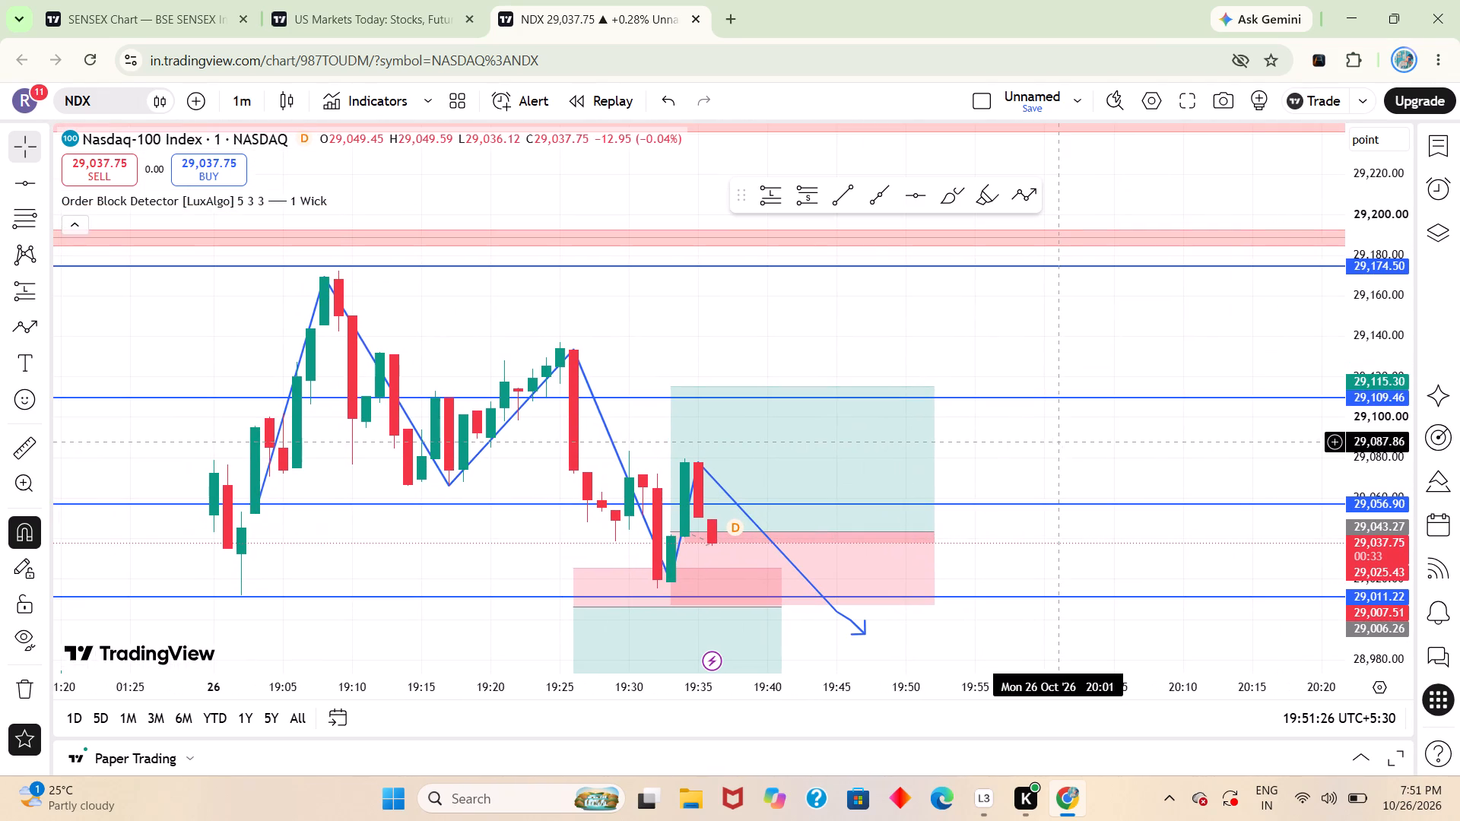
{"action": "left_click_drag", "start_coordinate": [1090, 346], "coordinate": [1134, 326]}
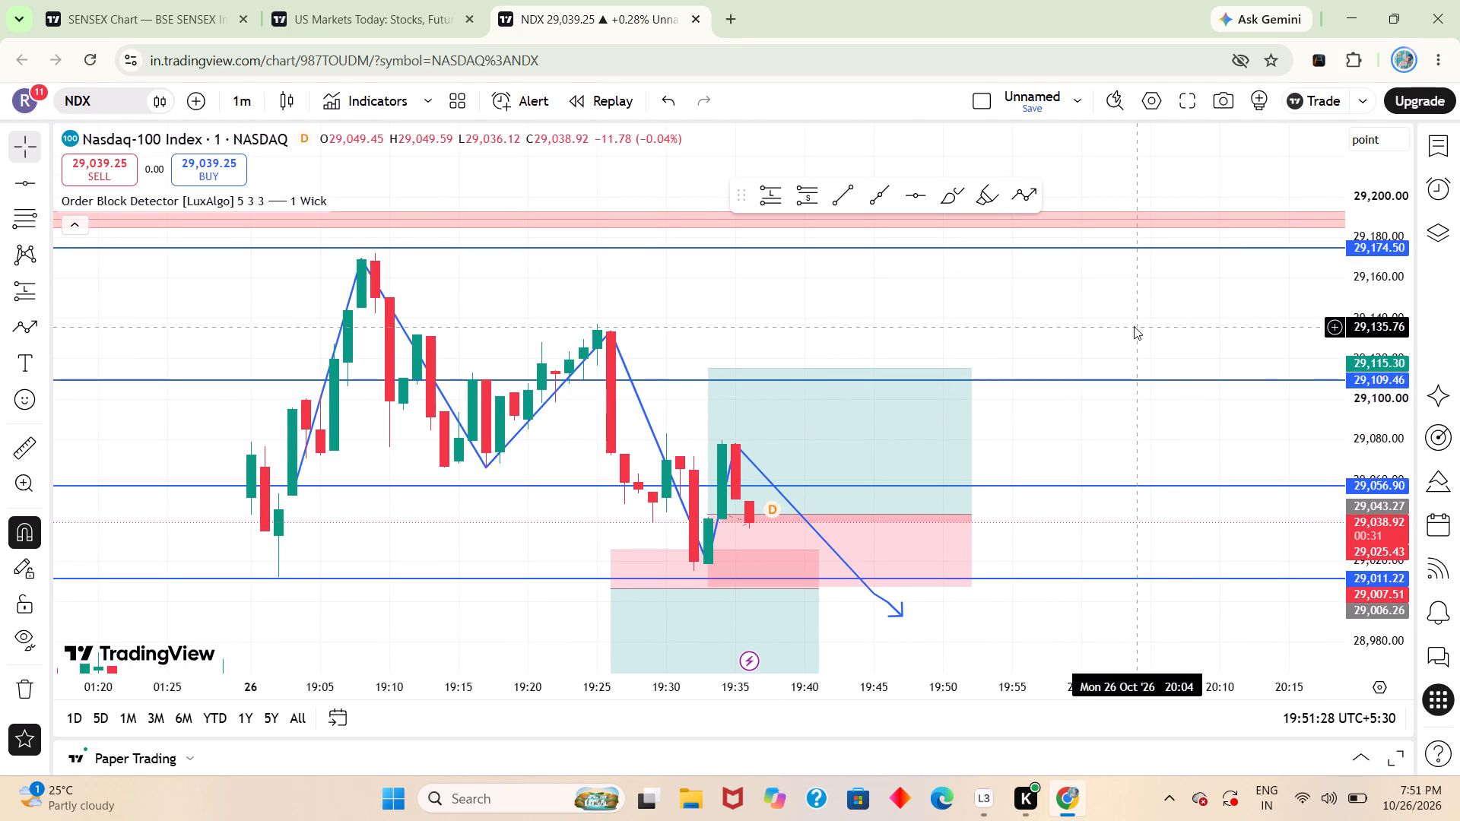
{"action": "left_click_drag", "start_coordinate": [1152, 458], "coordinate": [1152, 468]}
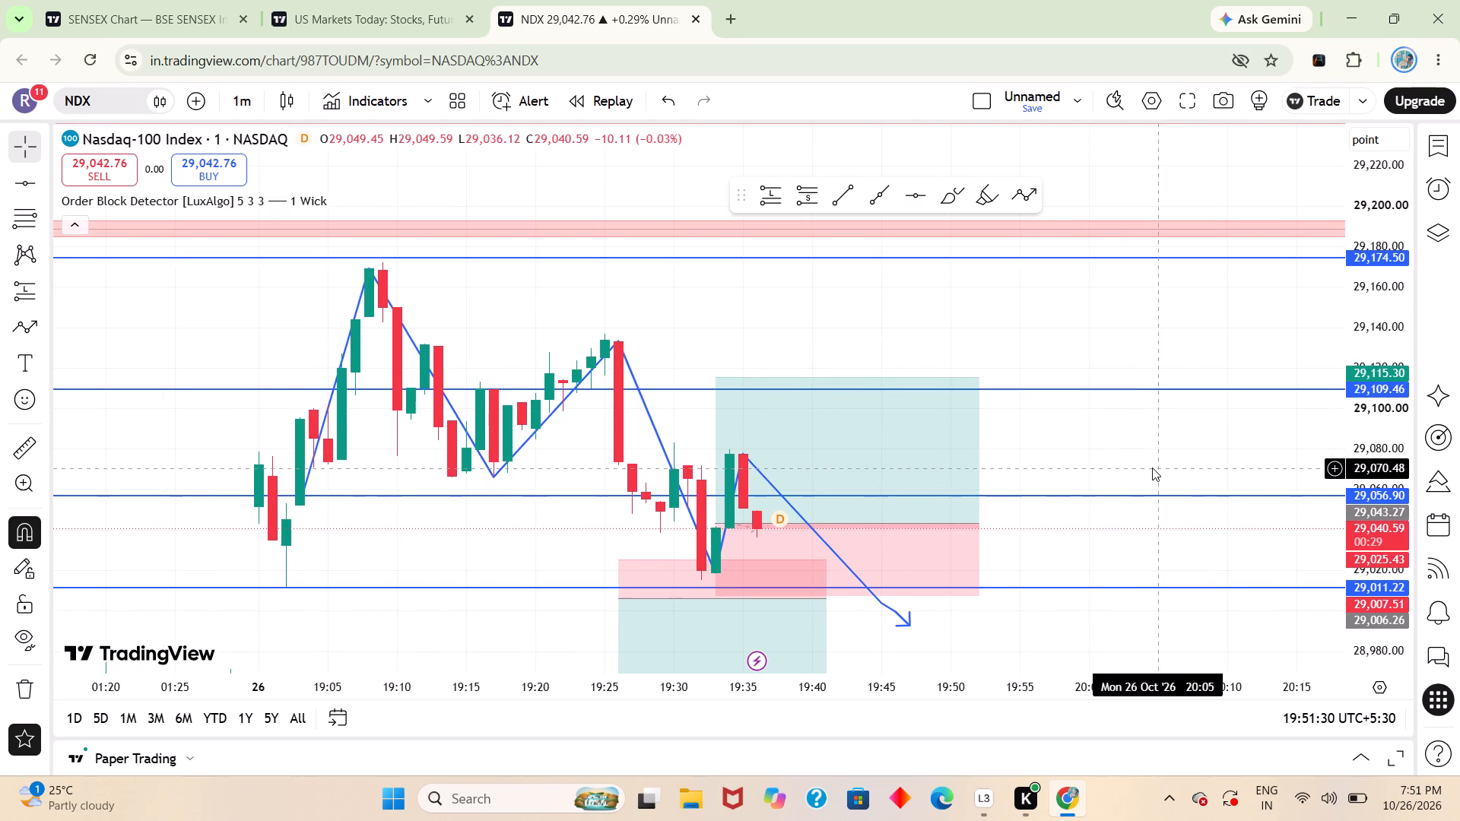
{"action": "left_click_drag", "start_coordinate": [1152, 468], "coordinate": [1180, 431]}
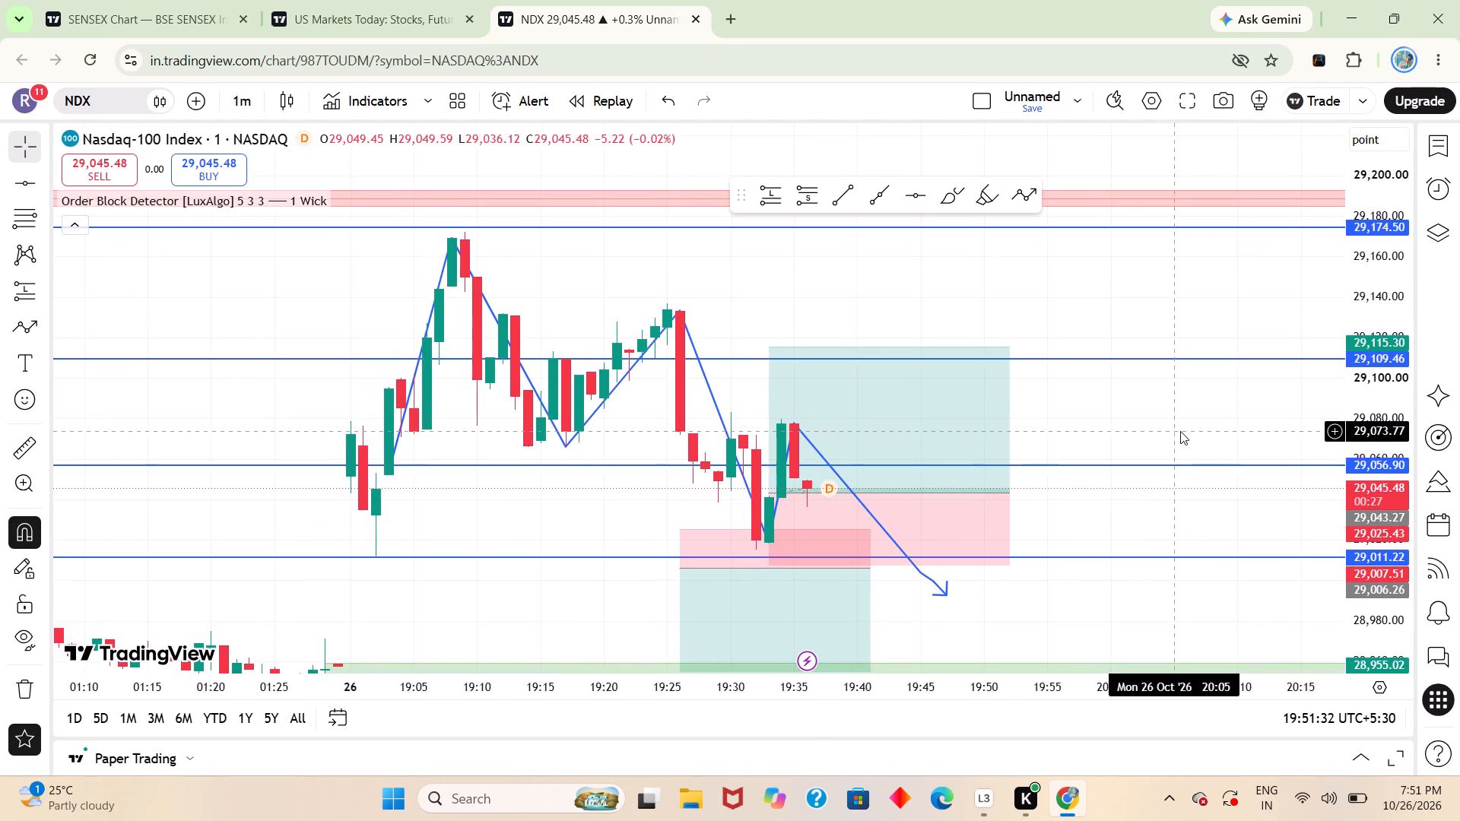
{"action": "left_click_drag", "start_coordinate": [1177, 501], "coordinate": [1208, 500]}
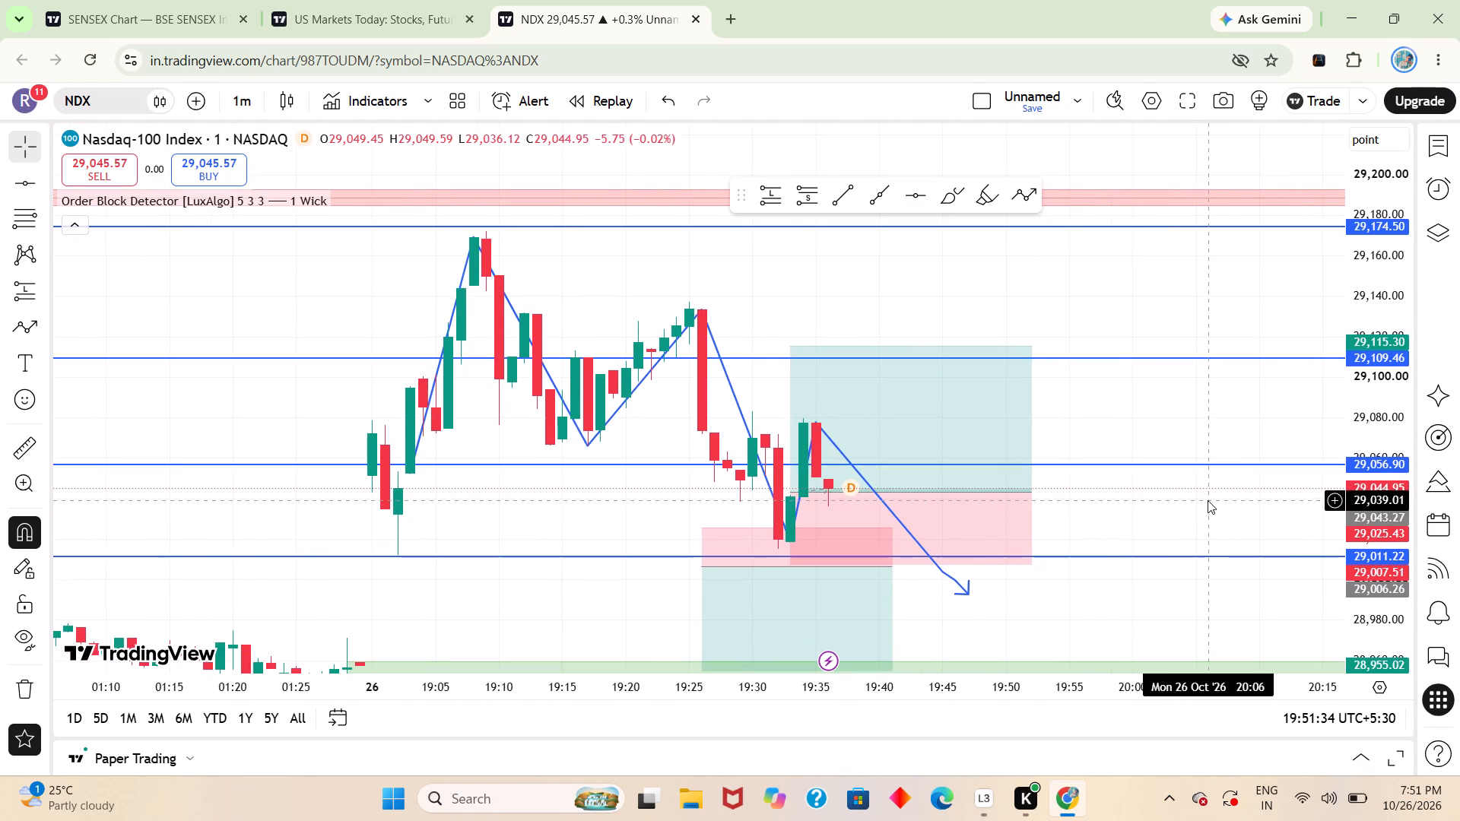
{"action": "left_click_drag", "start_coordinate": [1208, 500], "coordinate": [1184, 563]}
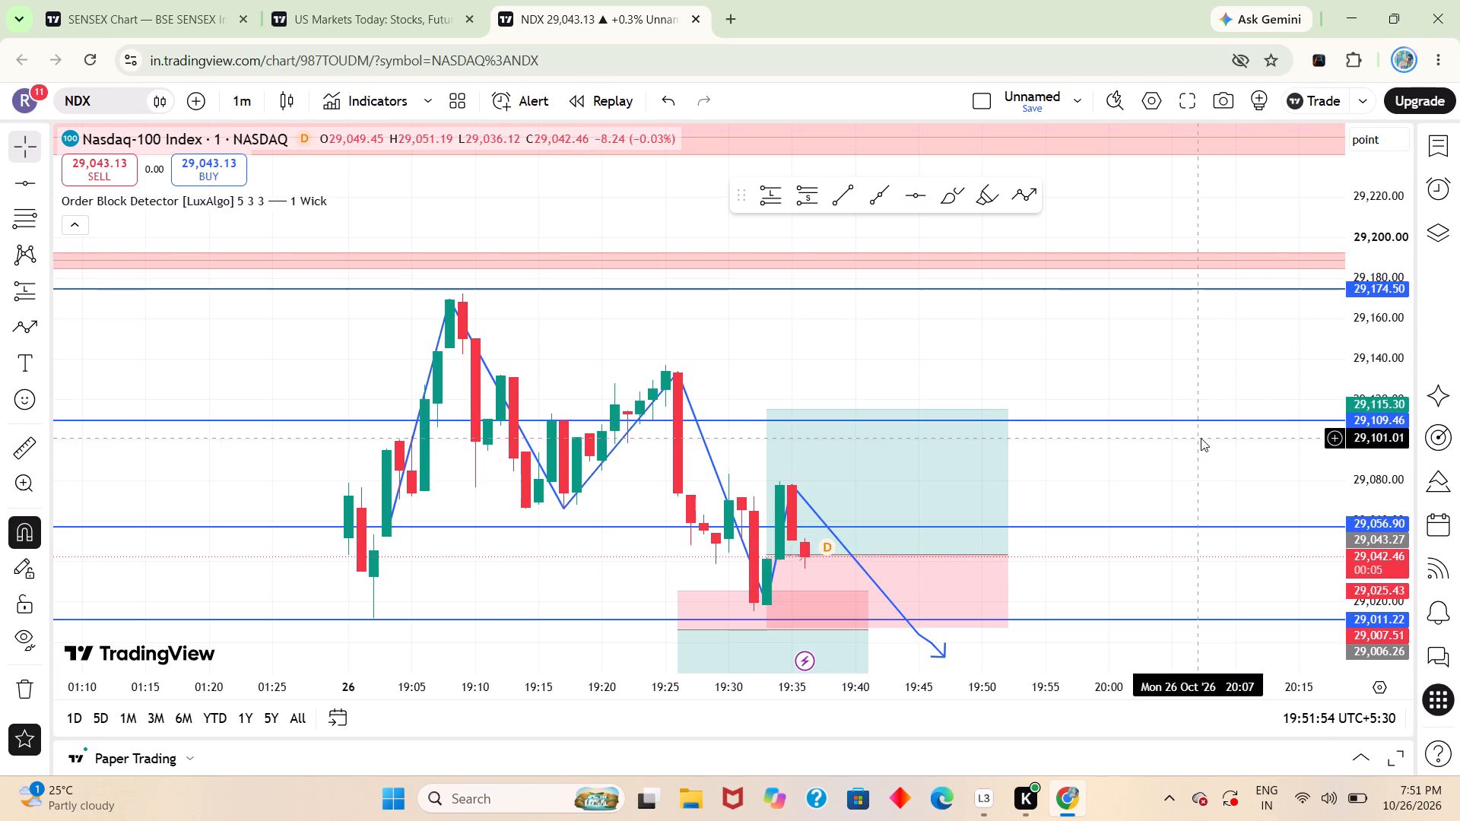
{"action": "left_click_drag", "start_coordinate": [1163, 520], "coordinate": [1116, 402]}
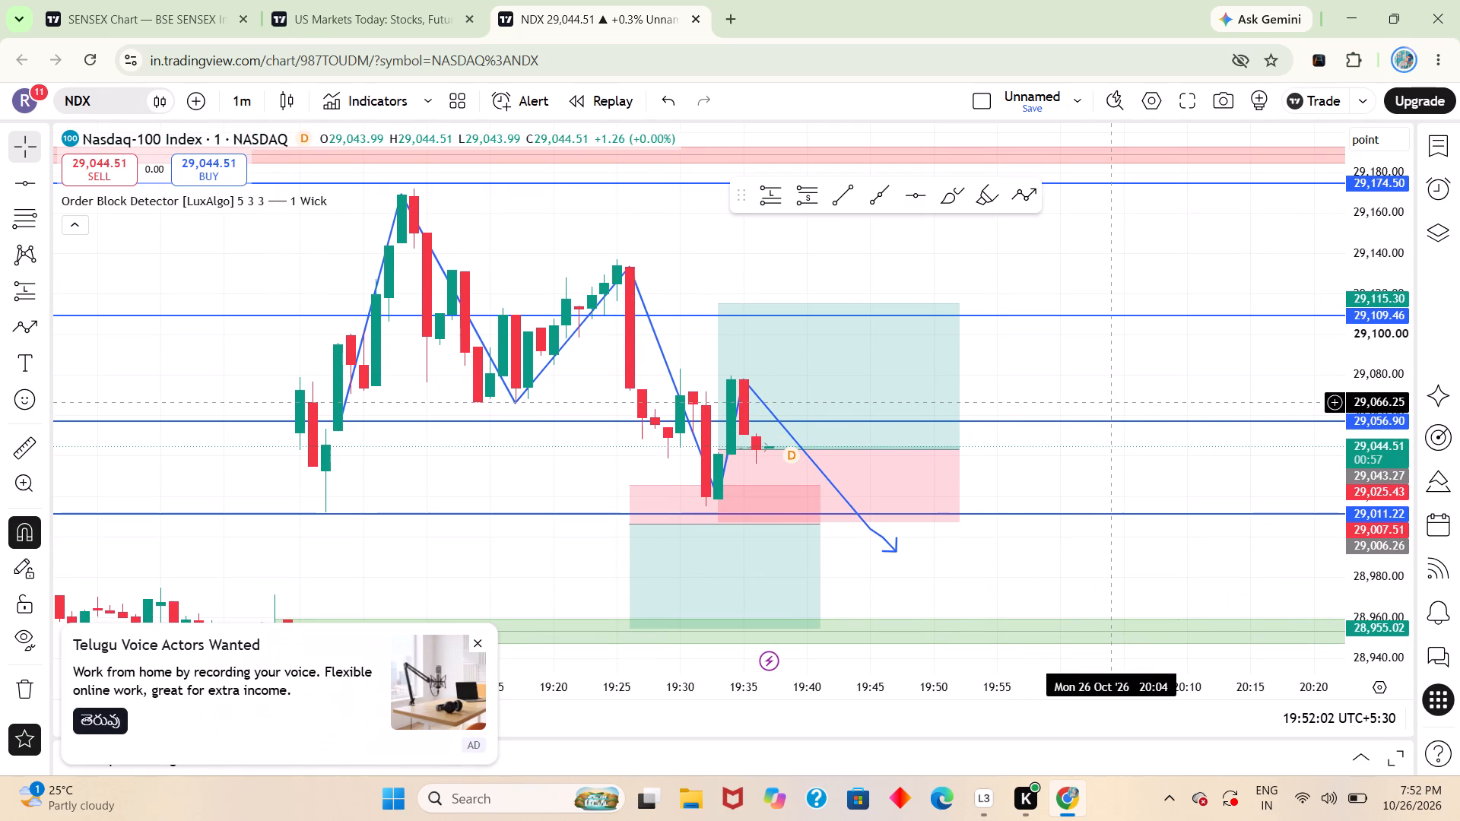
Dismiss the voice-actor advertisement and the ad-free upgrade offer covering the chart.
{"action": "left_click", "coordinate": [478, 642]}
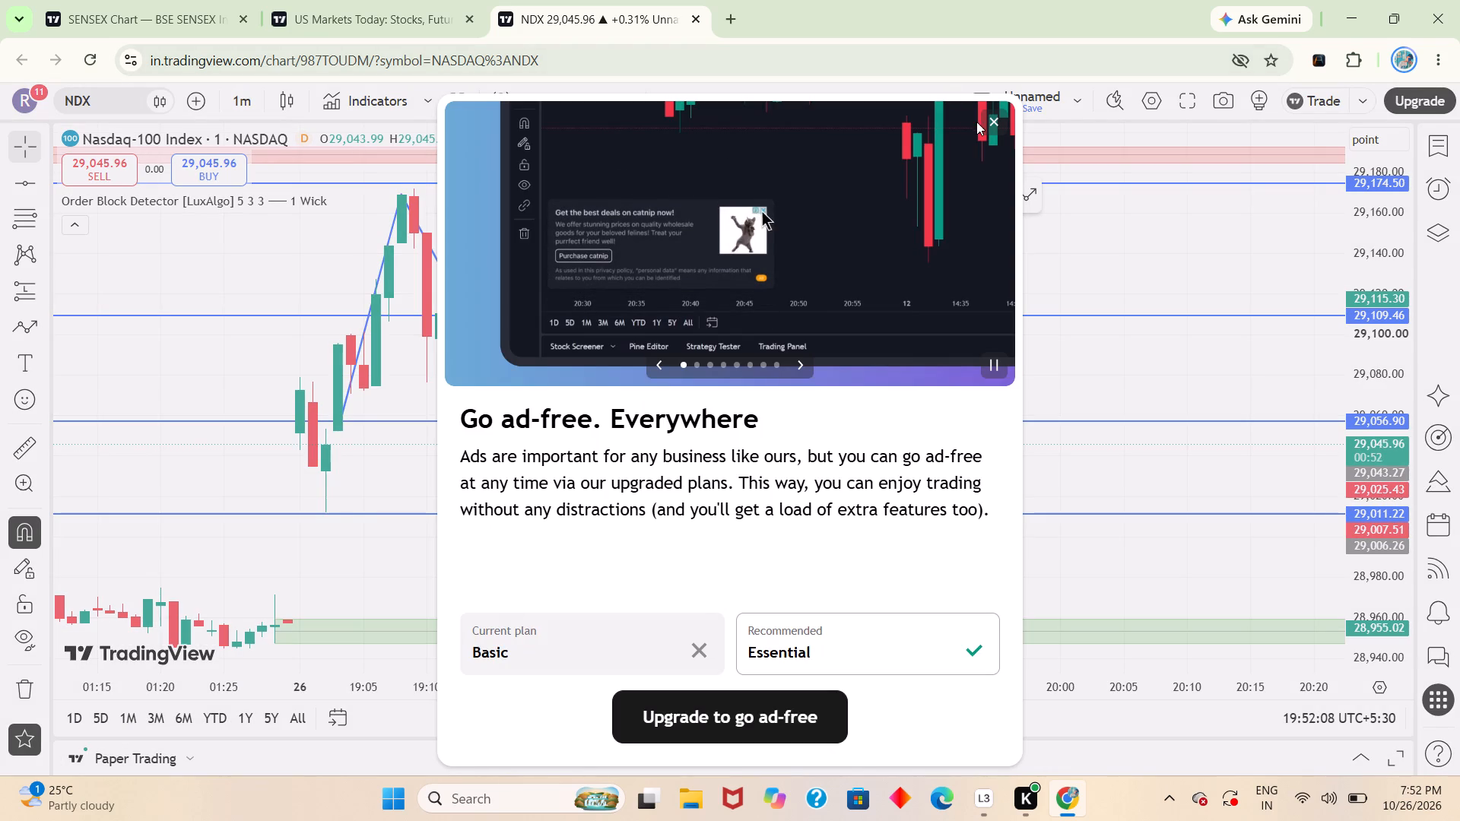
{"action": "left_click", "coordinate": [997, 122]}
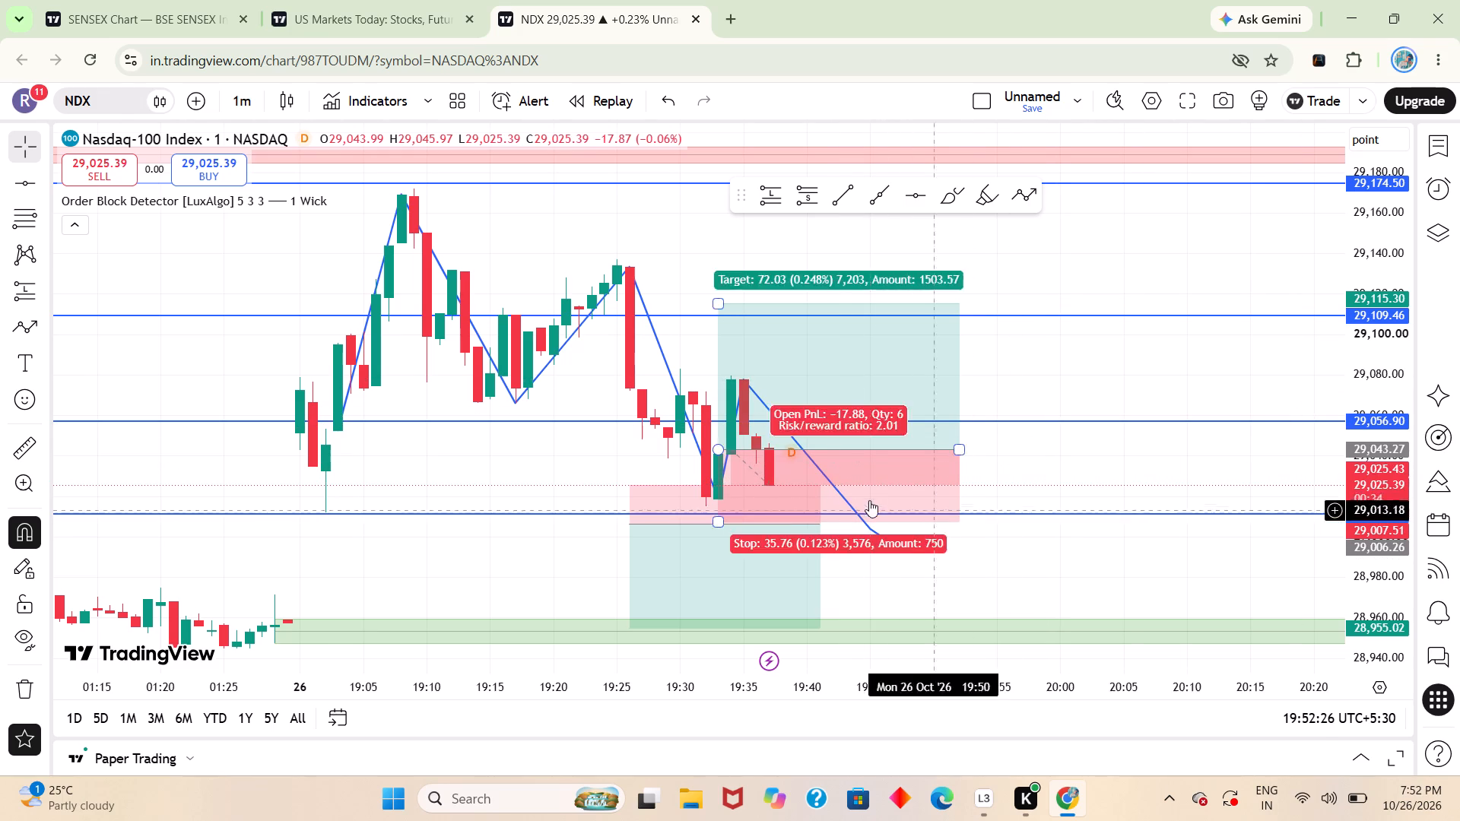
Move the short position to start at 19:53 with entry at about 29,046, stop about 29,053 and target about 29,011.
{"action": "left_click_drag", "start_coordinate": [1220, 382], "coordinate": [1146, 331]}
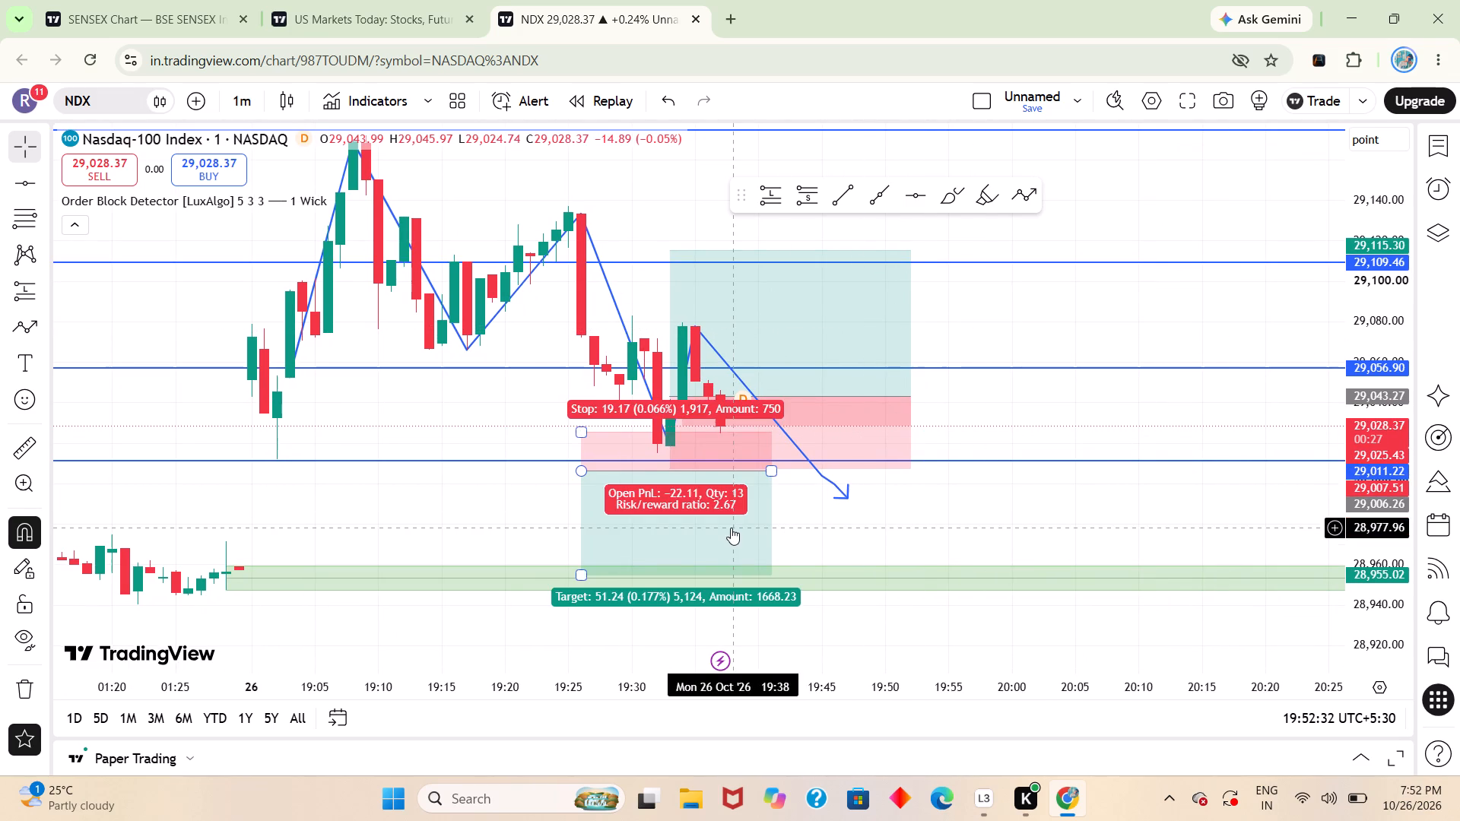
{"action": "left_click_drag", "start_coordinate": [732, 528], "coordinate": [1083, 414]}
{"action": "left_click_drag", "start_coordinate": [935, 357], "coordinate": [933, 379]}
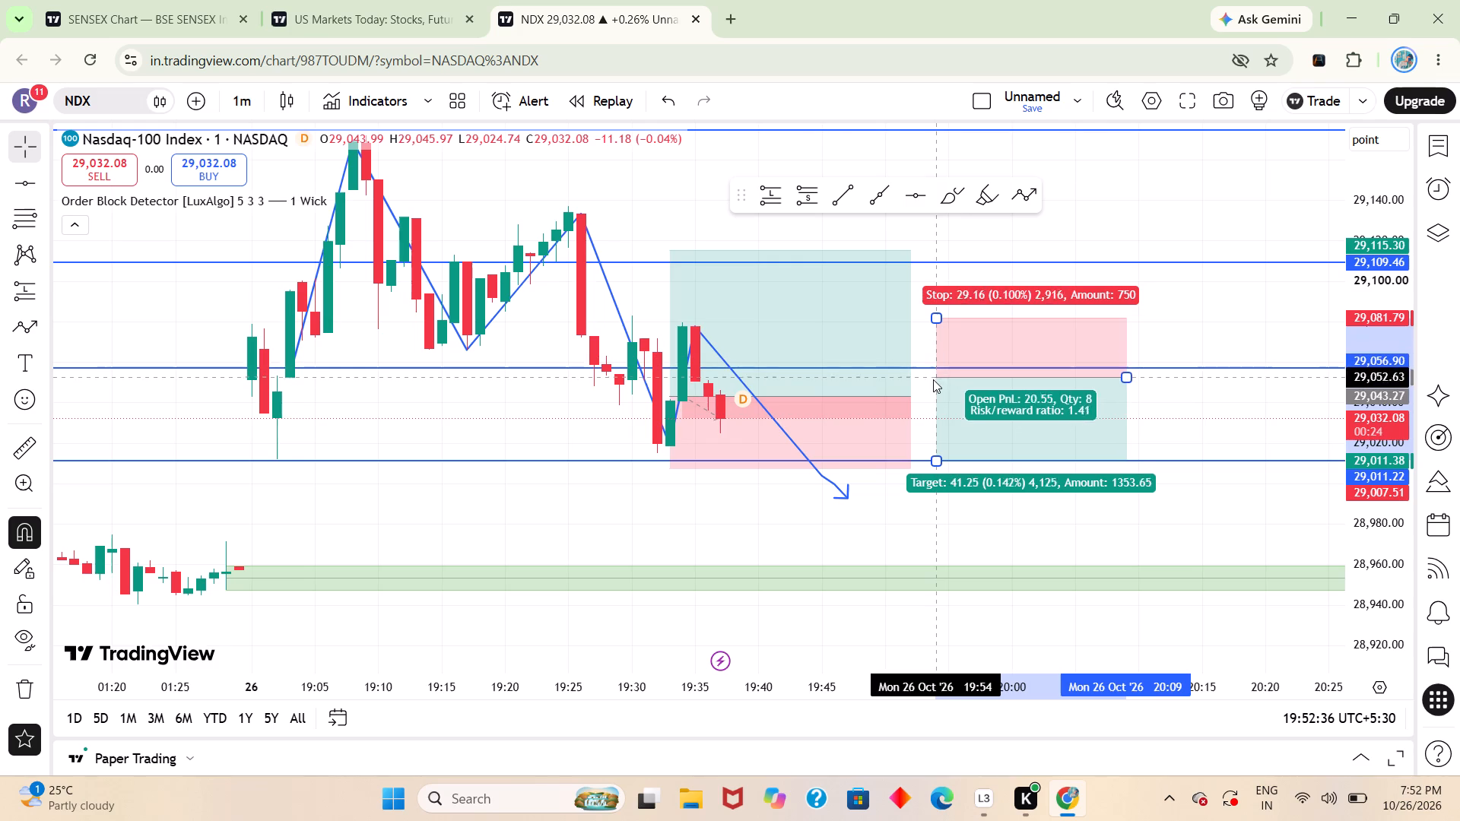
{"action": "left_click_drag", "start_coordinate": [933, 379], "coordinate": [928, 390]}
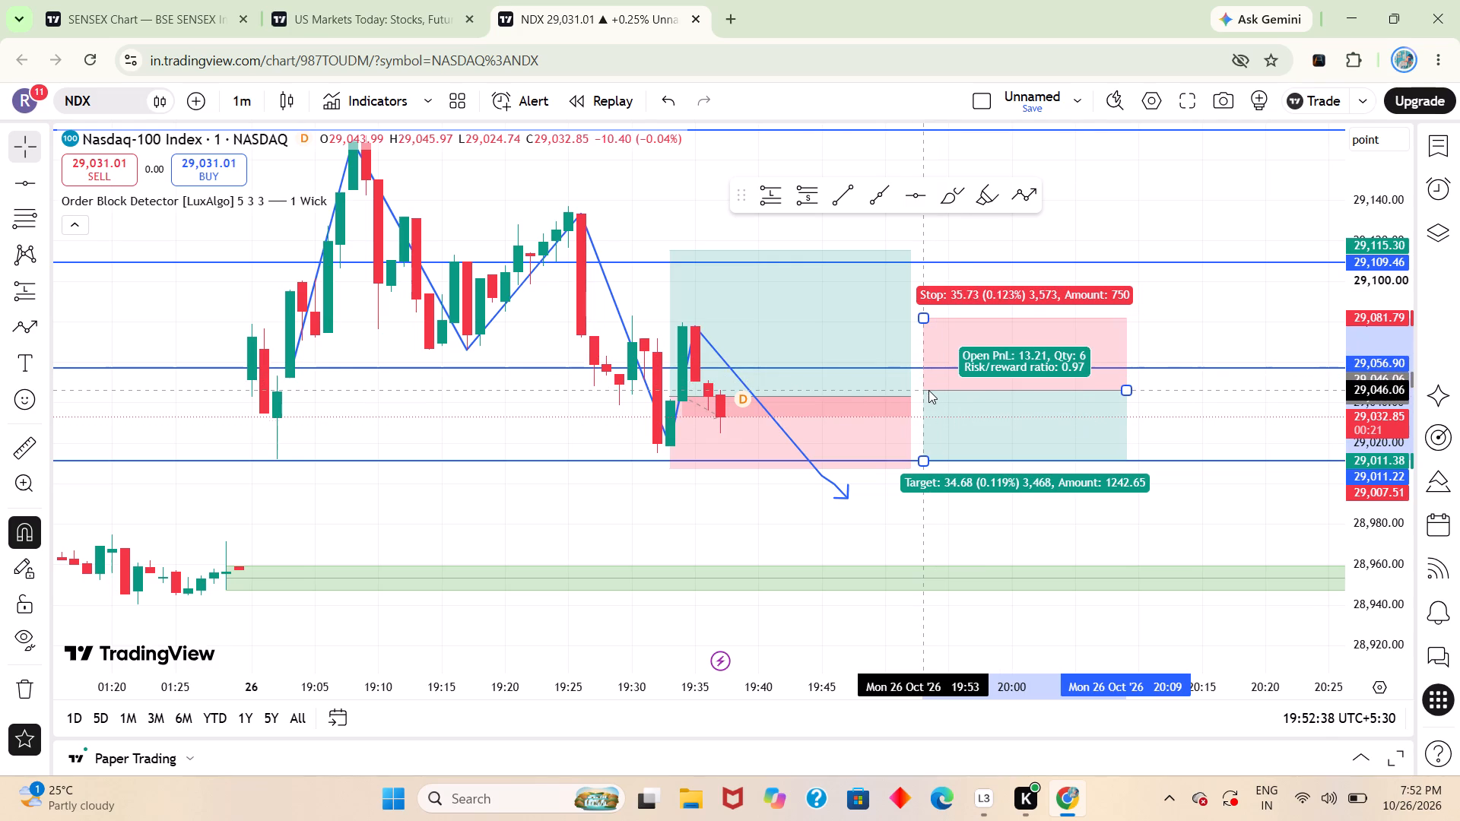
{"action": "left_click_drag", "start_coordinate": [928, 390], "coordinate": [929, 390]}
{"action": "left_click_drag", "start_coordinate": [922, 318], "coordinate": [926, 377]}
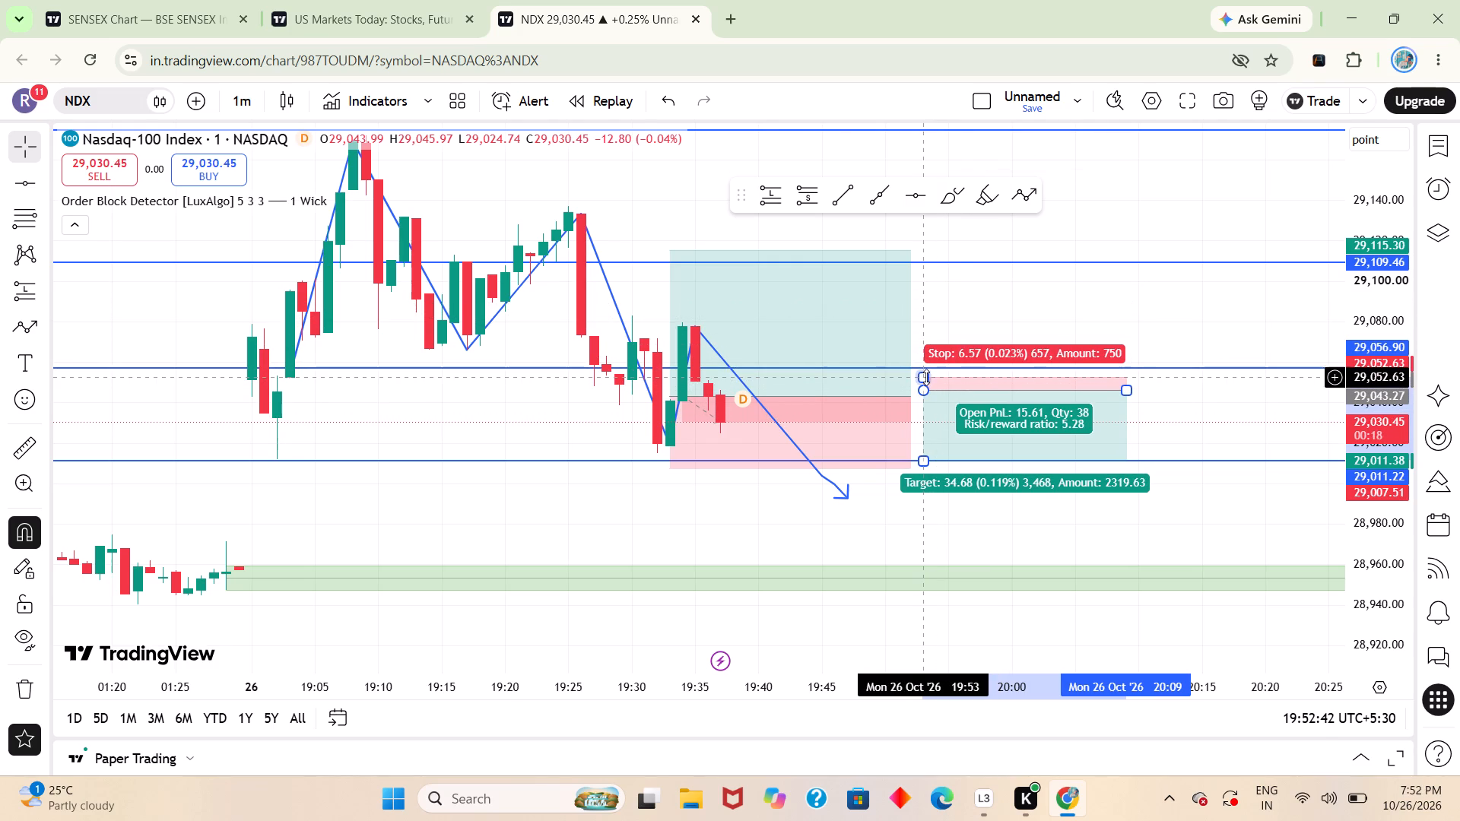
{"action": "left_click", "coordinate": [1212, 398]}
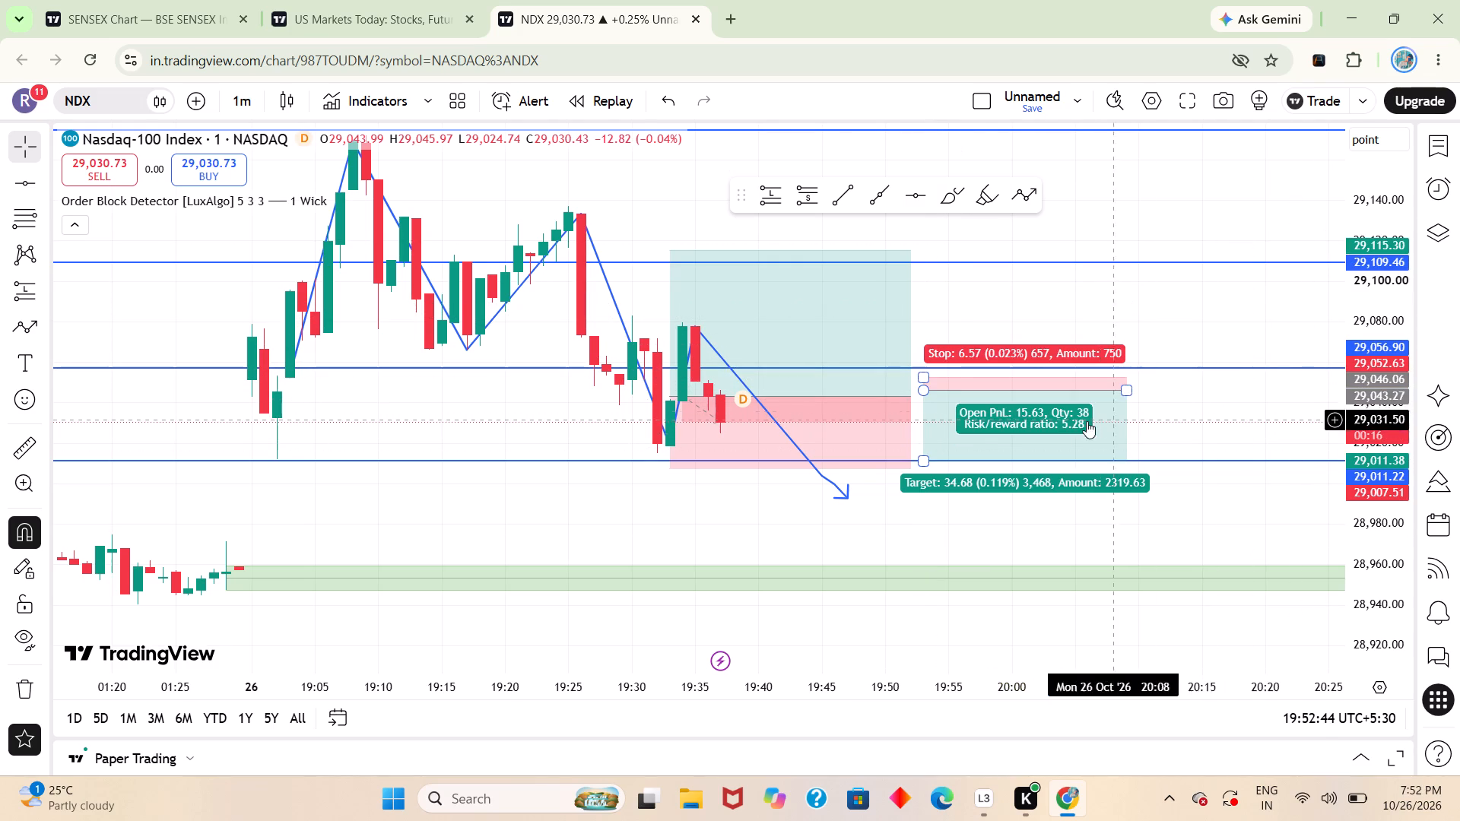
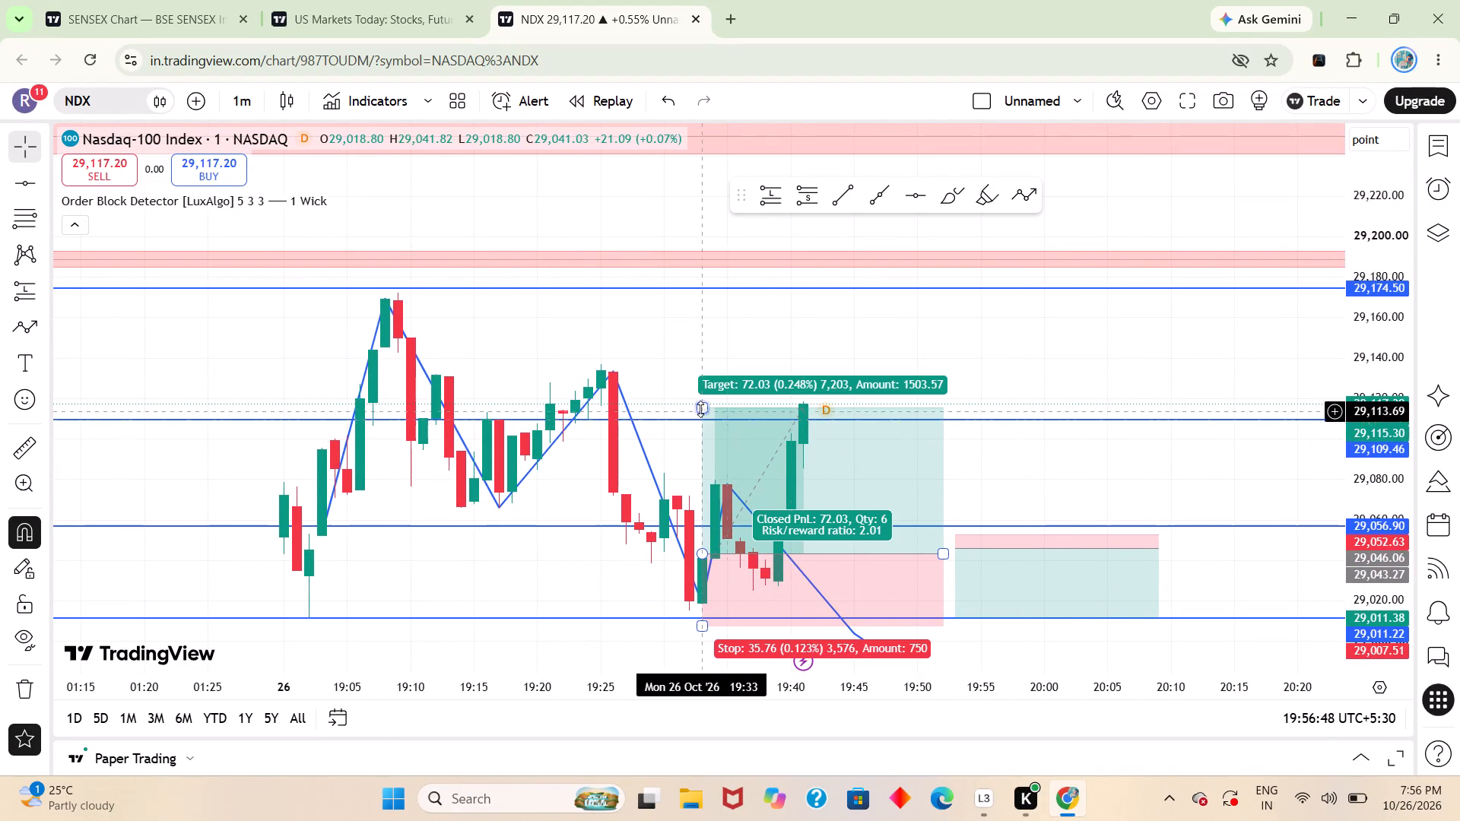
Raise the long position's target to about 29,174.75, near the 29,174.50 horizontal level, and deselect the position.
{"action": "left_click_drag", "start_coordinate": [698, 407], "coordinate": [652, 287]}
{"action": "left_click", "coordinate": [1014, 360]}
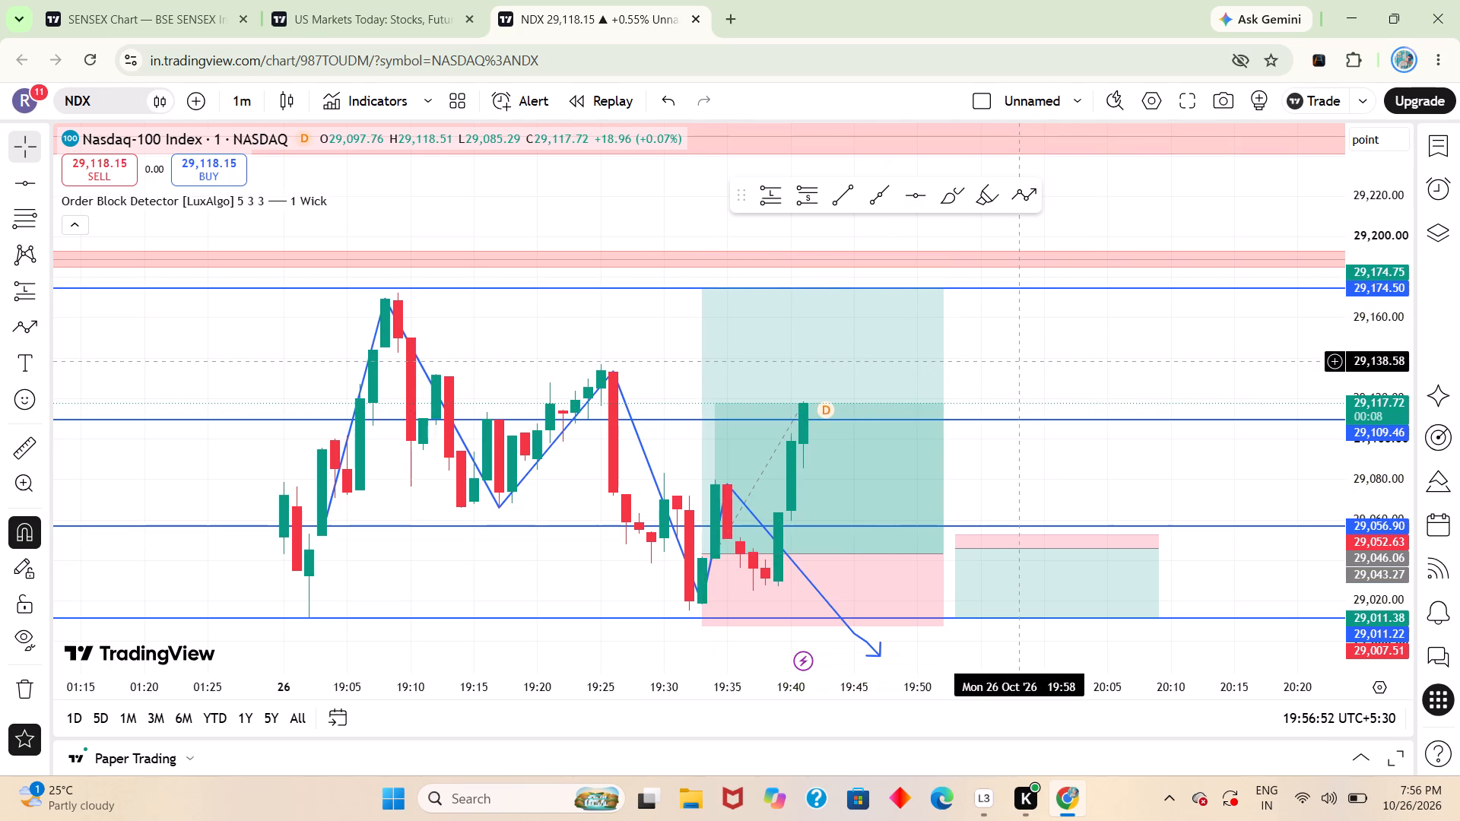
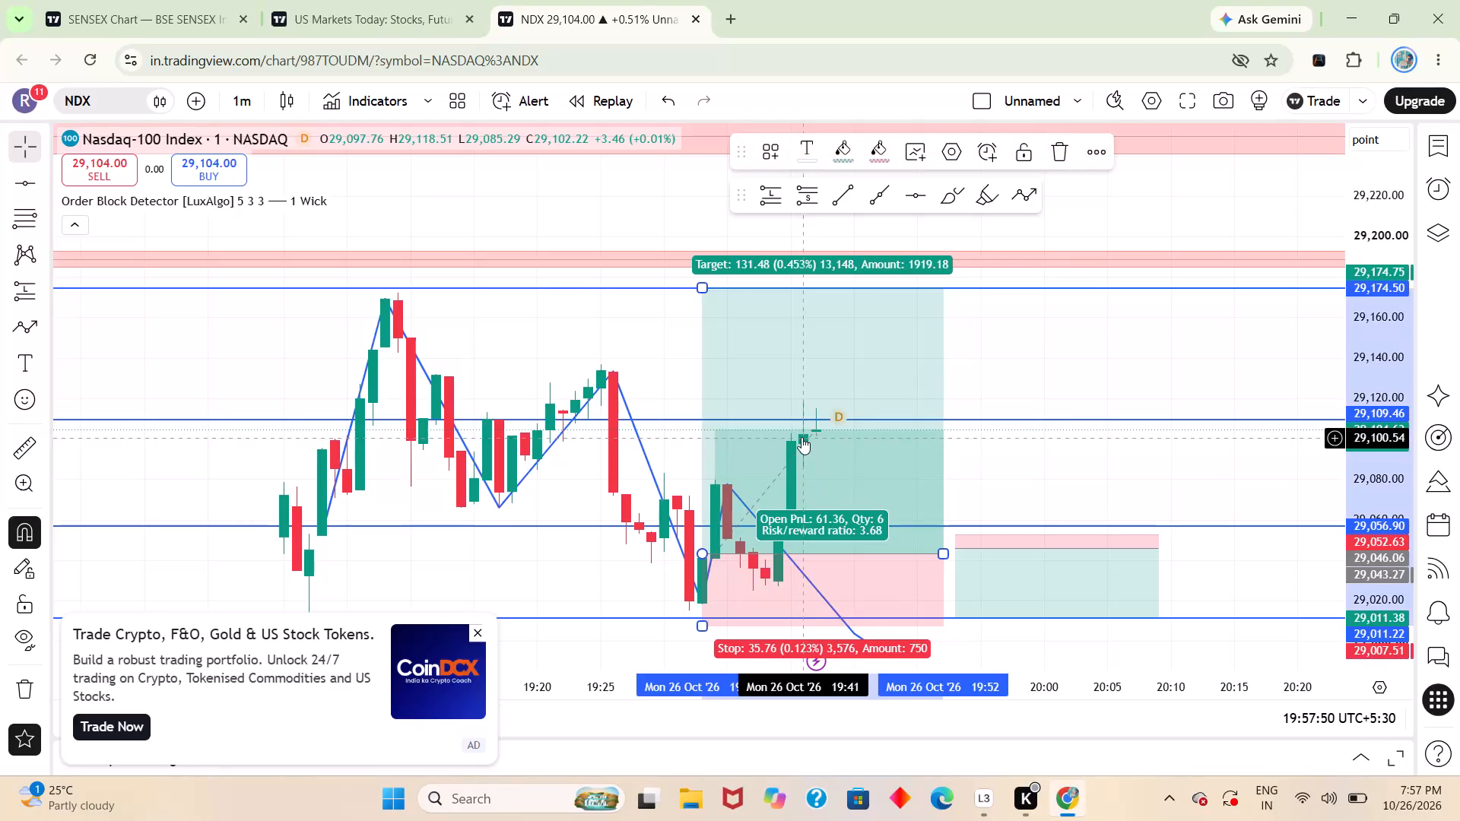
Extend the long position's time range to 19:53 so its end meets the start of the short position.
{"action": "left_click", "coordinate": [946, 553]}
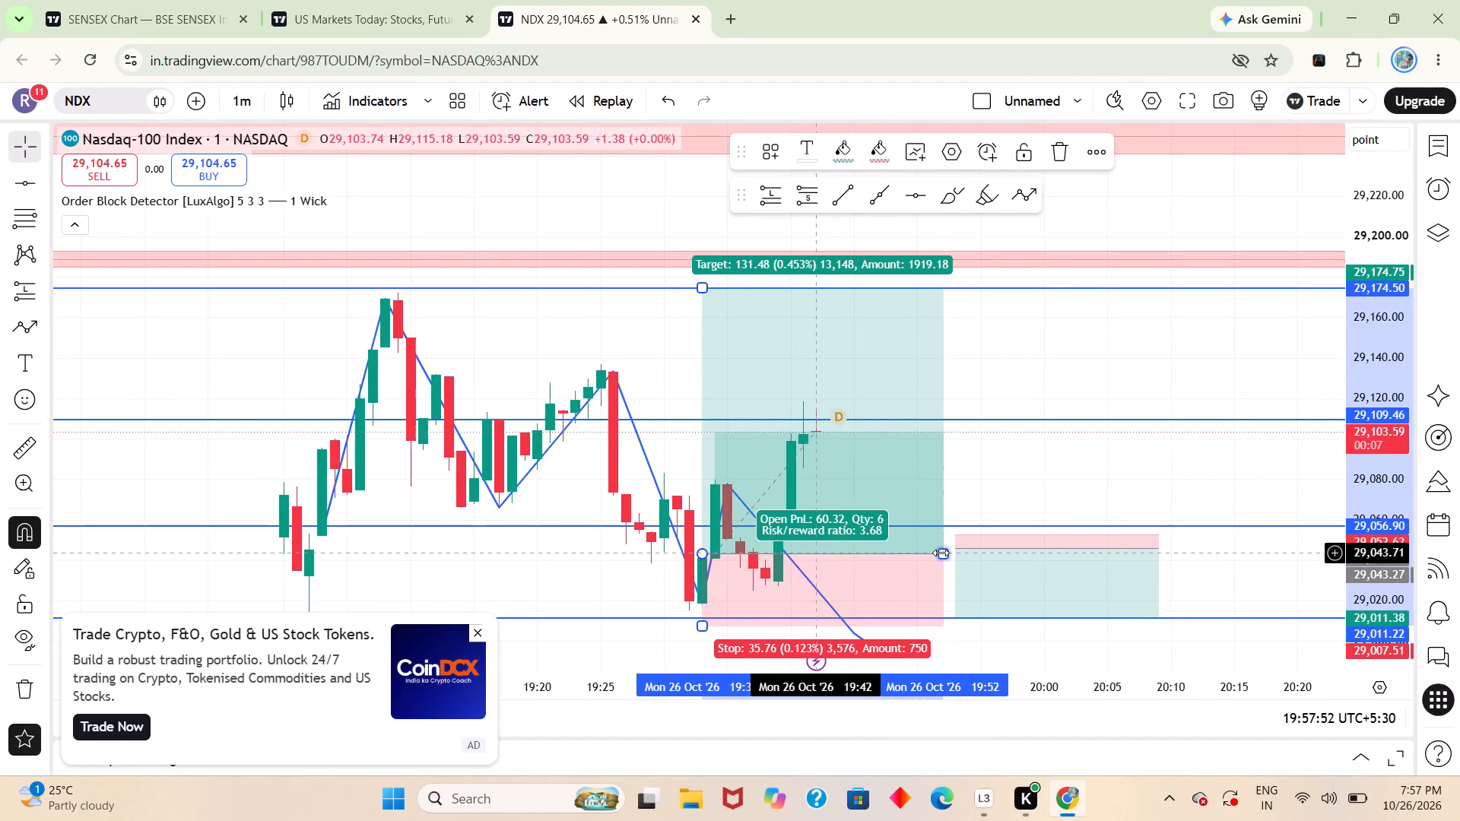
{"action": "left_click_drag", "start_coordinate": [941, 553], "coordinate": [952, 561]}
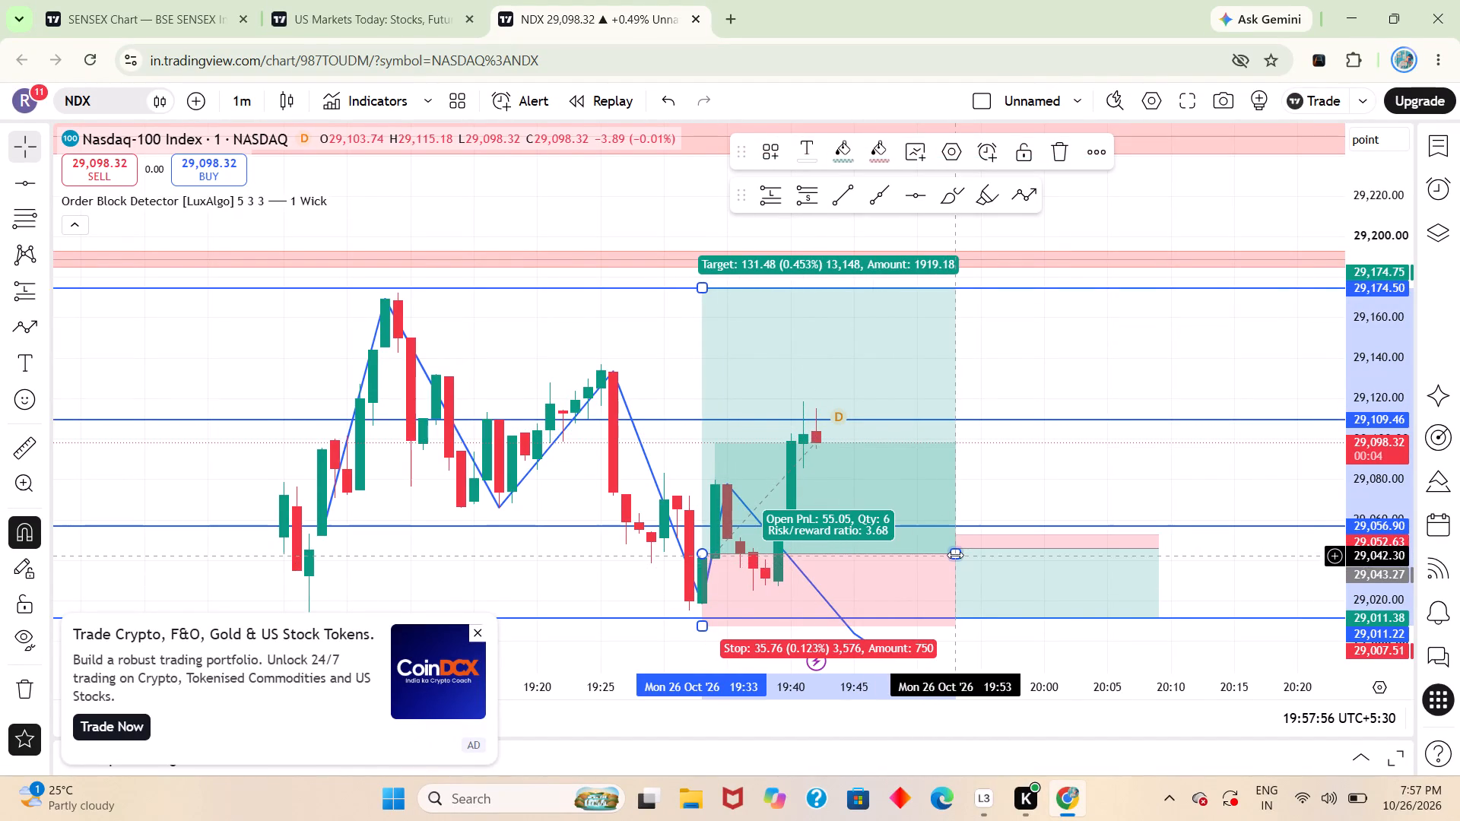
{"action": "left_click_drag", "start_coordinate": [954, 554], "coordinate": [950, 505]}
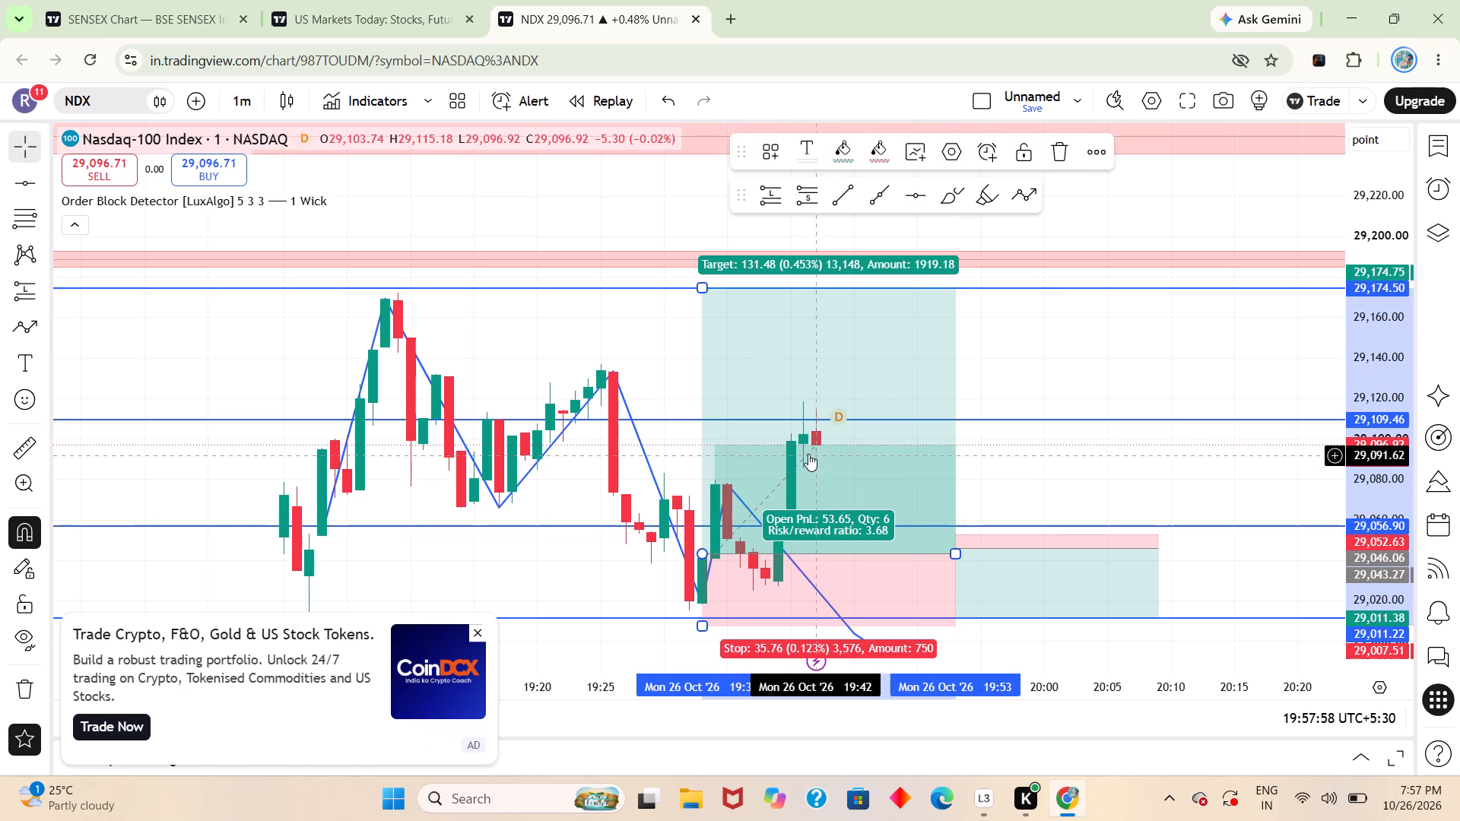
Lower the long position's target to about 29,094.90, just below the 29,109.46 horizontal level, and deselect the position.
{"action": "left_click", "coordinate": [800, 454]}
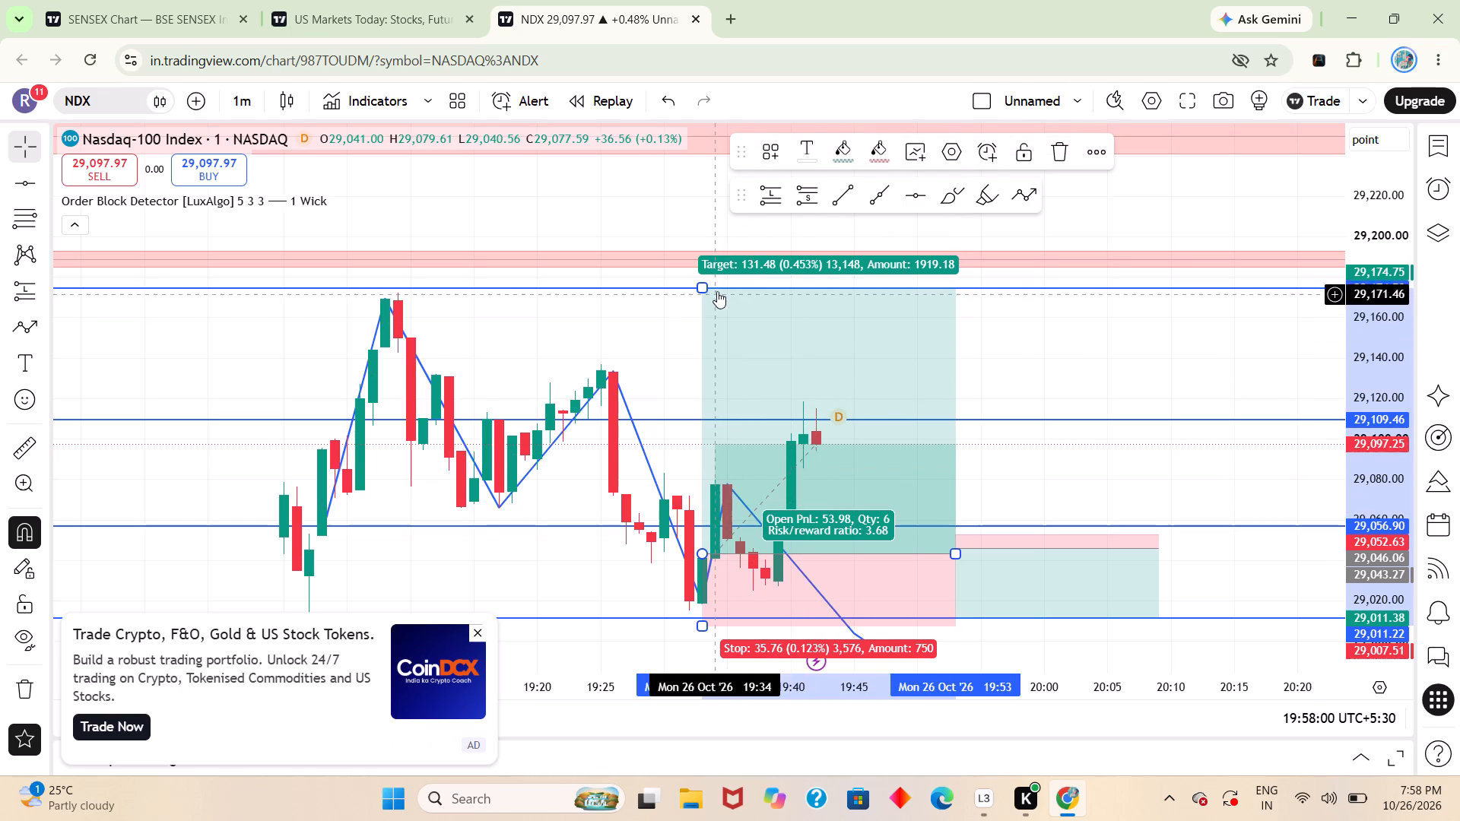
{"action": "left_click_drag", "start_coordinate": [698, 285], "coordinate": [743, 445]}
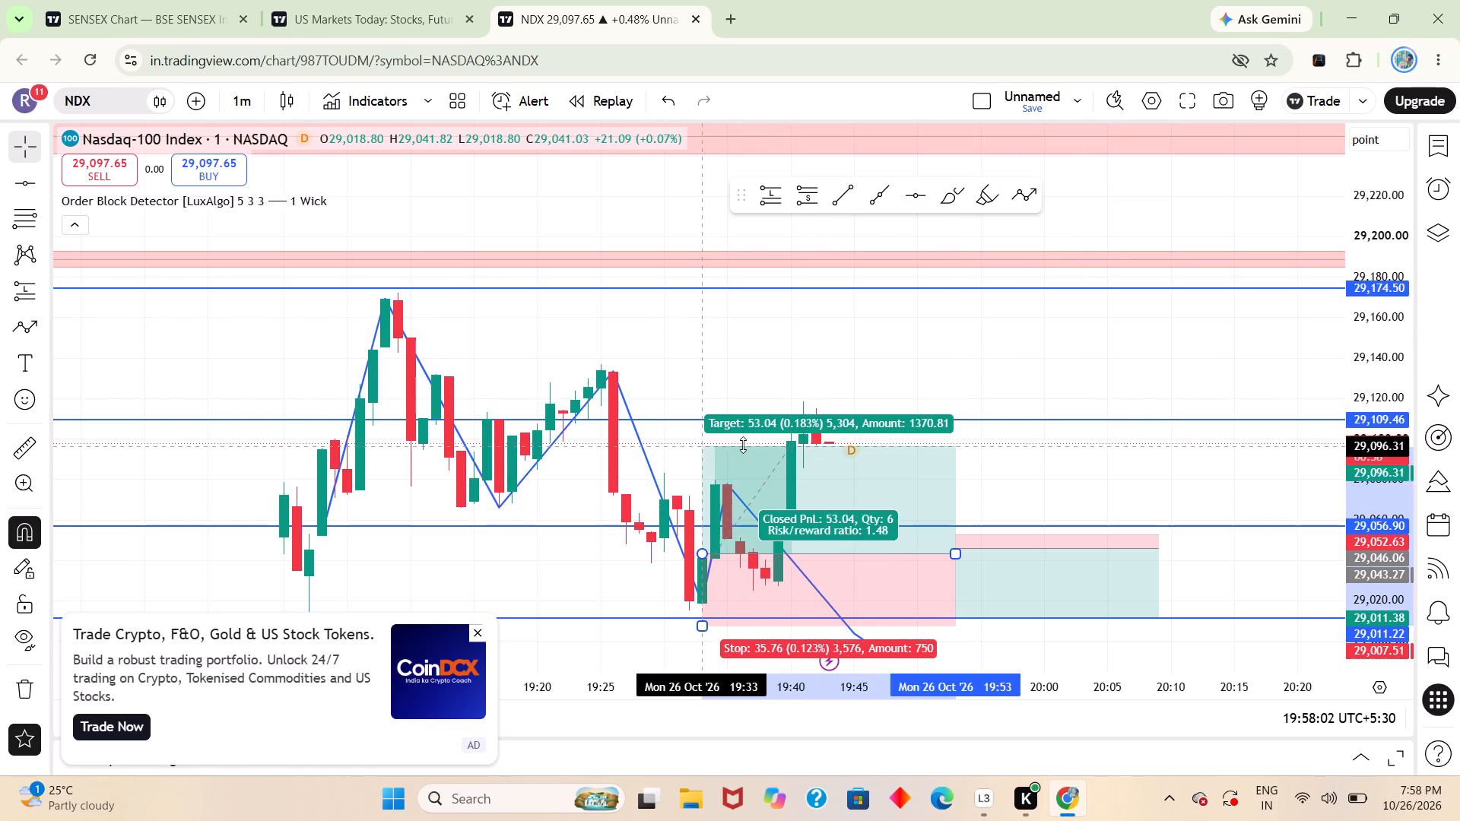
{"action": "left_click_drag", "start_coordinate": [743, 445], "coordinate": [740, 455]}
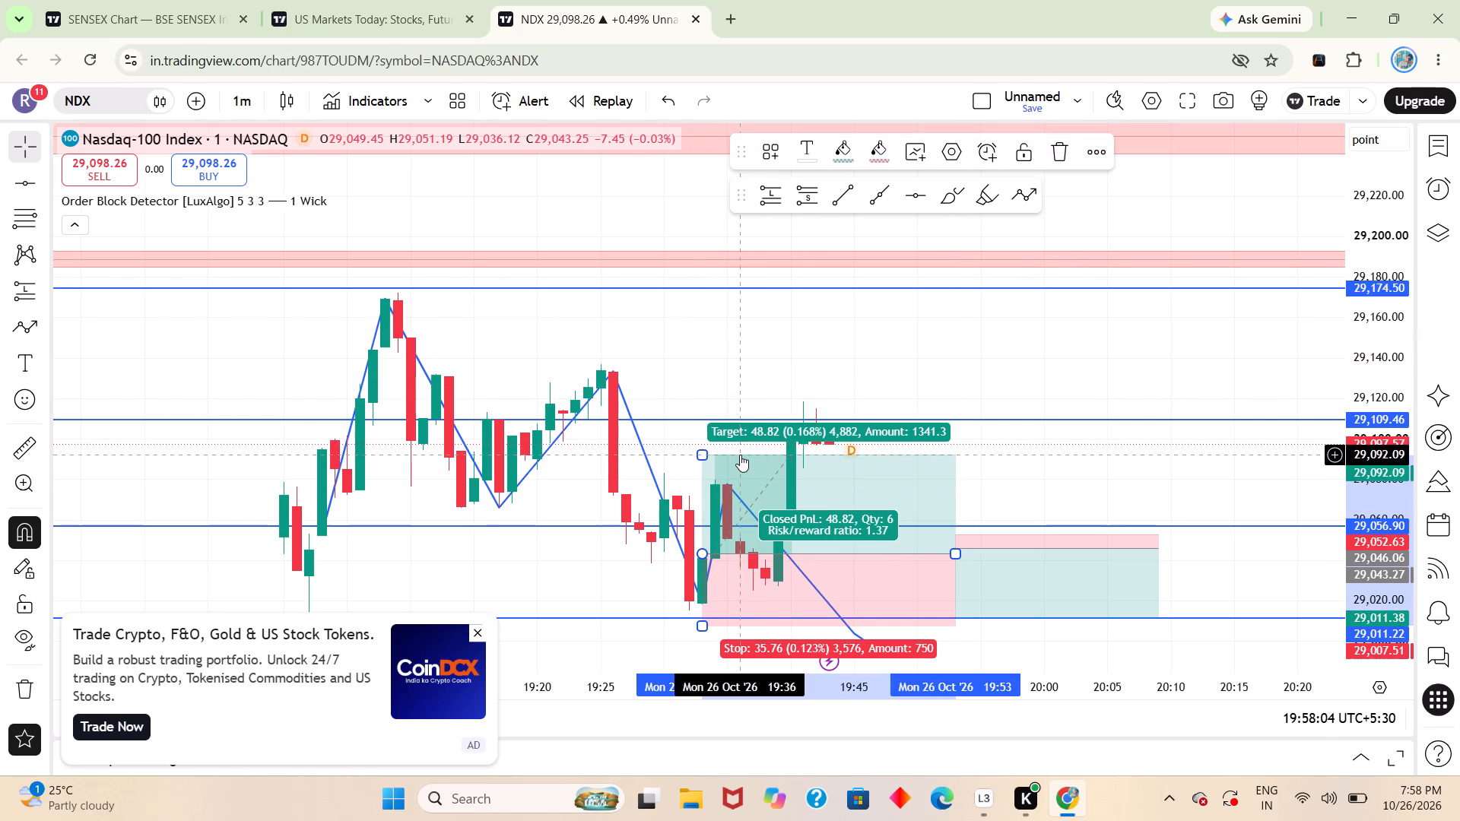
{"action": "left_click", "coordinate": [835, 329]}
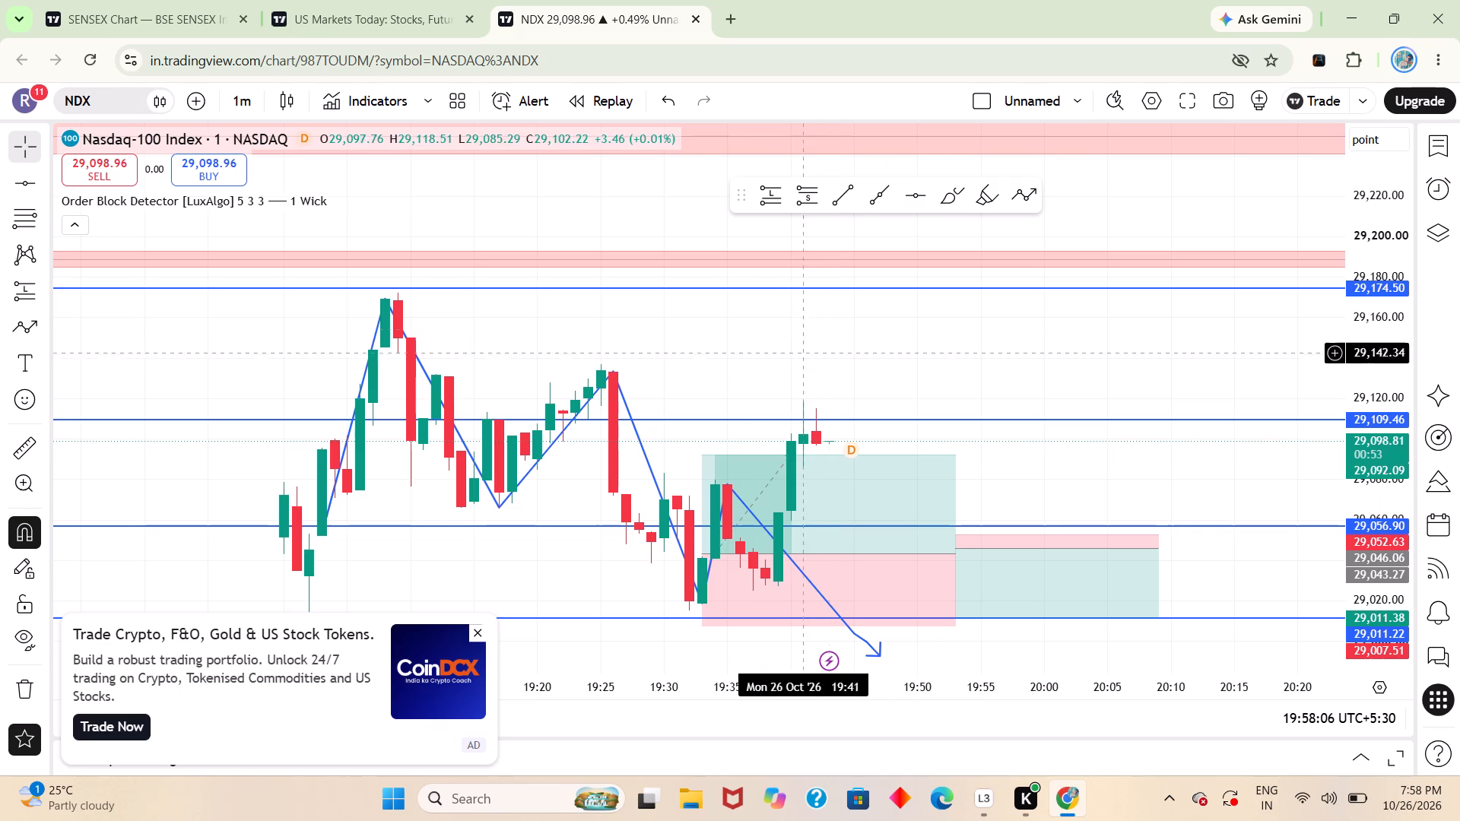
{"action": "left_click_drag", "start_coordinate": [700, 455], "coordinate": [702, 449]}
{"action": "left_click", "coordinate": [906, 376]}
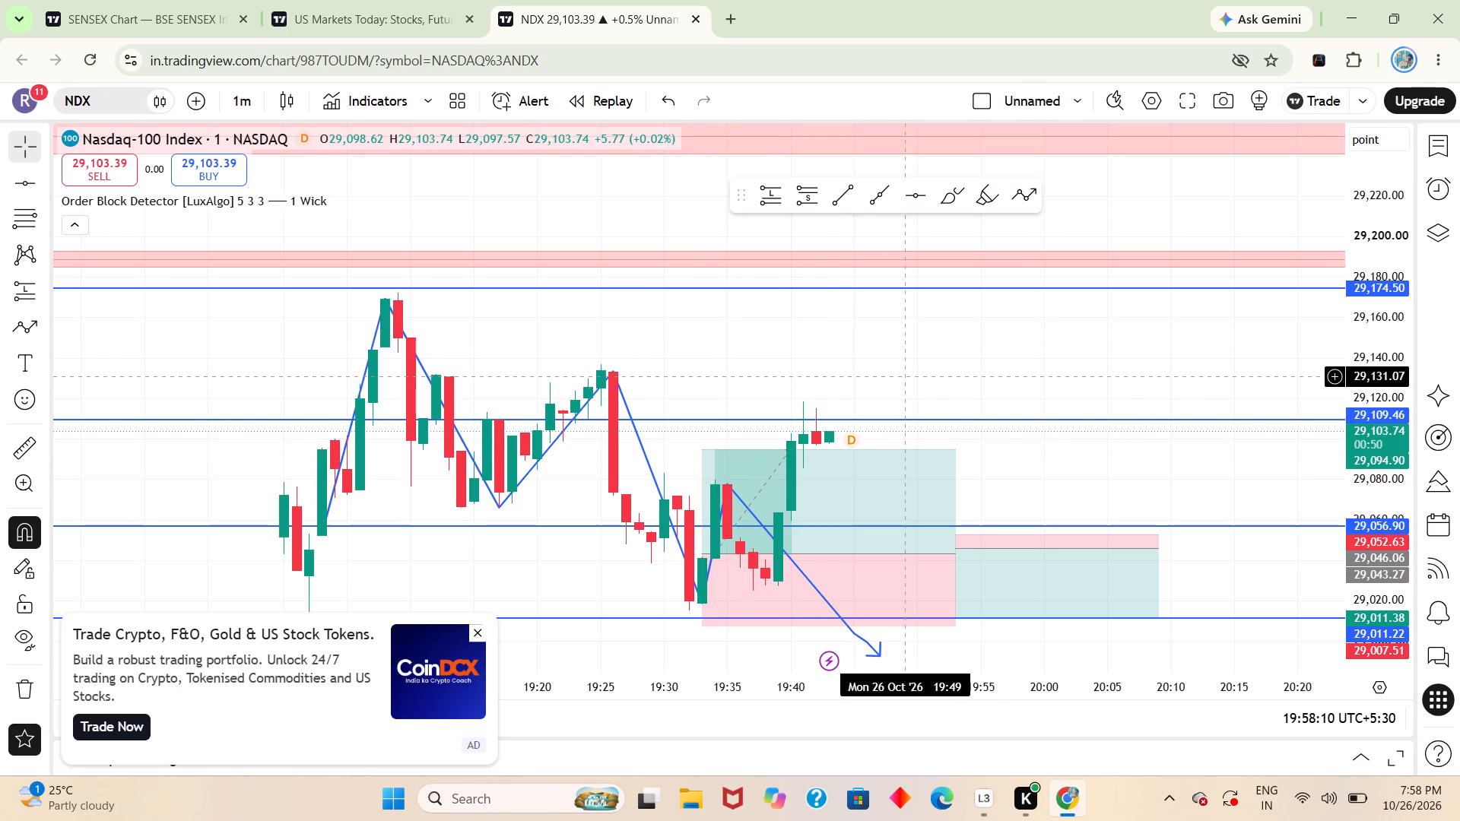
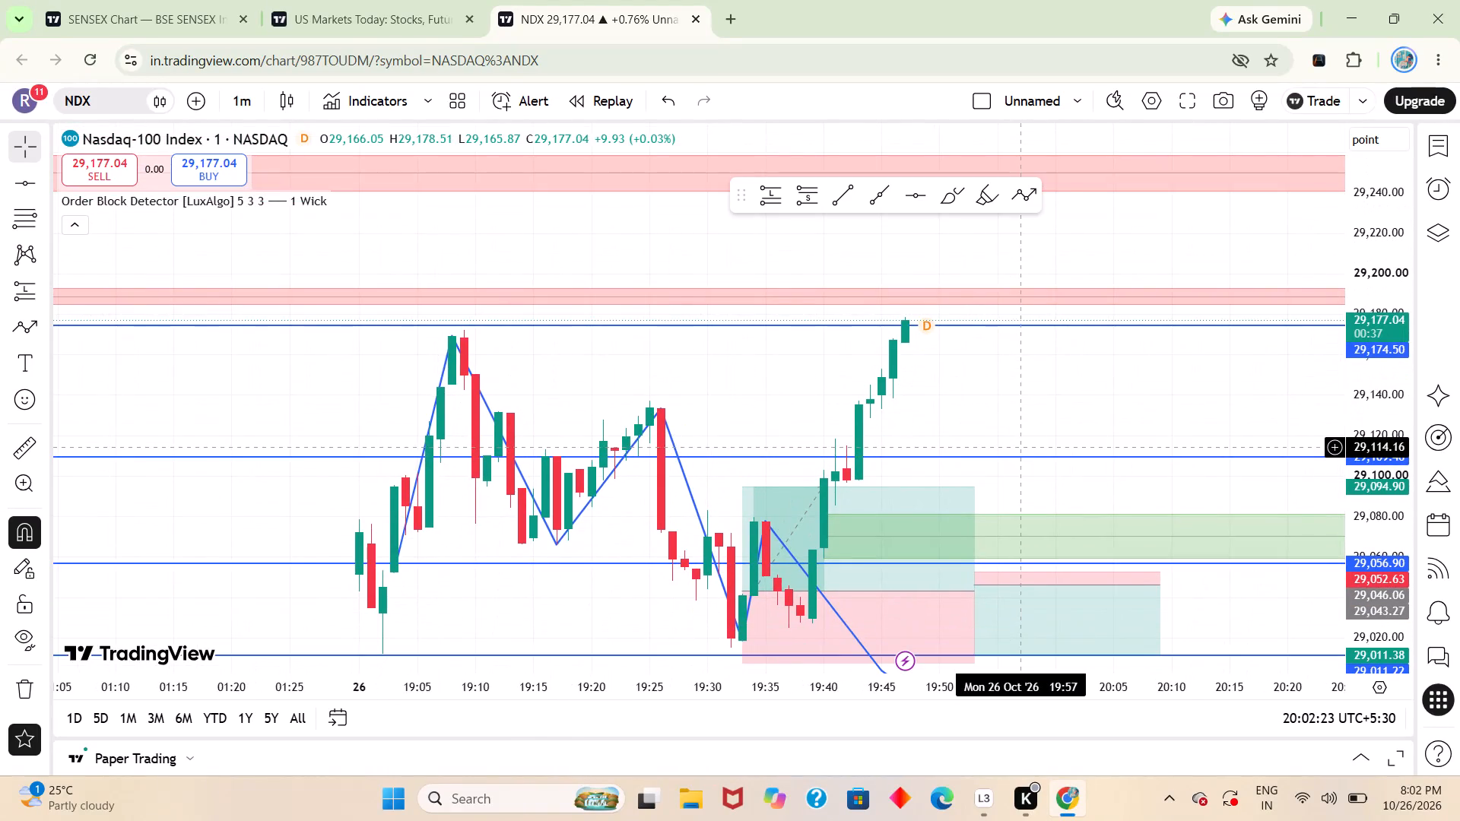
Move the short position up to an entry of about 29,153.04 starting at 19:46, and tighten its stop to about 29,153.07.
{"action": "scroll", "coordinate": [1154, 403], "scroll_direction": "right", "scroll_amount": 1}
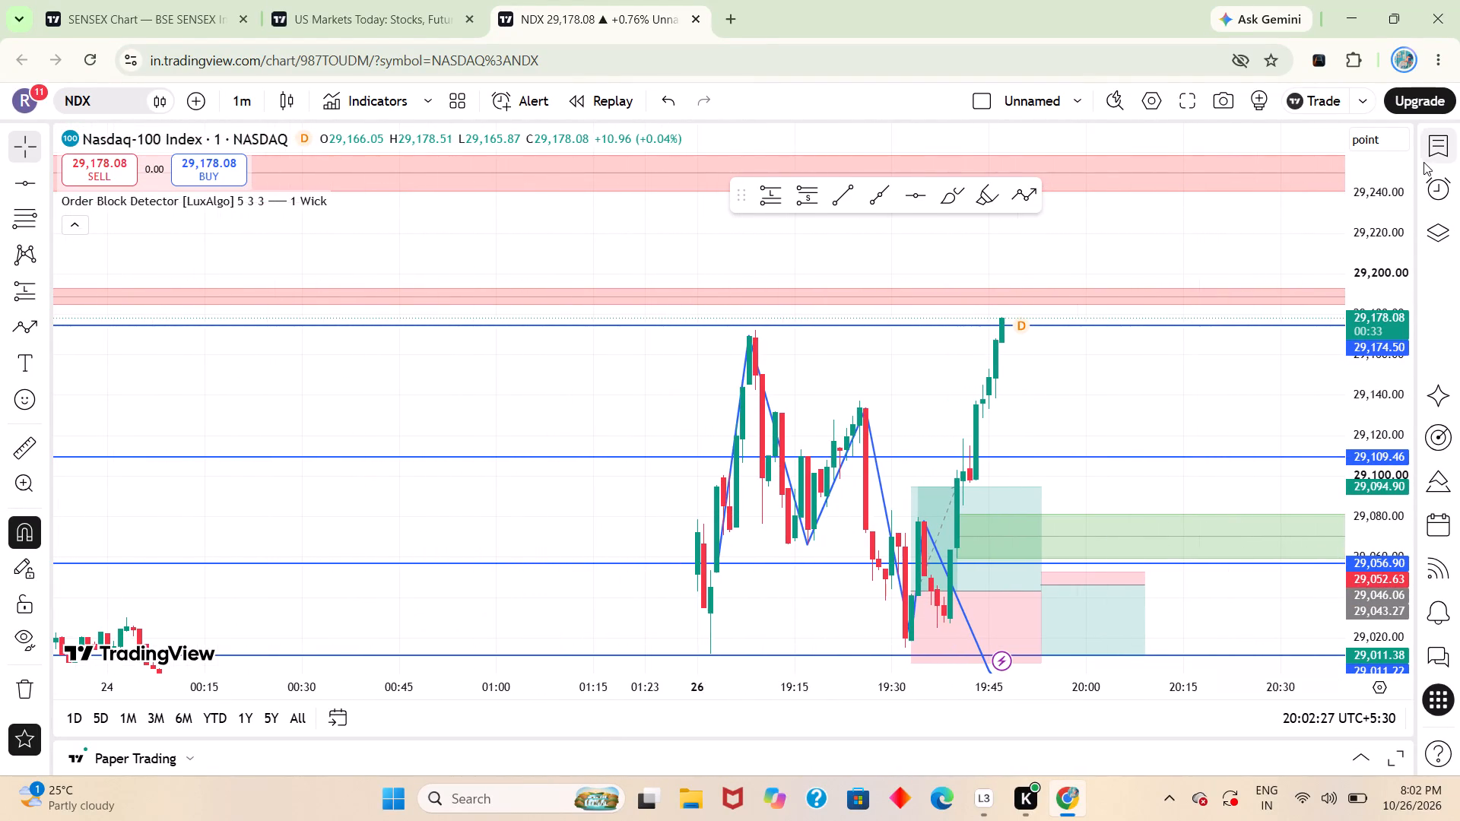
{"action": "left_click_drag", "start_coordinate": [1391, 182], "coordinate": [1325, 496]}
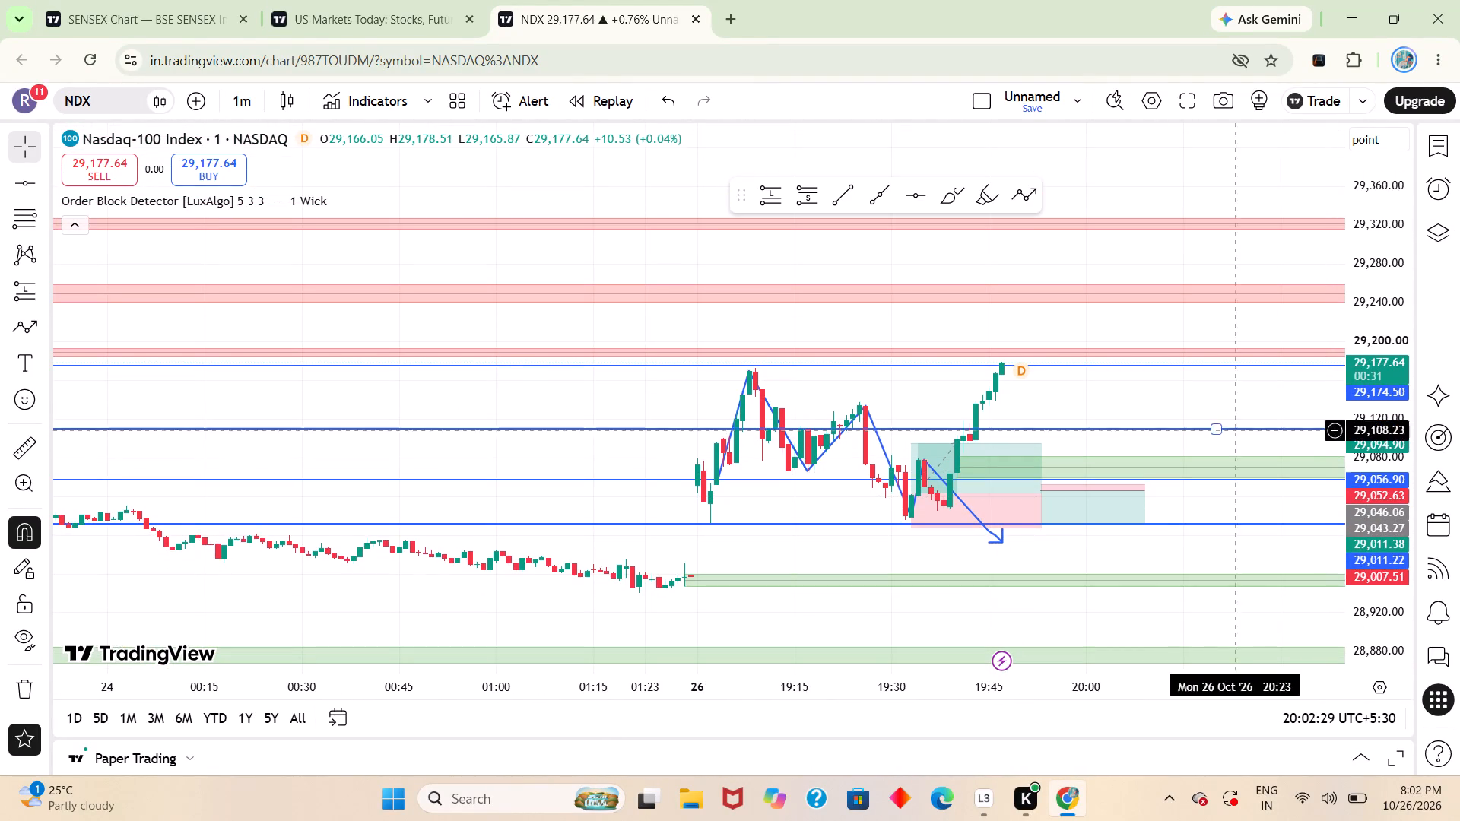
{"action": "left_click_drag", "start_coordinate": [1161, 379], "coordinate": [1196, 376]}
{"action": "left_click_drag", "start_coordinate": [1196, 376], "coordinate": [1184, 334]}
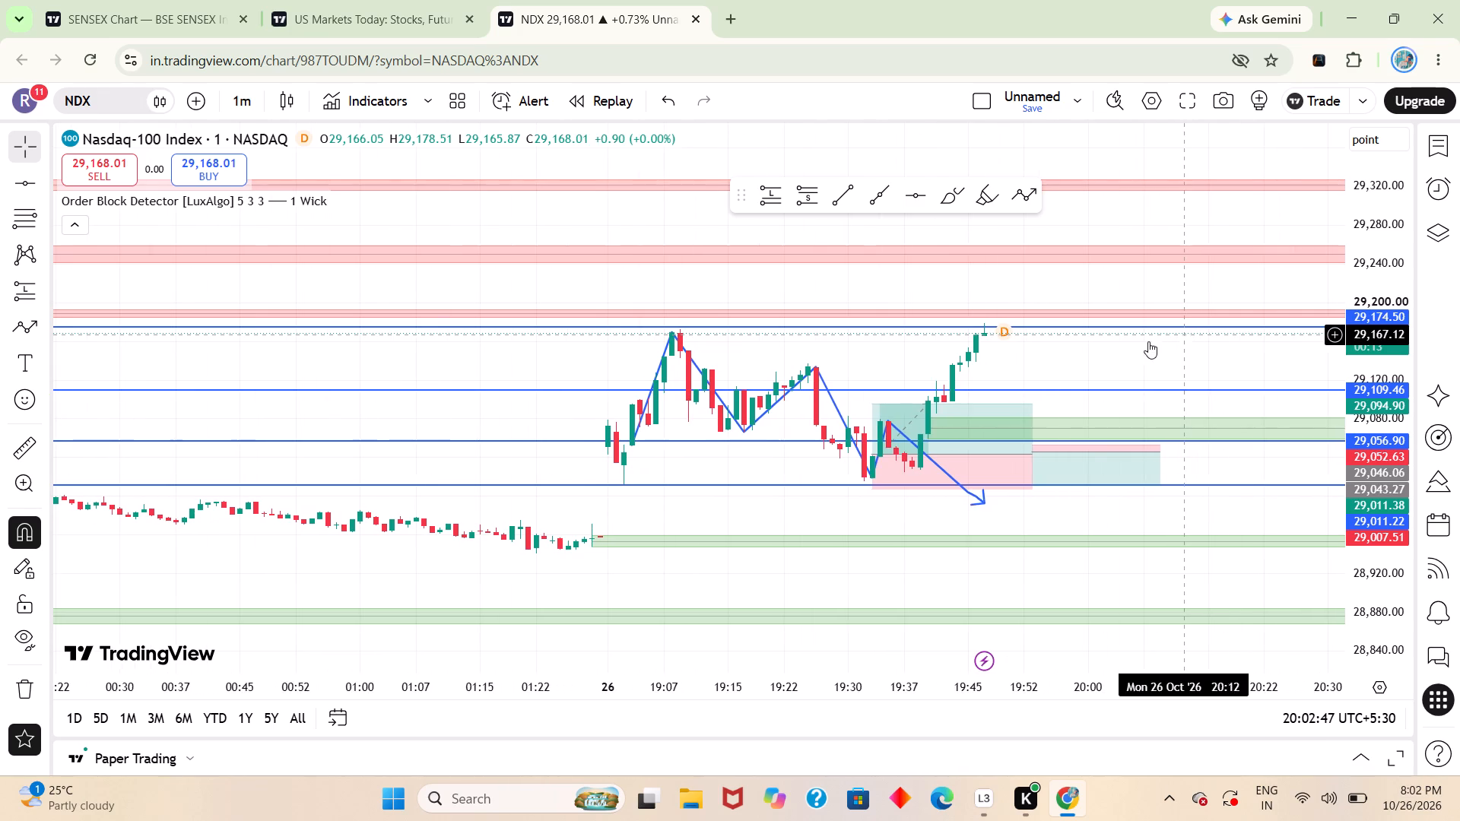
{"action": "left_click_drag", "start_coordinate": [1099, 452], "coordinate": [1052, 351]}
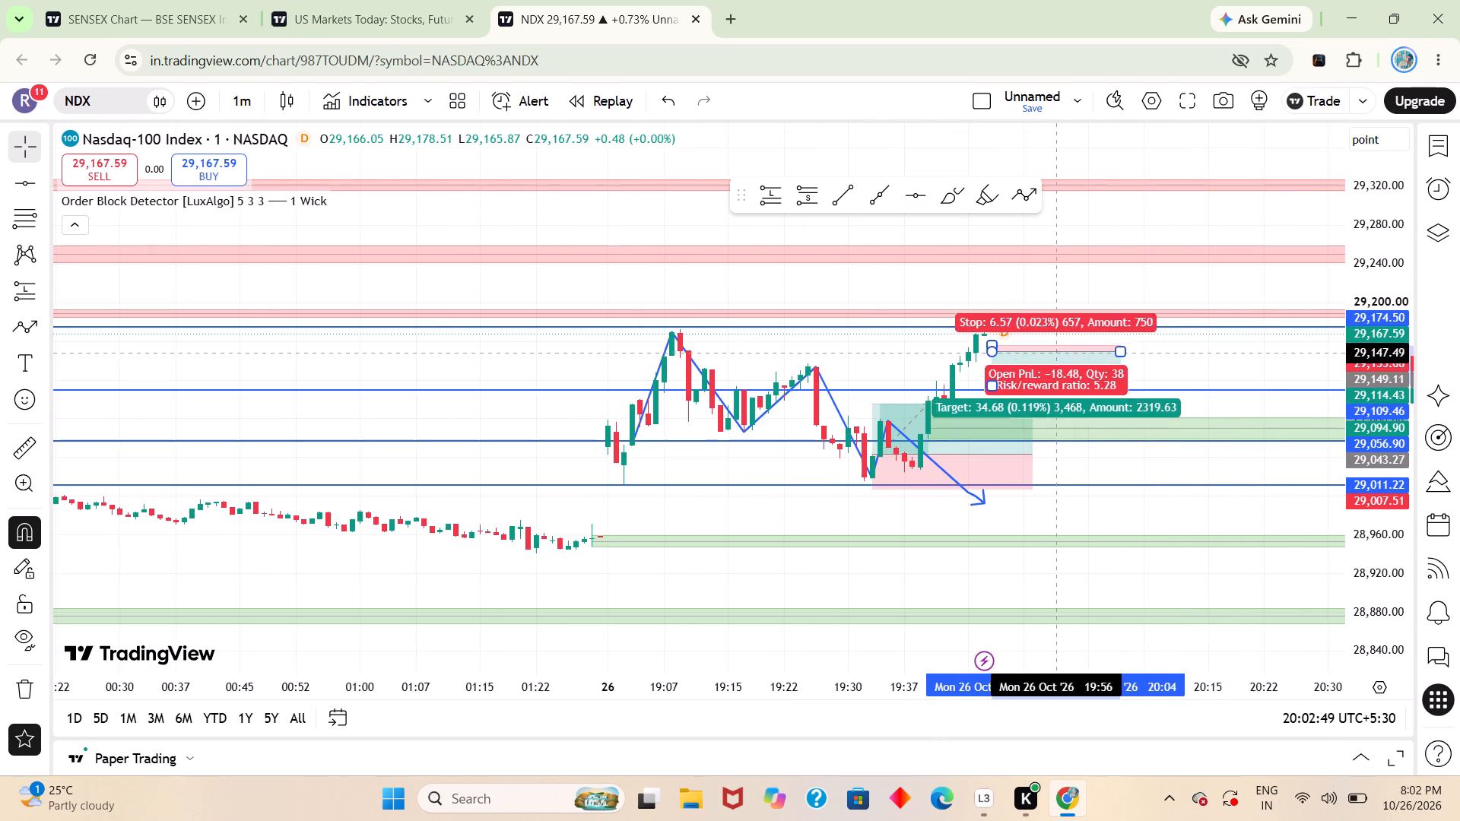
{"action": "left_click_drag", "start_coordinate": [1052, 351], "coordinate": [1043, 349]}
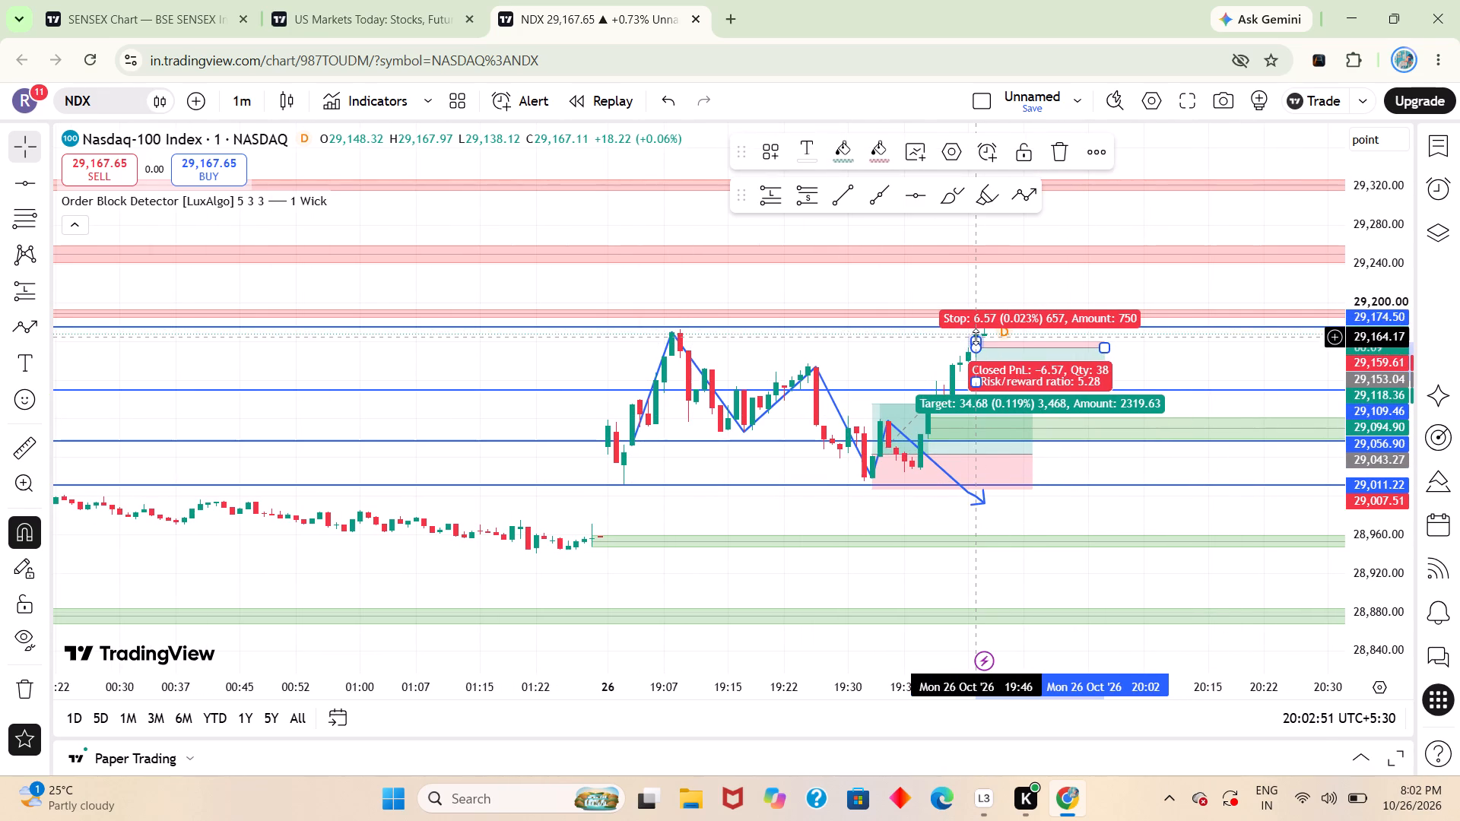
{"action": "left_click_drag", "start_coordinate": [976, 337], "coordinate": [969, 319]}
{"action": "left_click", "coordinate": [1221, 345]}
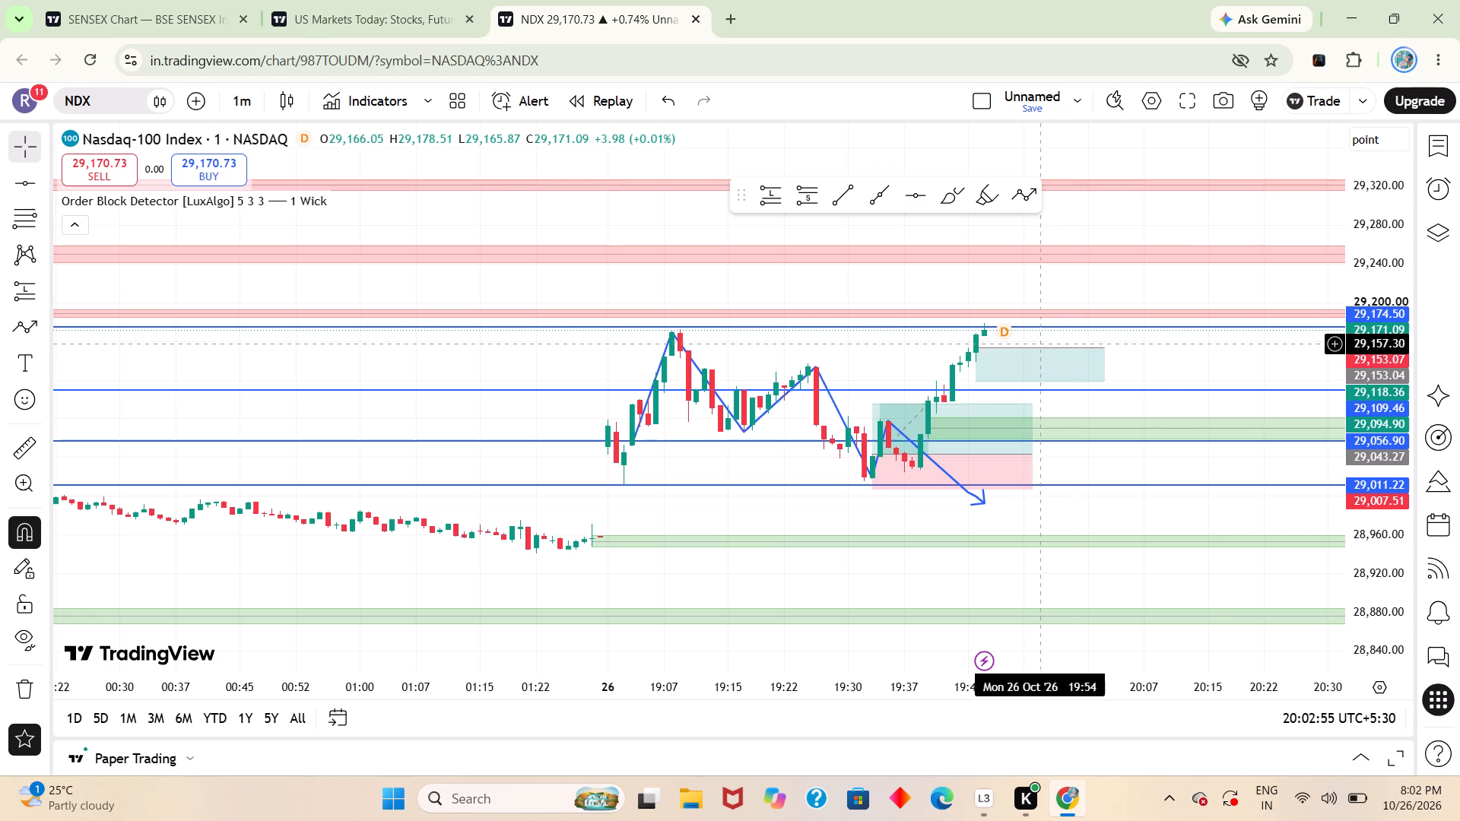
Move the short position clear of the candles and delete it from the chart.
{"action": "left_click_drag", "start_coordinate": [1045, 360], "coordinate": [1243, 535]}
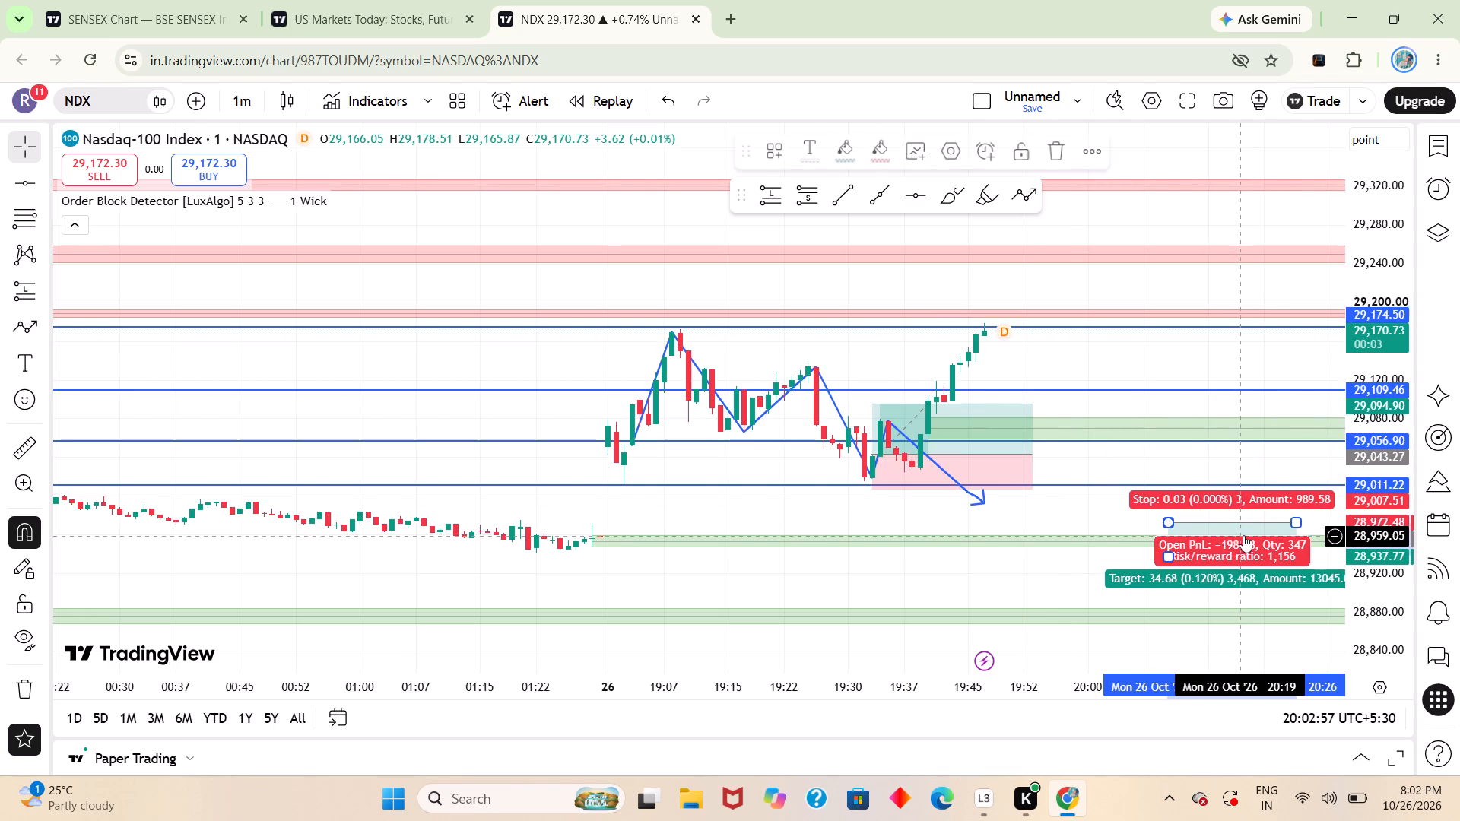
{"action": "left_click", "coordinate": [1243, 535]}
{"action": "key", "text": "BackSpace"}
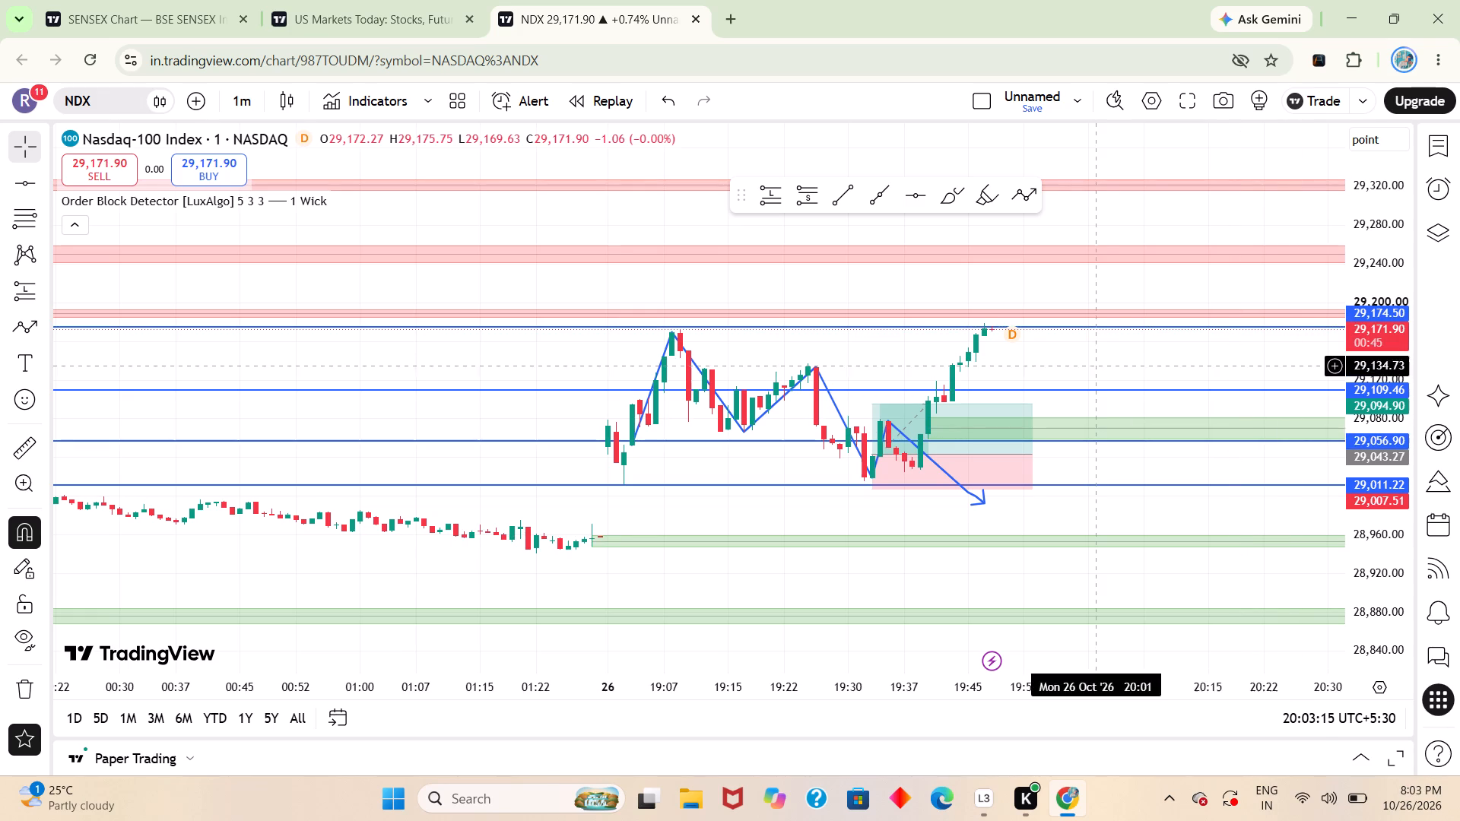
Raise the long position's target to about 29,174.97, at the upper horizontal level, and deselect the position.
{"action": "left_click_drag", "start_coordinate": [1098, 369], "coordinate": [1097, 438]}
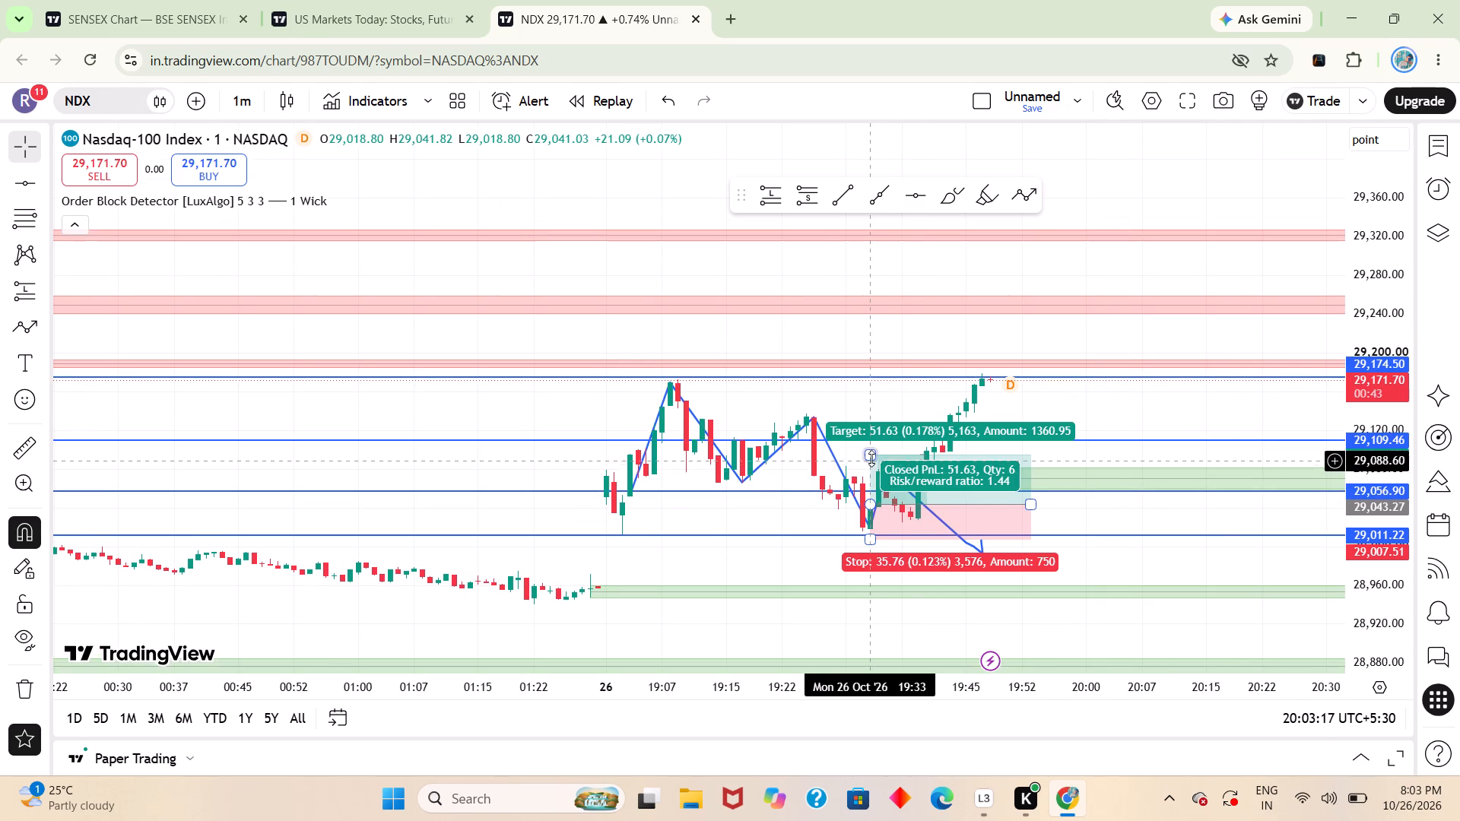
{"action": "left_click_drag", "start_coordinate": [869, 456], "coordinate": [879, 369]}
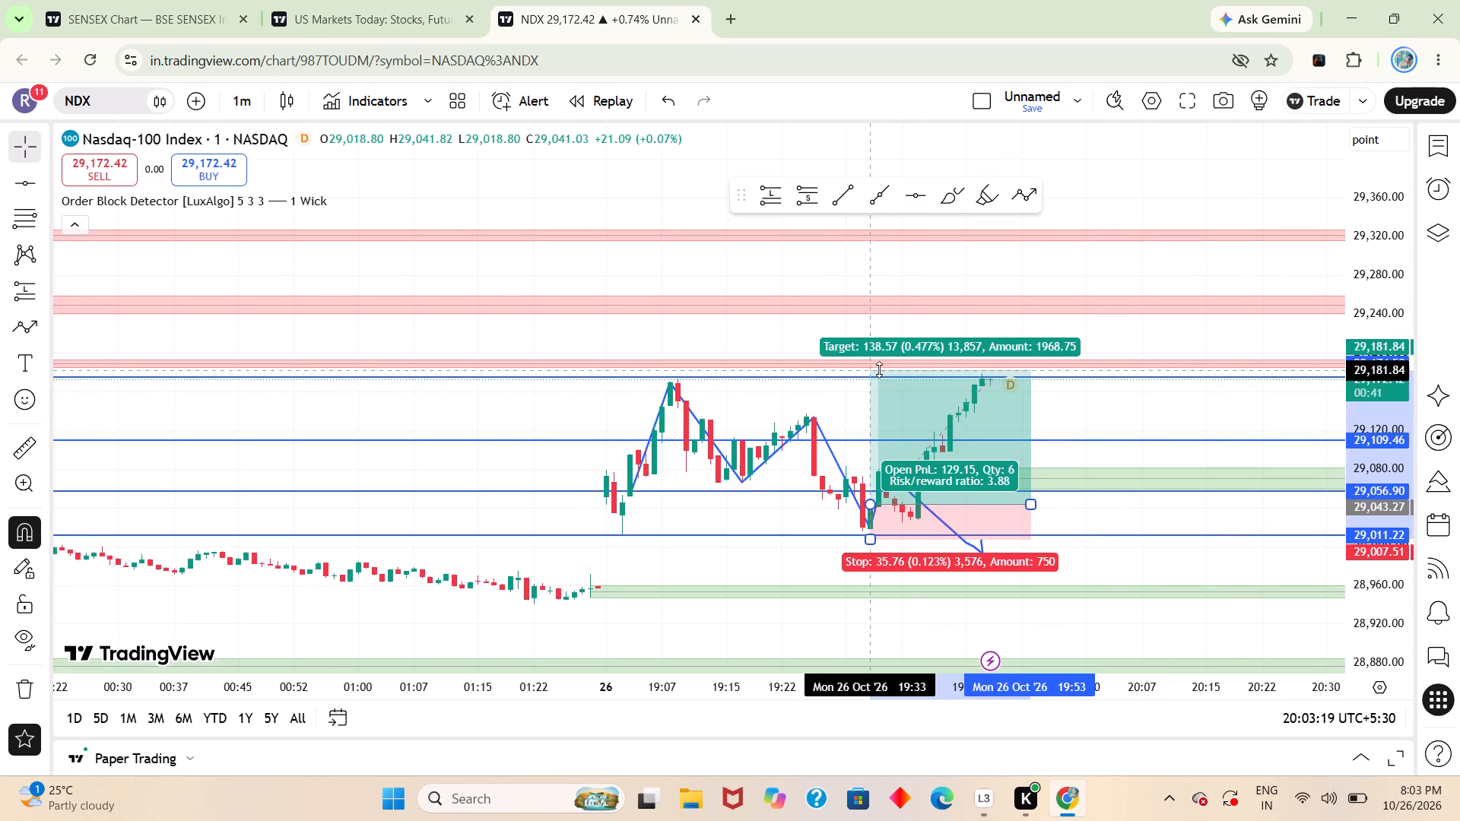
{"action": "left_click_drag", "start_coordinate": [879, 369], "coordinate": [879, 376]}
{"action": "left_click", "coordinate": [1066, 402]}
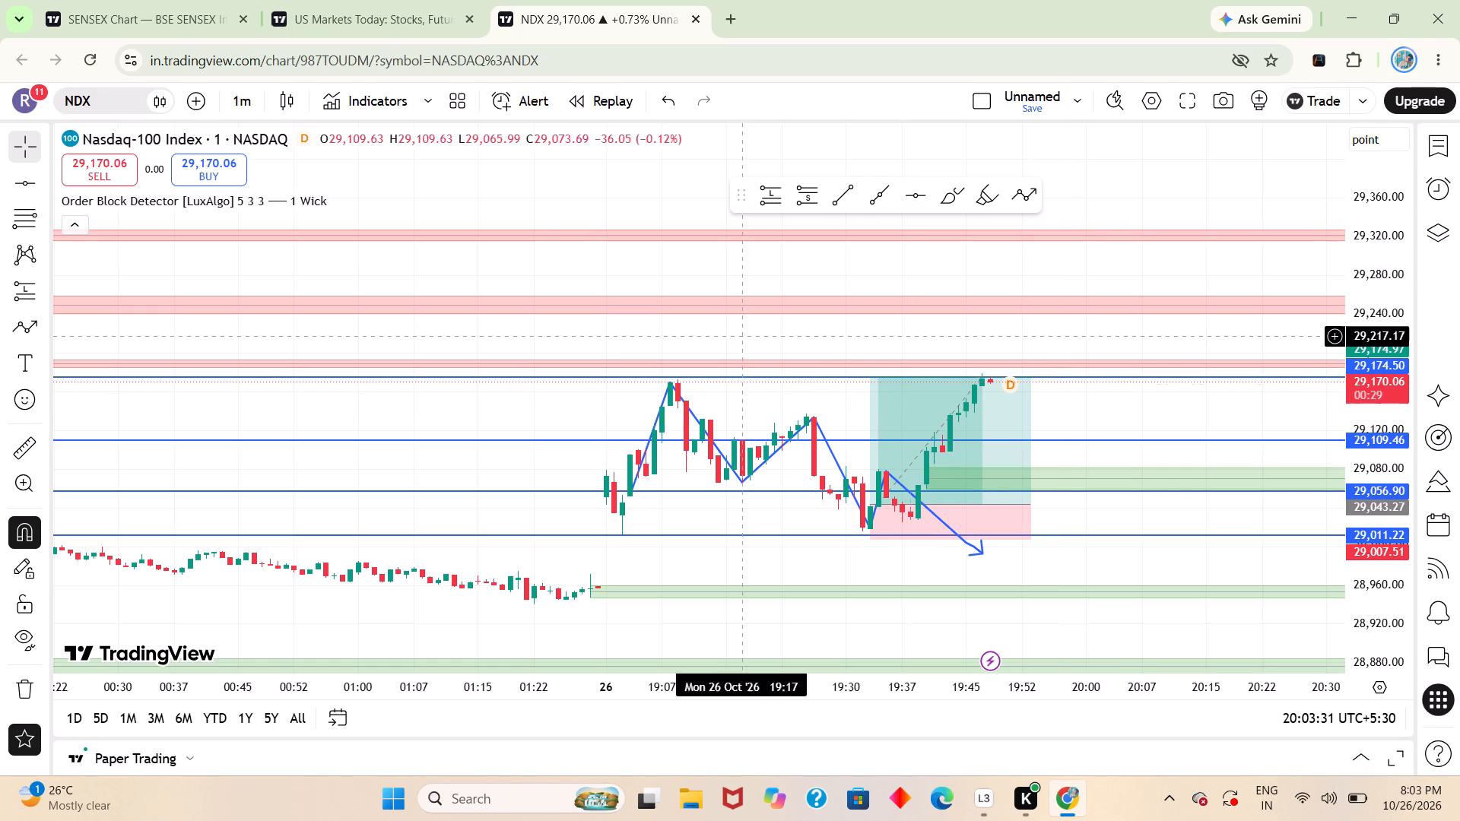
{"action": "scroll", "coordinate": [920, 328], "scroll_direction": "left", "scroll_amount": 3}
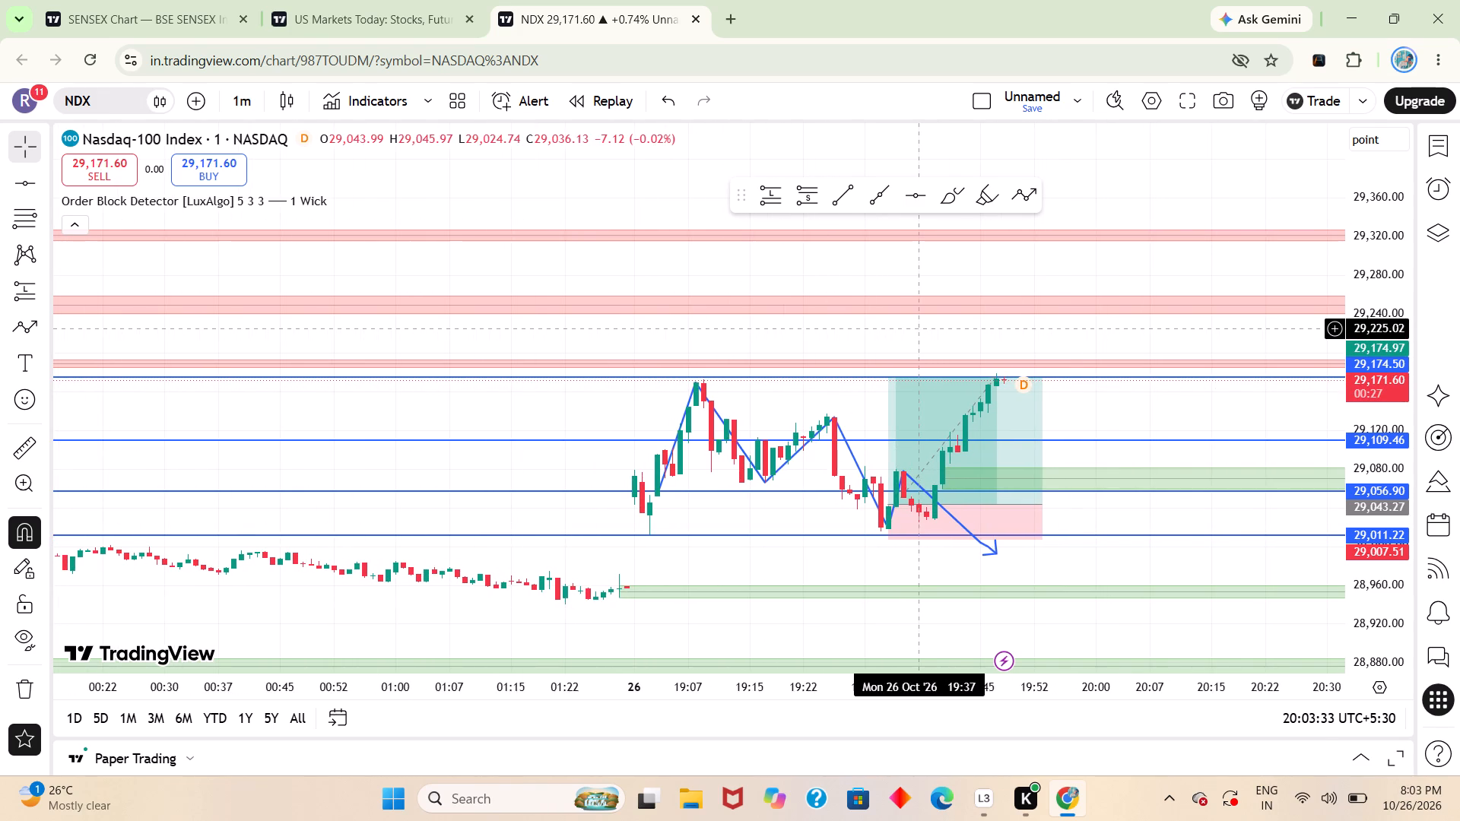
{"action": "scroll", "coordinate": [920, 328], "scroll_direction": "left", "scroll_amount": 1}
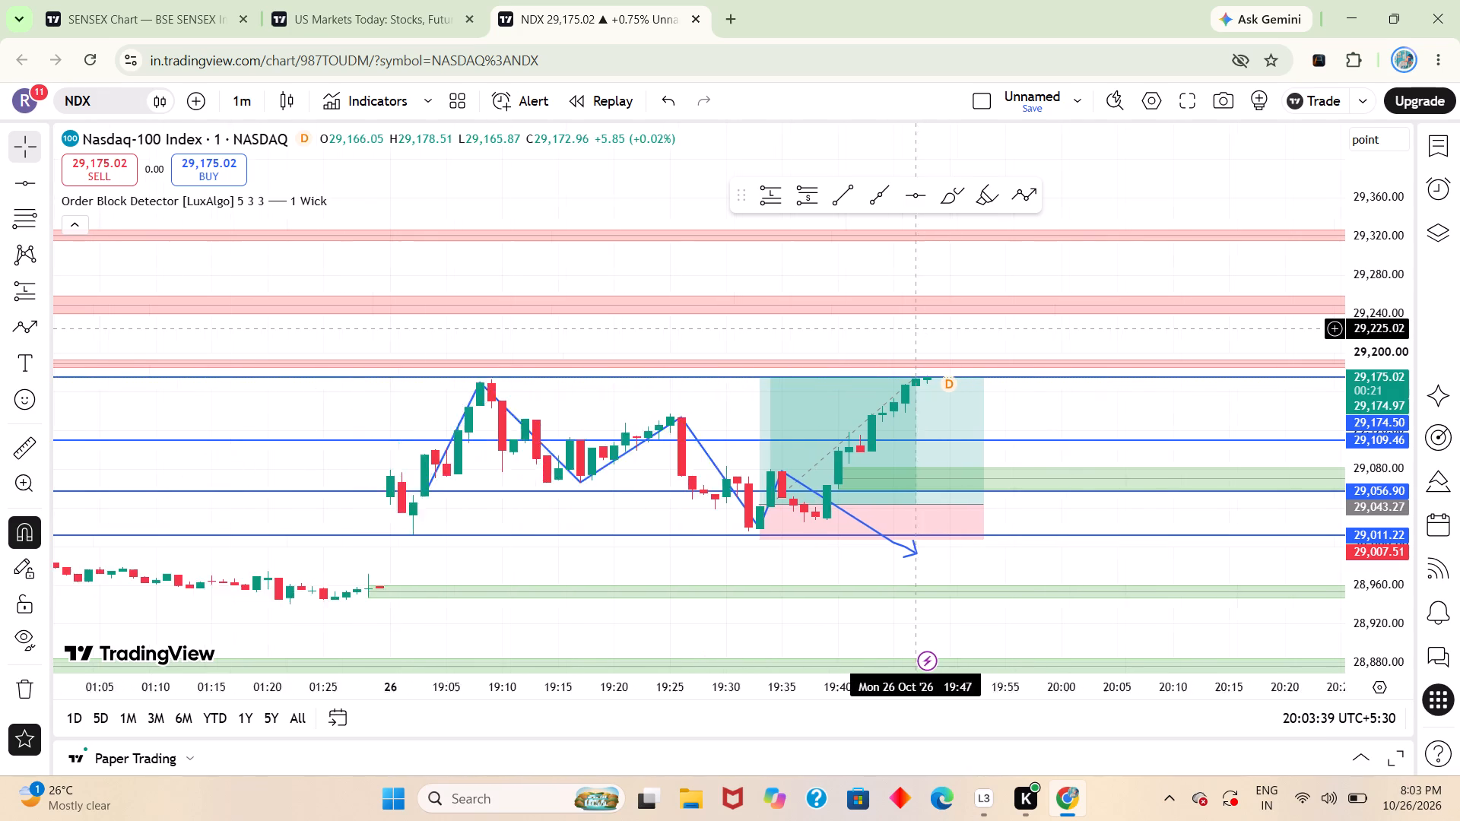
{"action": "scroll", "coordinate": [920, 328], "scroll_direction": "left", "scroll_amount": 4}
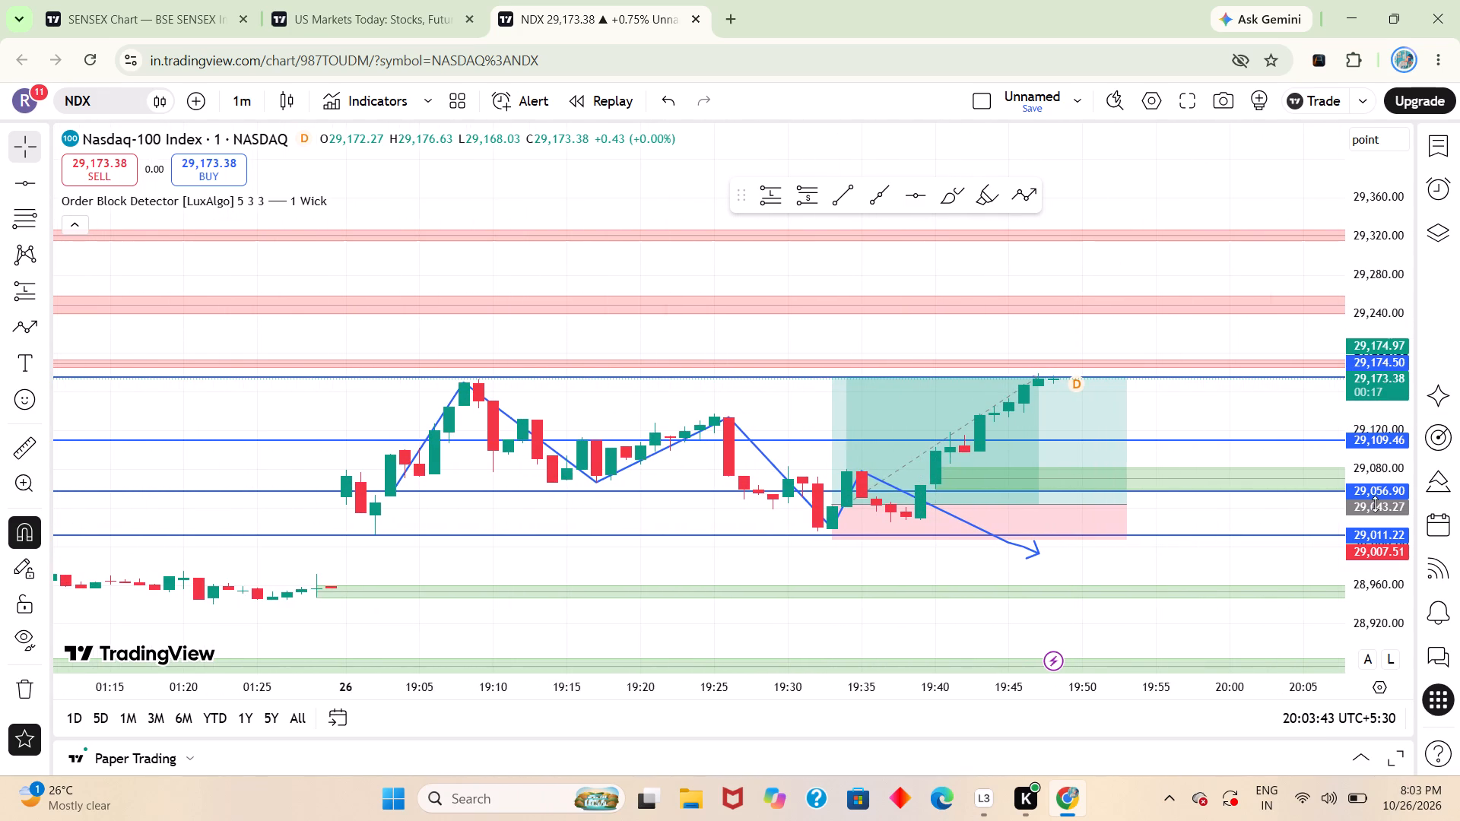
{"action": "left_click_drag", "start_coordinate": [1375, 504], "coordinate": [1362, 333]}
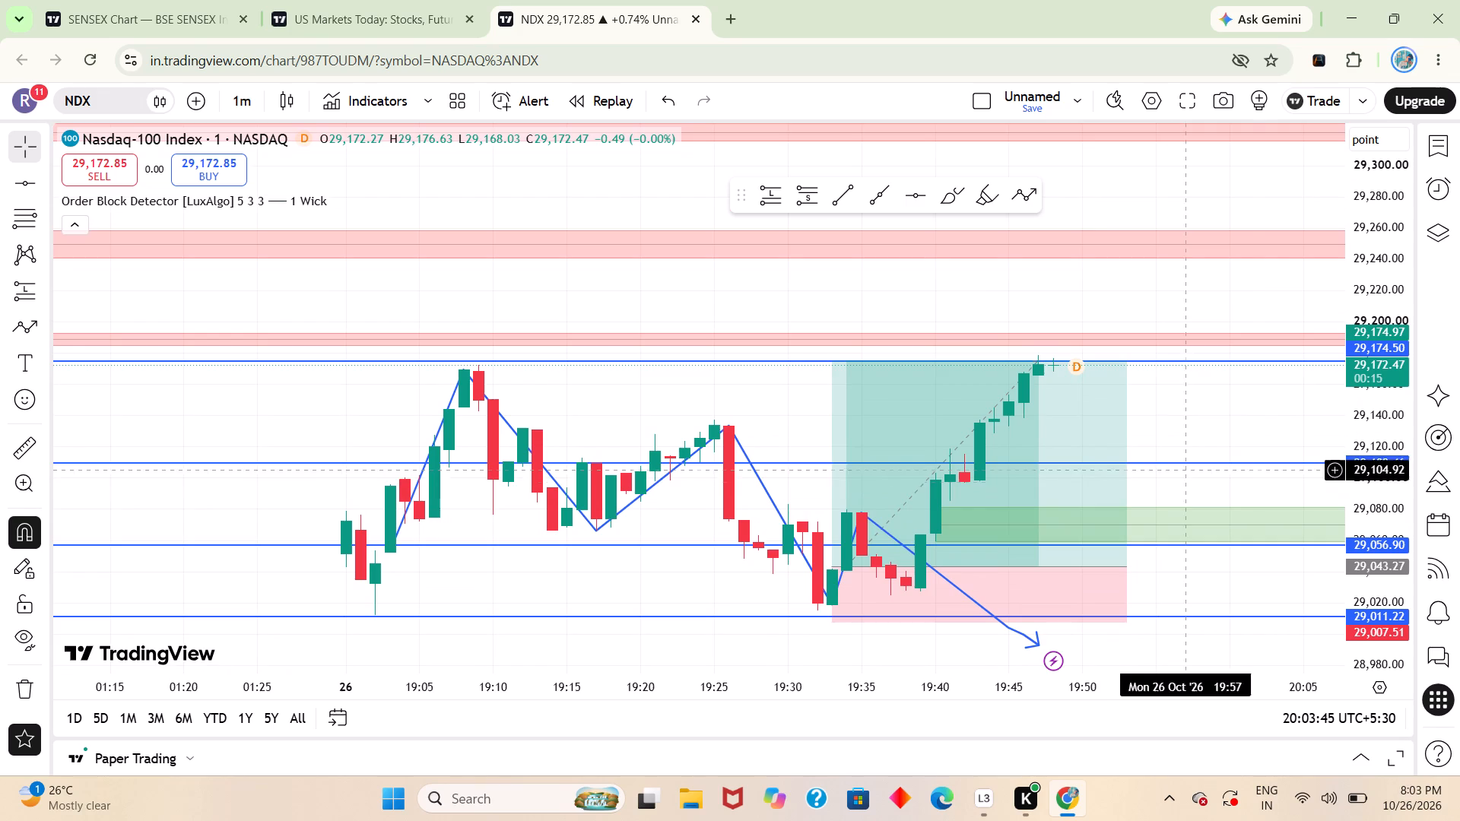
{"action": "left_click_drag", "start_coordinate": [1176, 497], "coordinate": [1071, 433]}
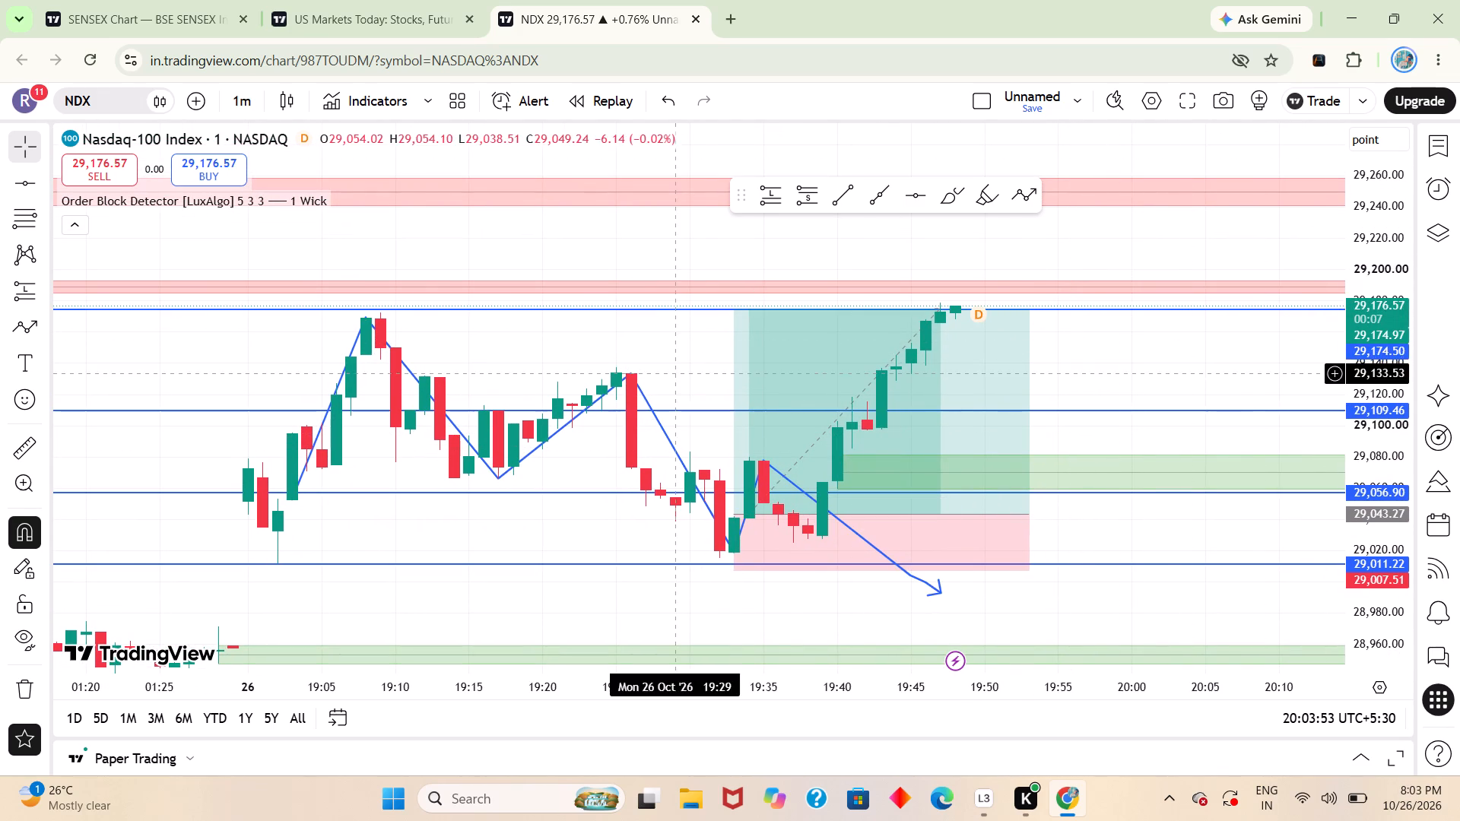
Close the Nasdaq-100 chart, US Markets and SENSEX browser tabs.
{"action": "left_click", "coordinate": [699, 14]}
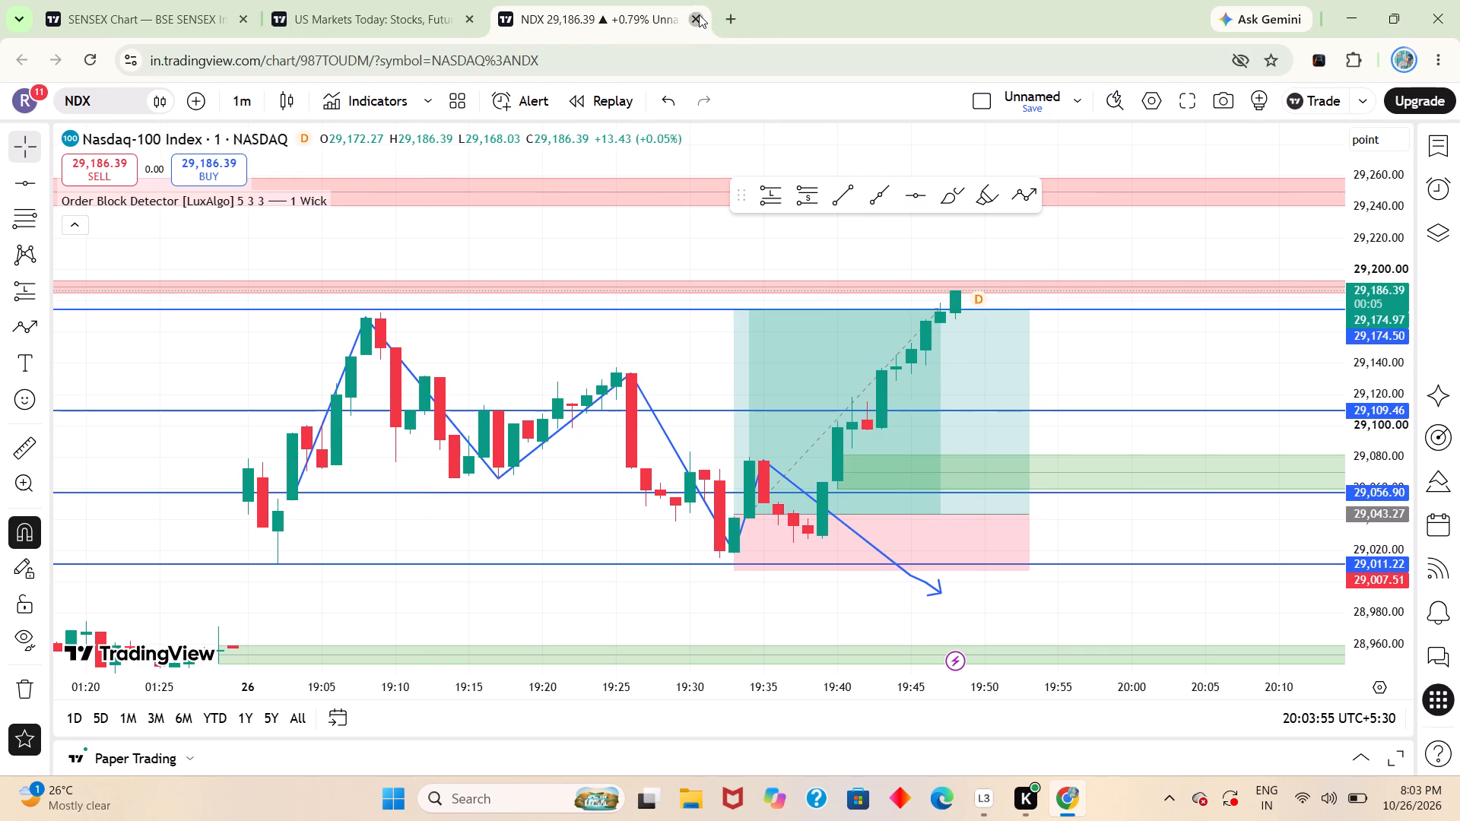
{"action": "left_click", "coordinate": [786, 192]}
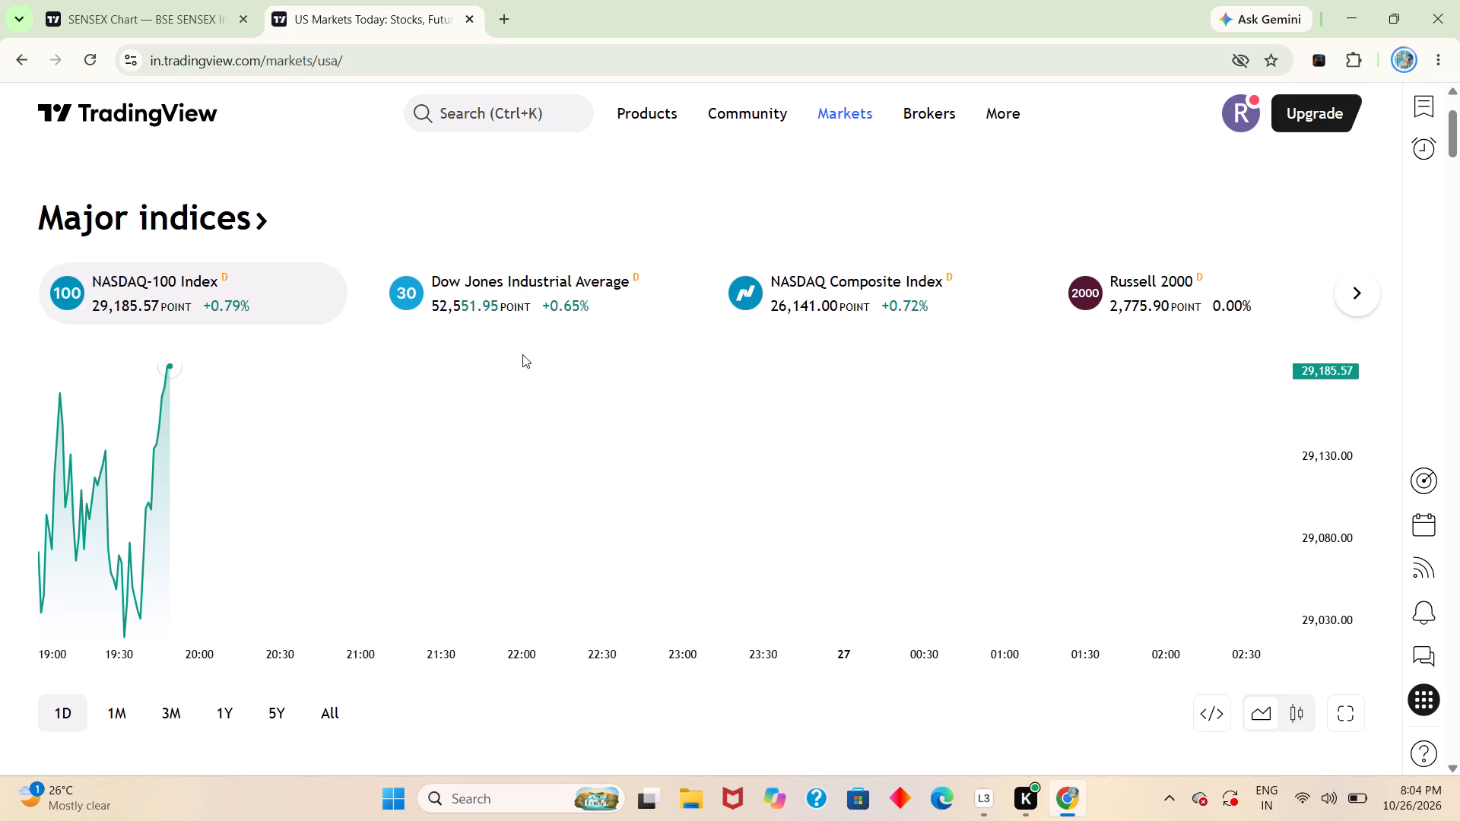
{"action": "left_click", "coordinate": [471, 19]}
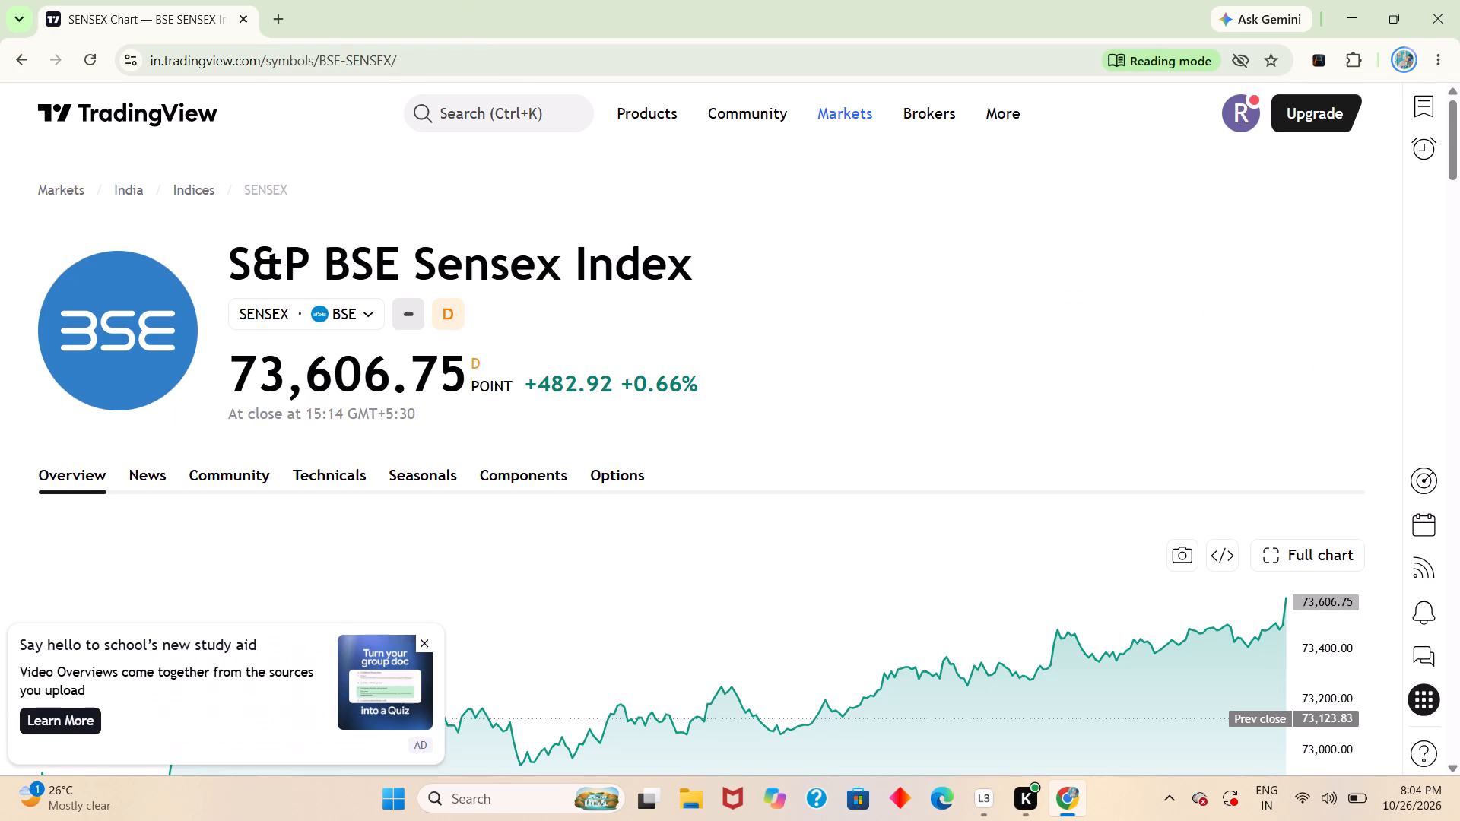
{"action": "left_click", "coordinate": [249, 19]}
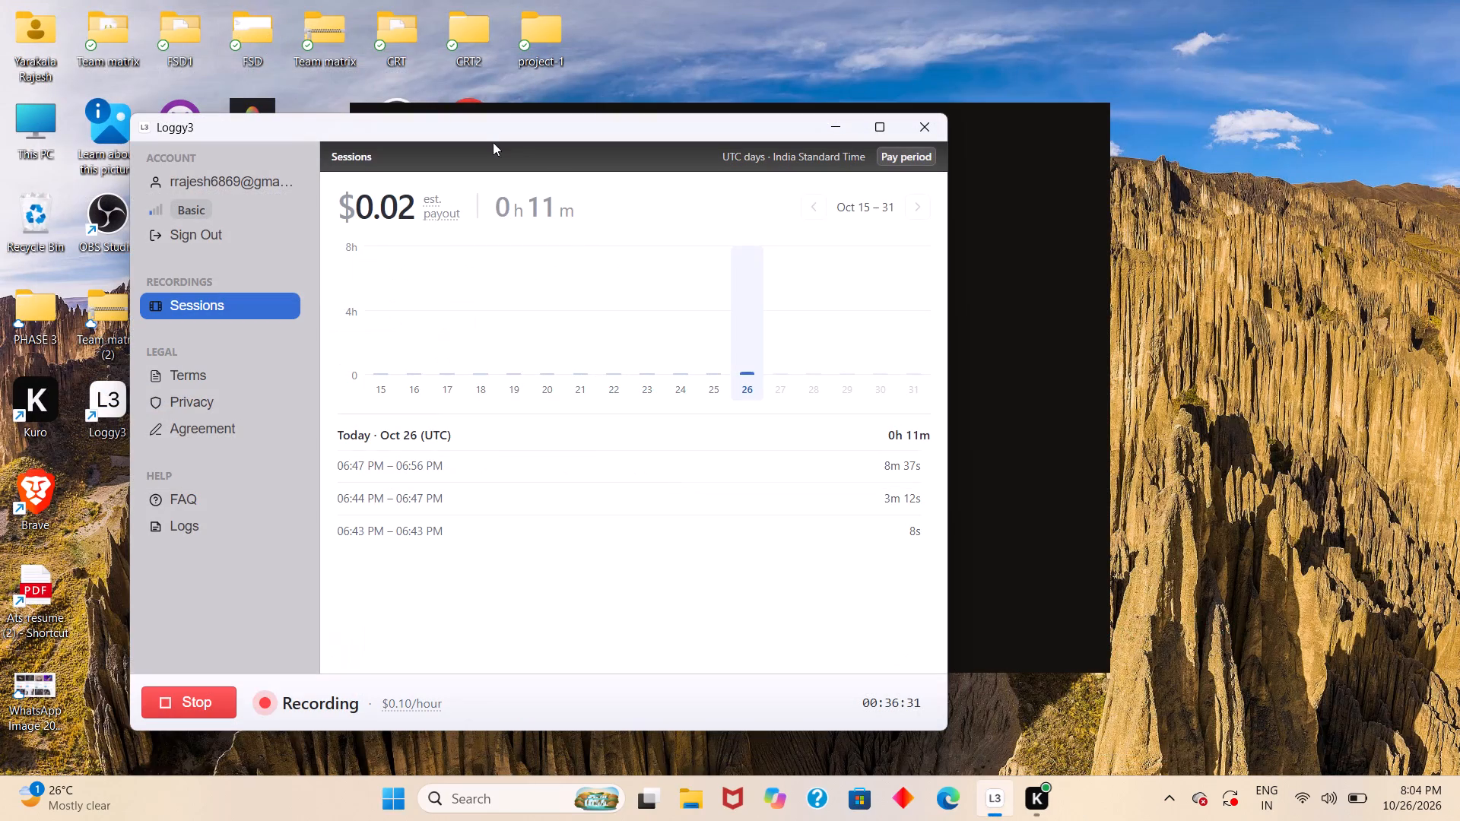
Stop the running session recording in Loggy3.
{"action": "scroll", "coordinate": [580, 426], "scroll_direction": "down", "scroll_amount": 1}
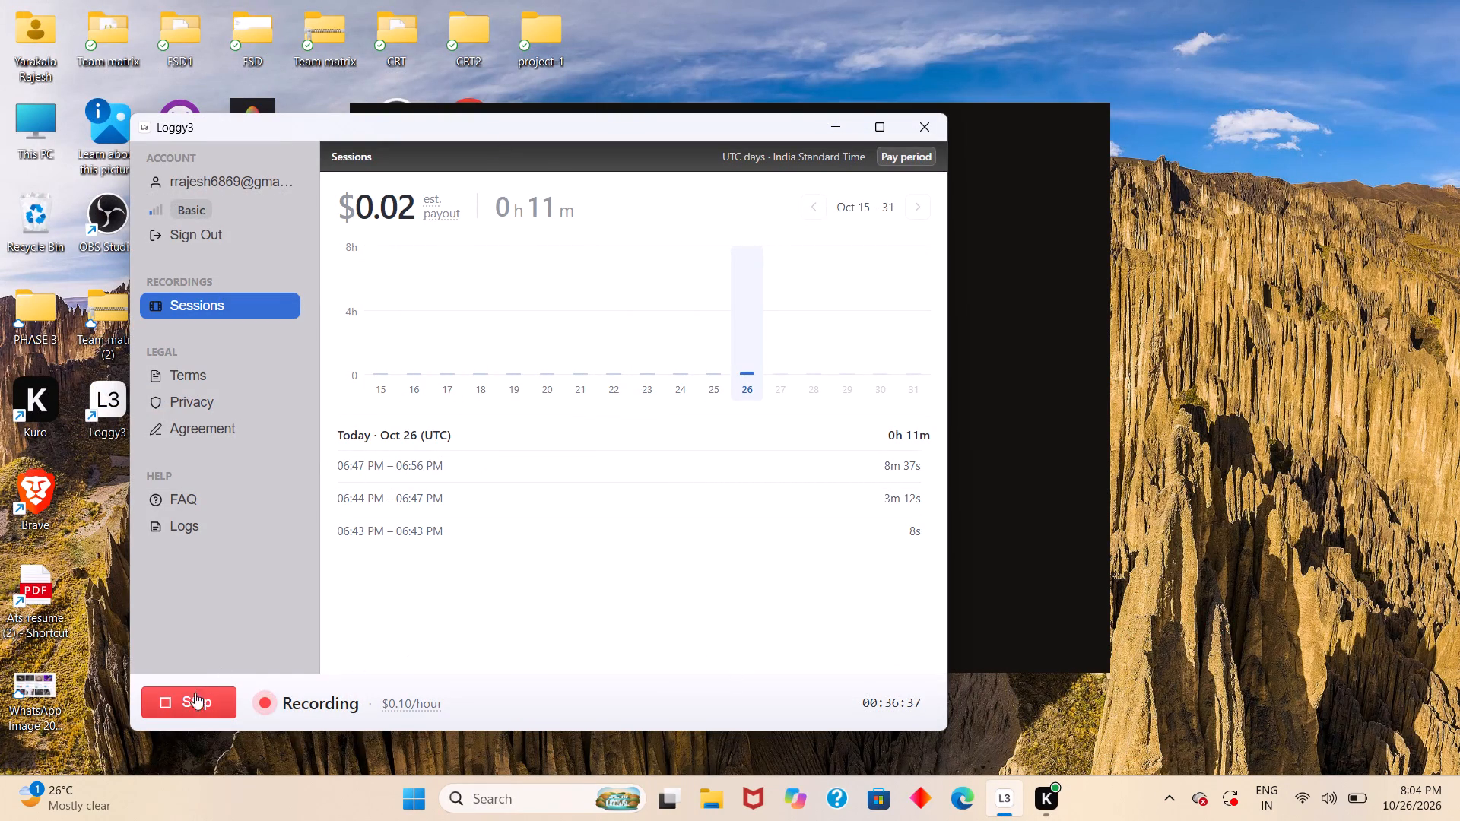
{"action": "left_click", "coordinate": [192, 718]}
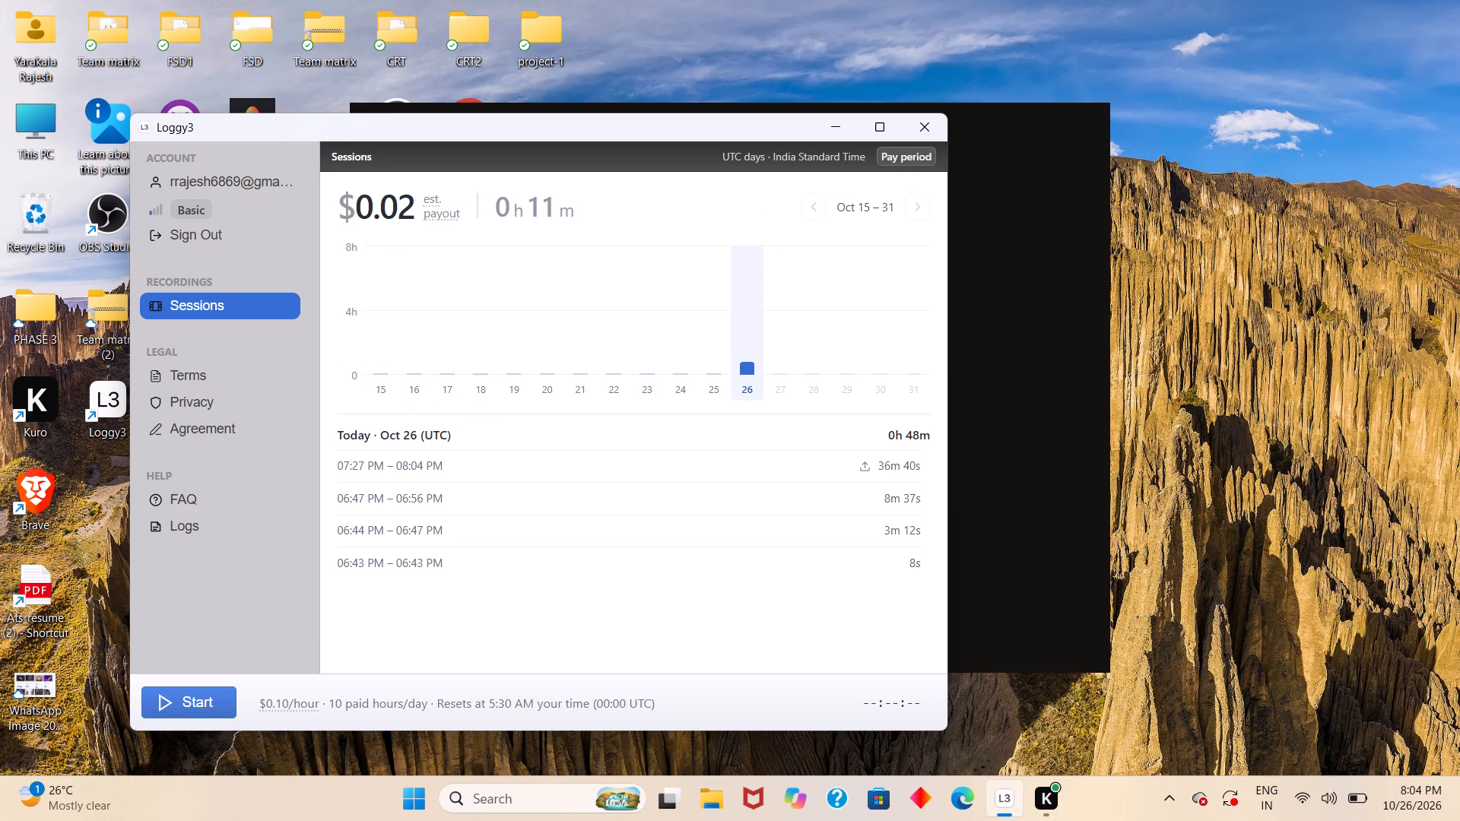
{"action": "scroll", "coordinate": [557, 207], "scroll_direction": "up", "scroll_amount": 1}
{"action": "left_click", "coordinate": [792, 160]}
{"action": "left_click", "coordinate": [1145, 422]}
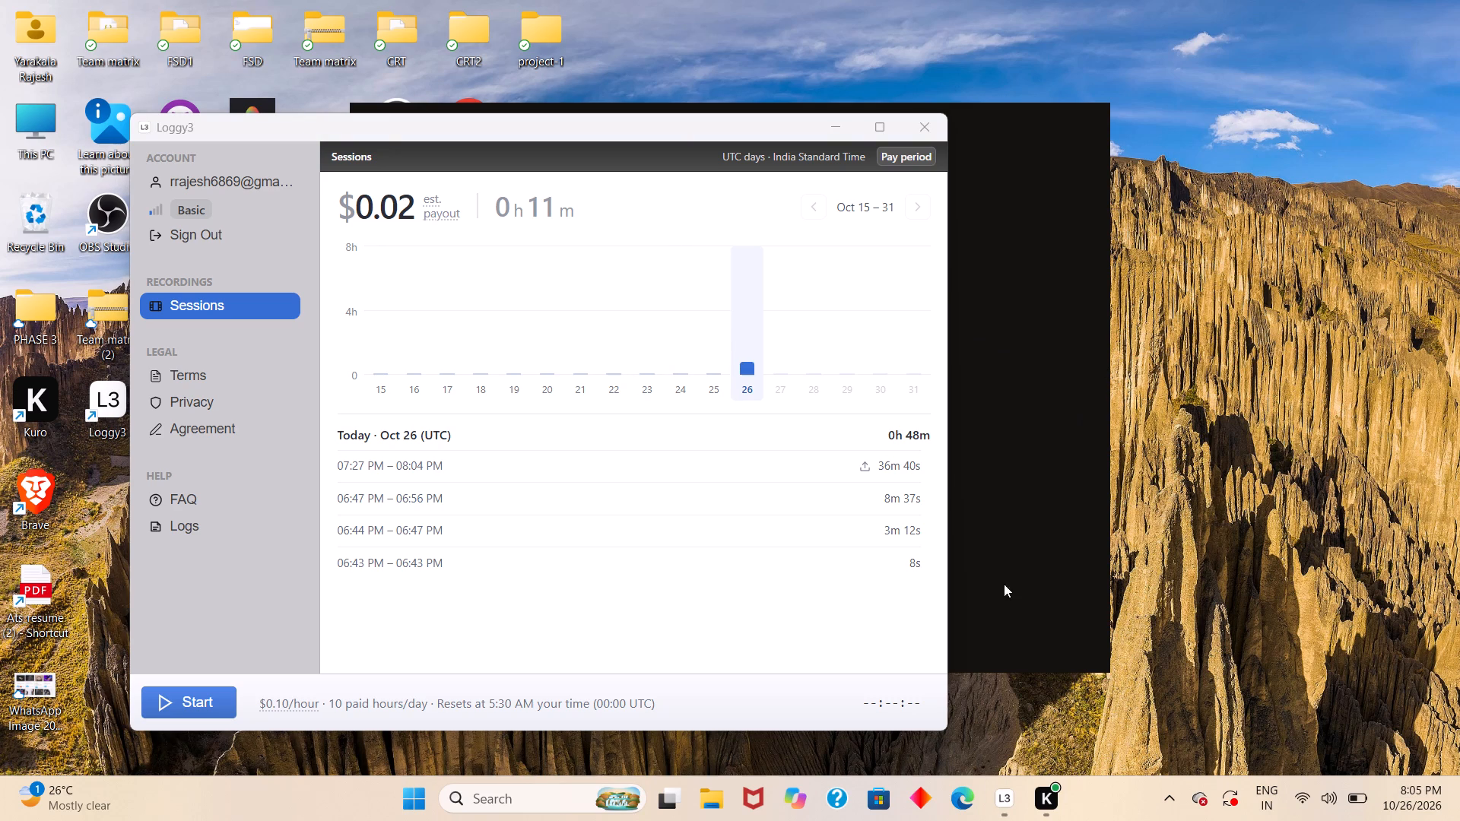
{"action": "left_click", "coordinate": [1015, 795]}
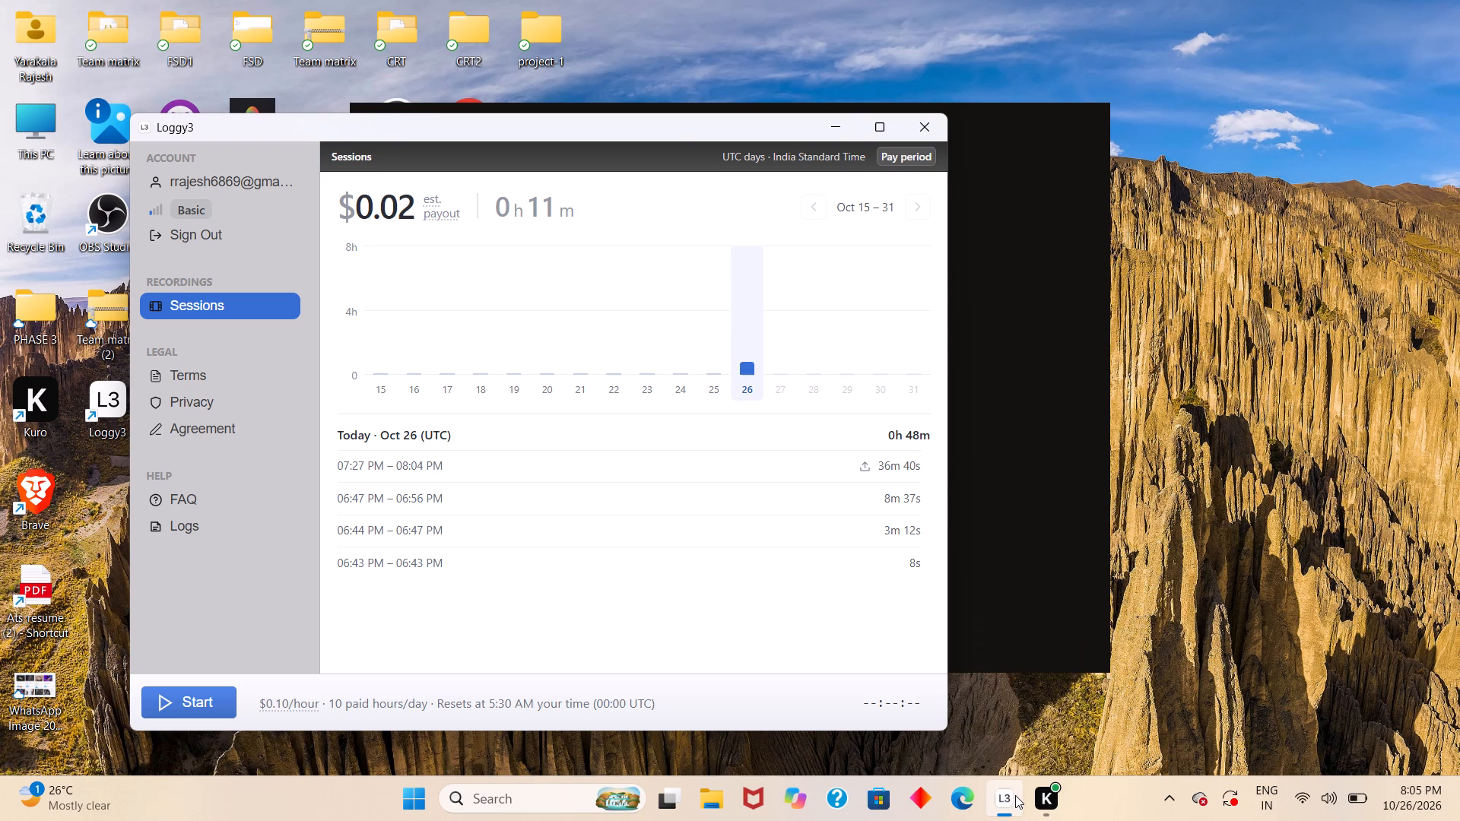